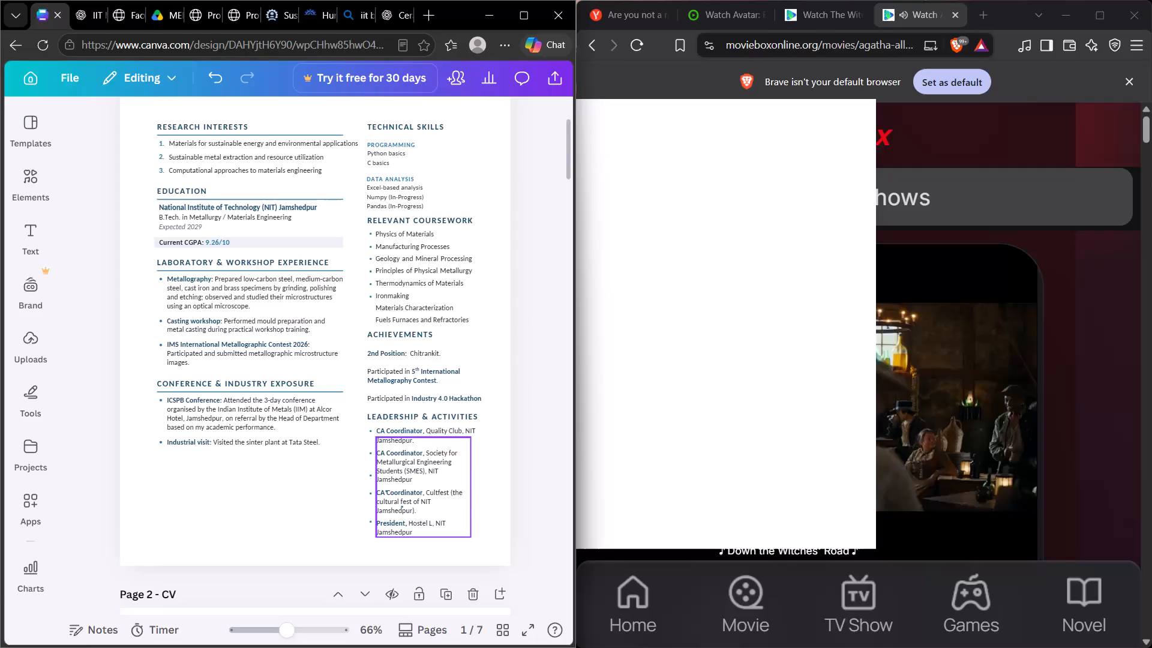
Move the stray bullet dot from the Cultfest CA Coordinator entry to align beside Materials Characterization in Relevant Coursework.
drag(386, 491, 387, 488)
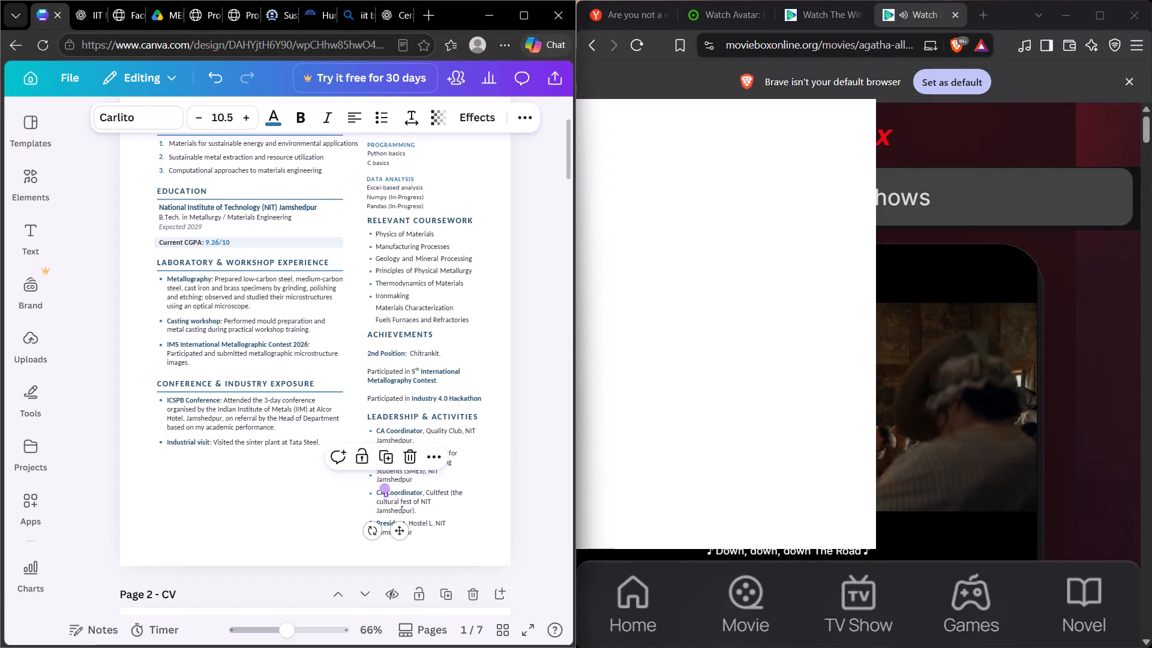
drag(387, 488, 368, 312)
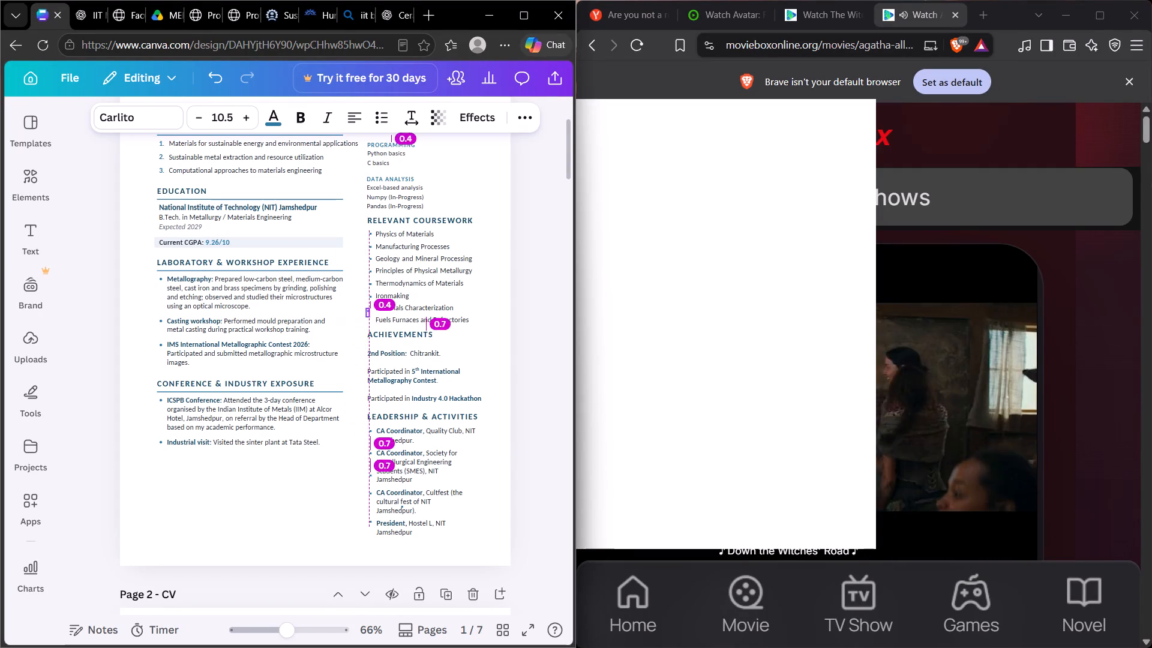
drag(368, 312, 370, 311)
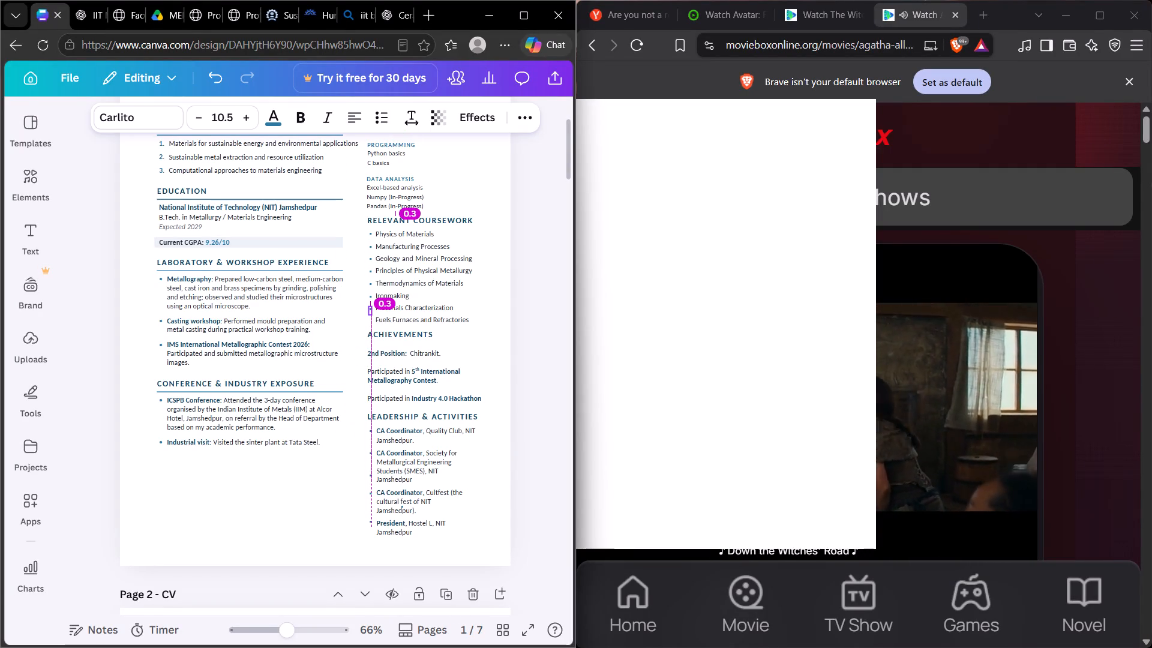
drag(370, 311, 370, 307)
click(340, 321)
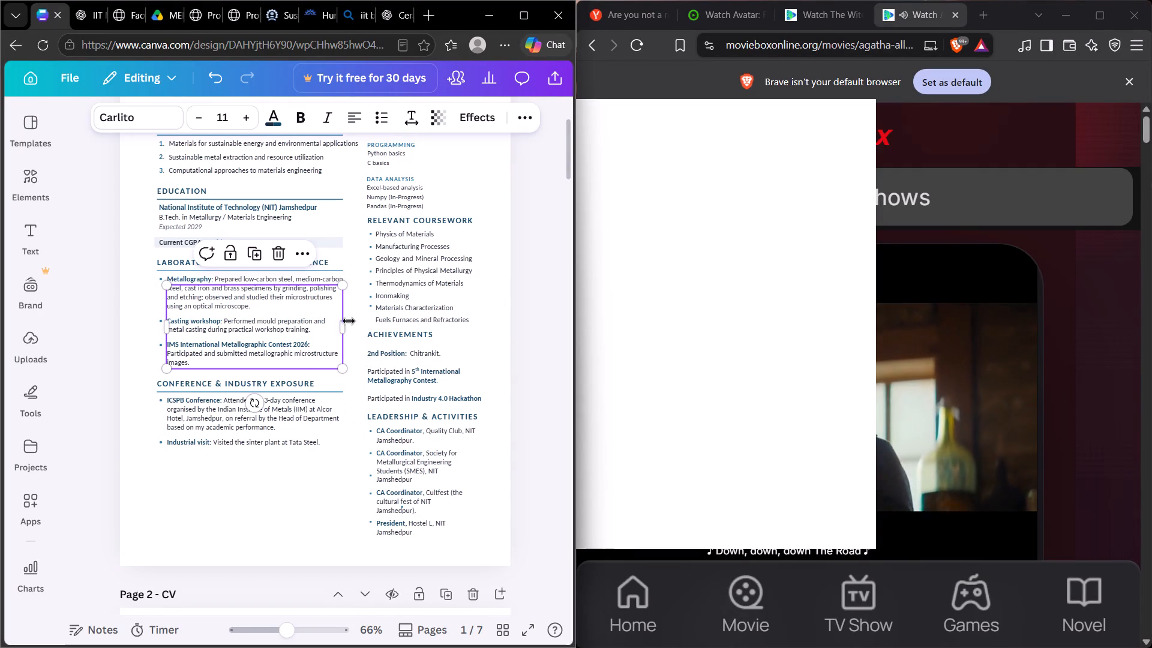
click(371, 307)
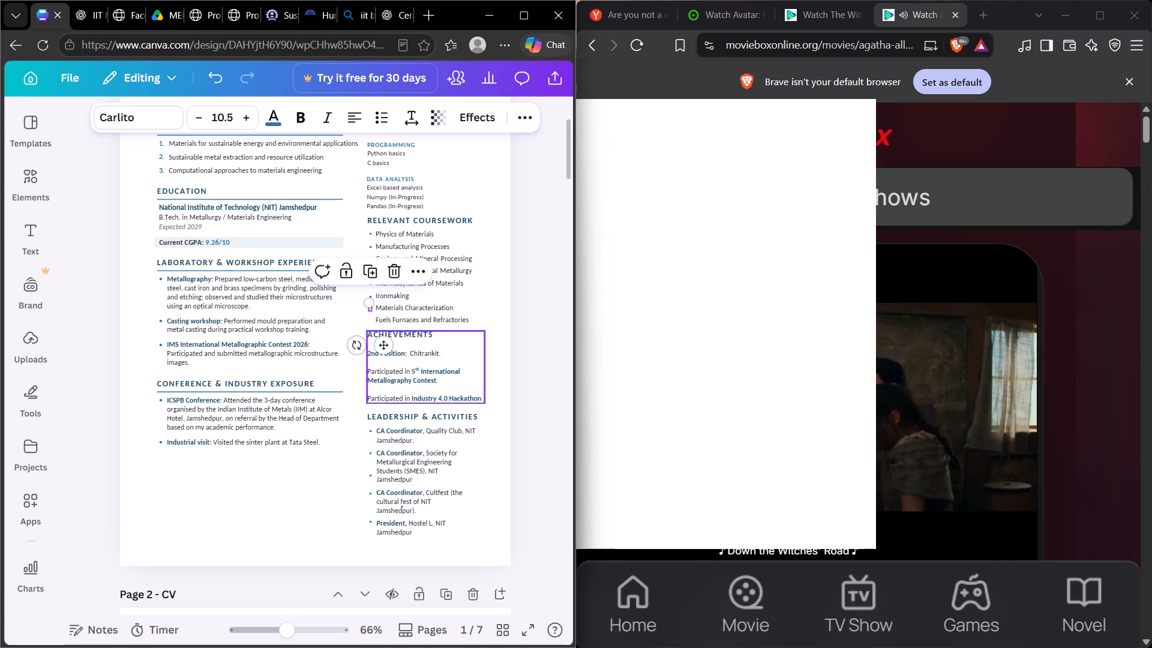
click(385, 343)
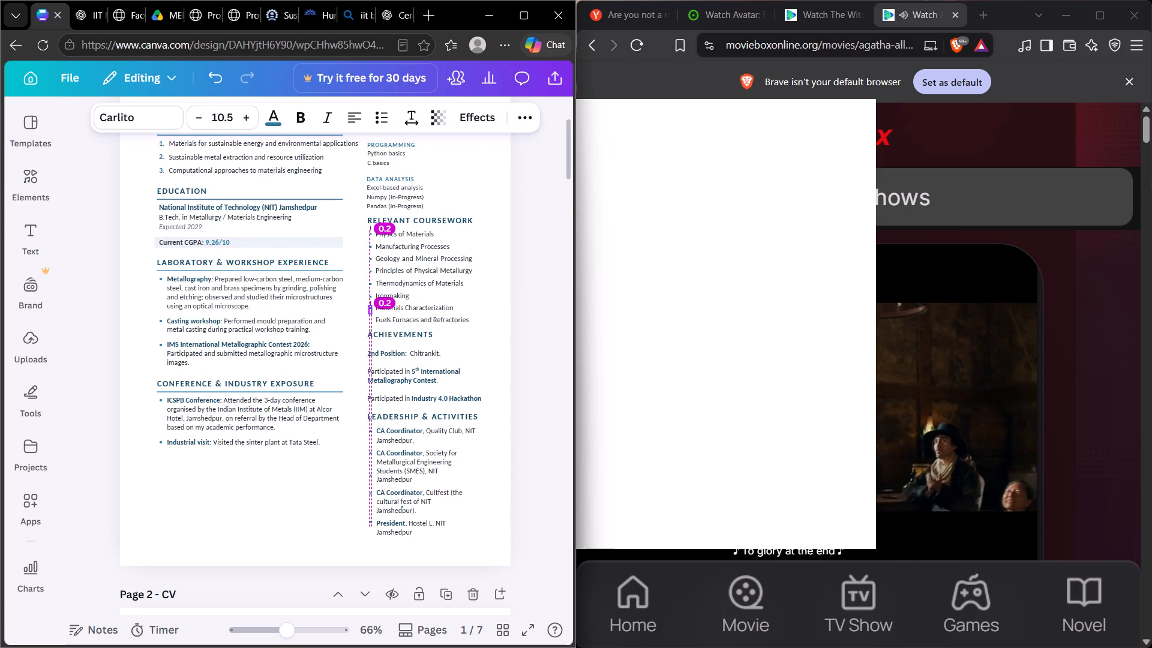
click(488, 334)
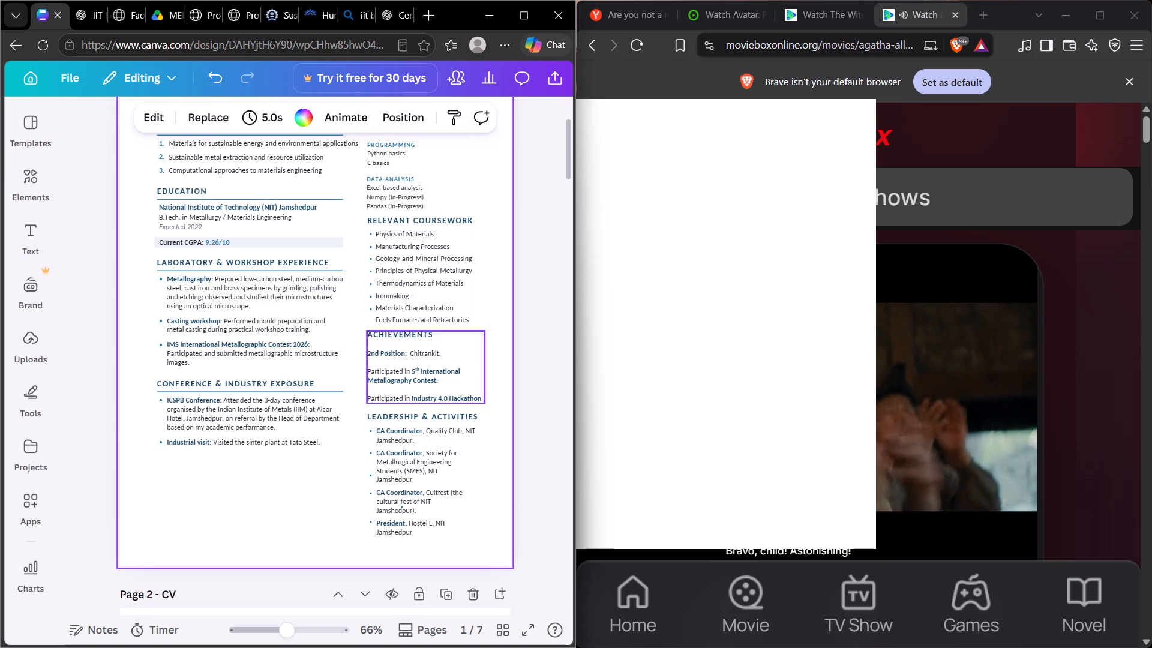
Duplicate the bullet dot beside Materials Characterization and align the copy in front of Fuels Furnaces and Refractories.
click(371, 310)
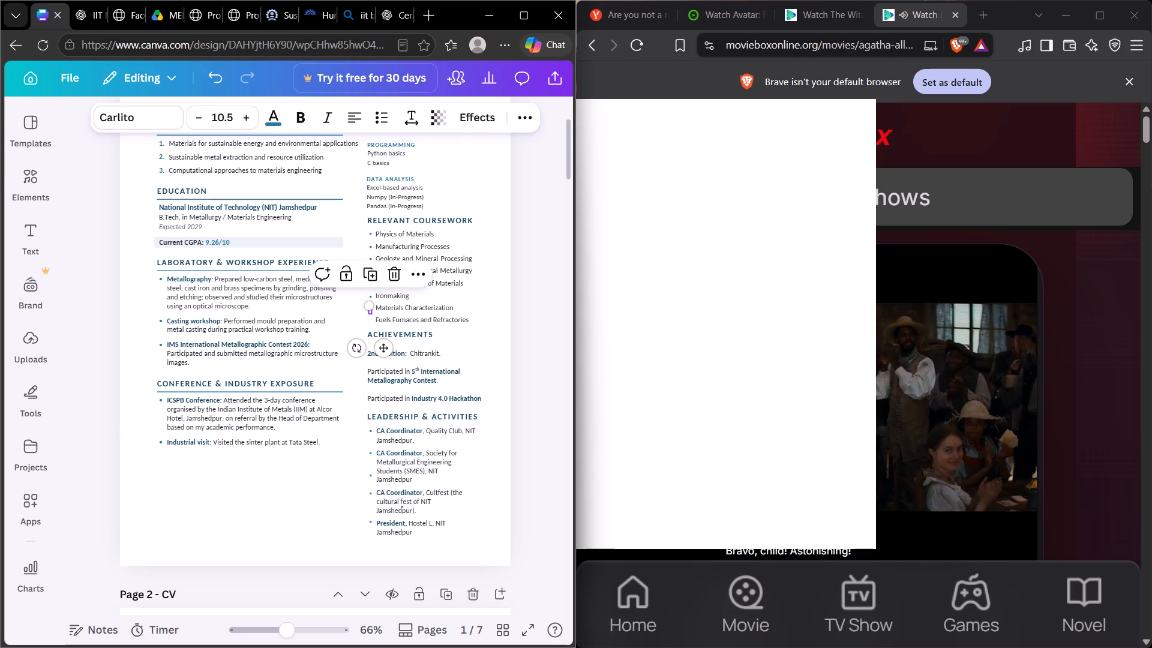
click(368, 281)
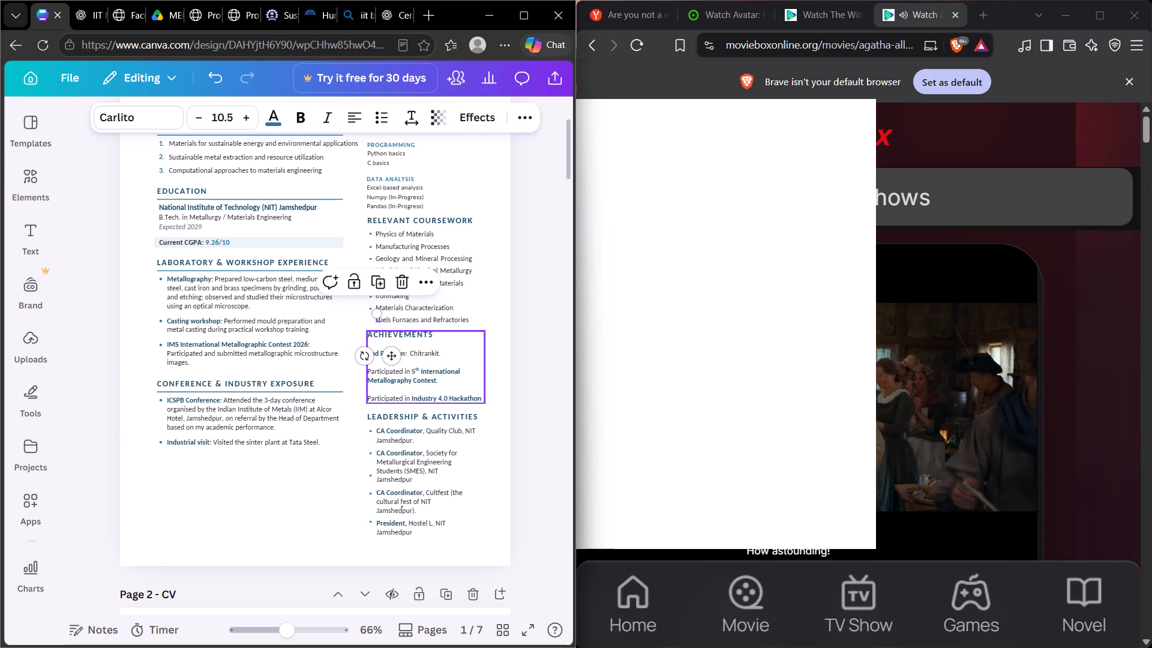
click(391, 357)
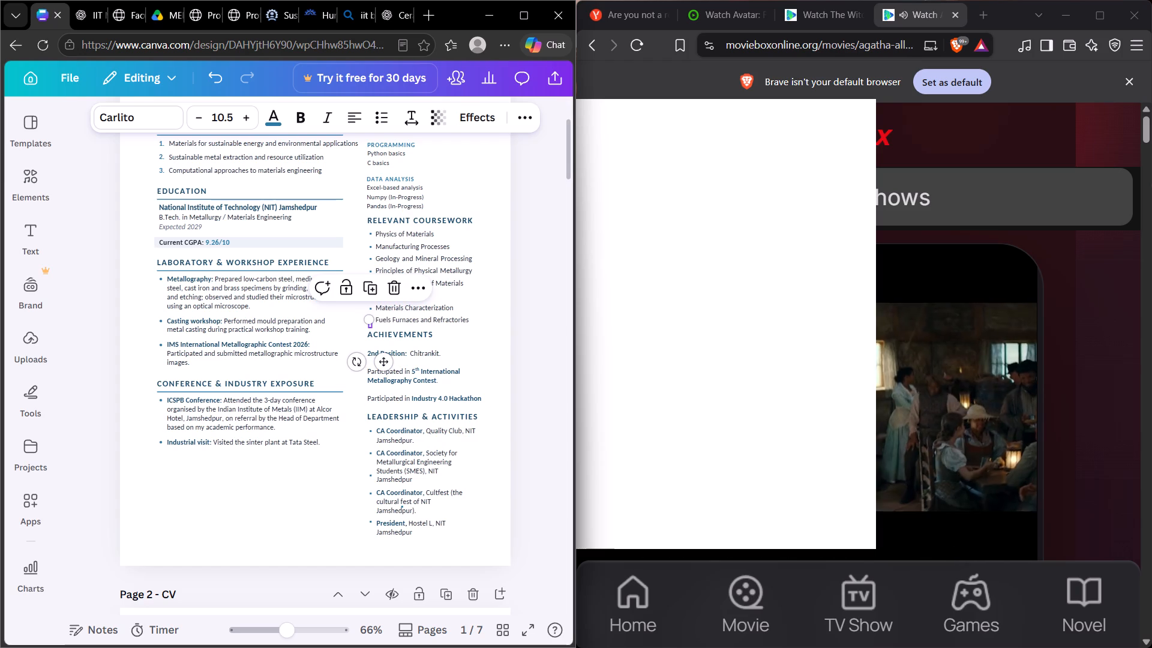
click(1015, 151)
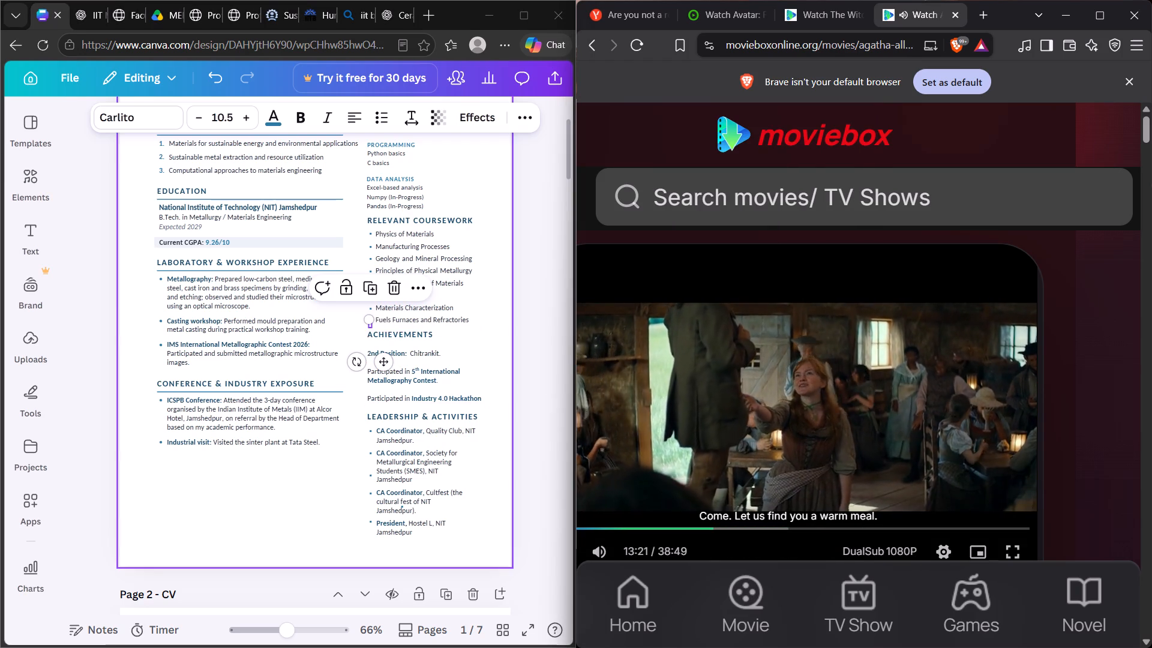
click(496, 320)
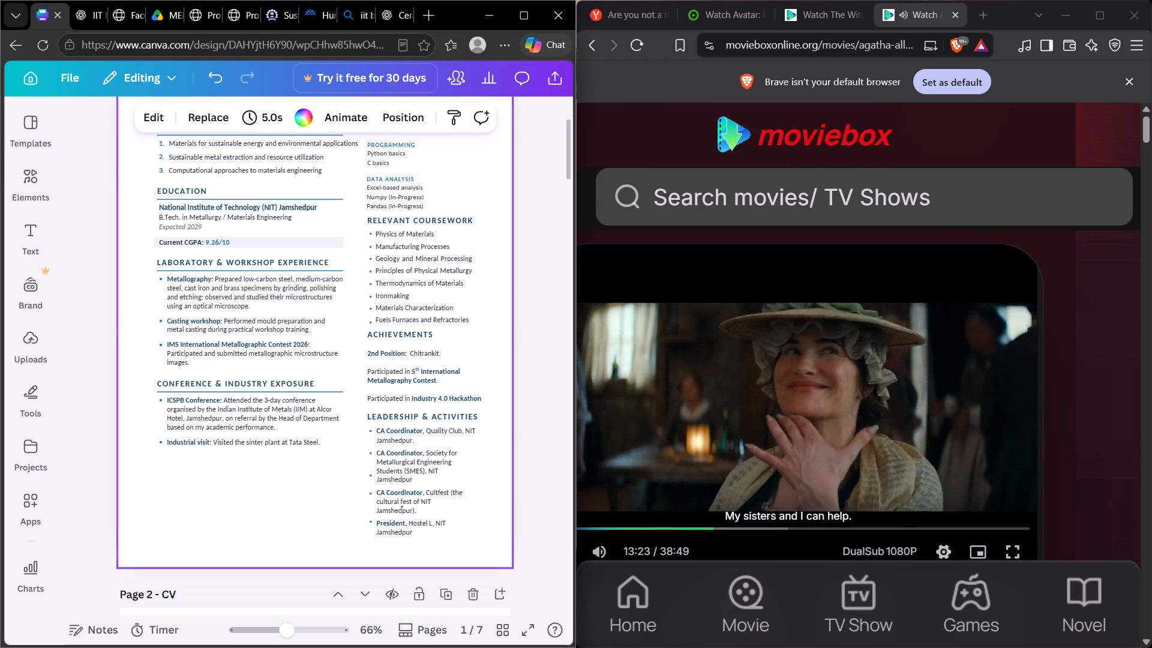
click(372, 325)
click(371, 322)
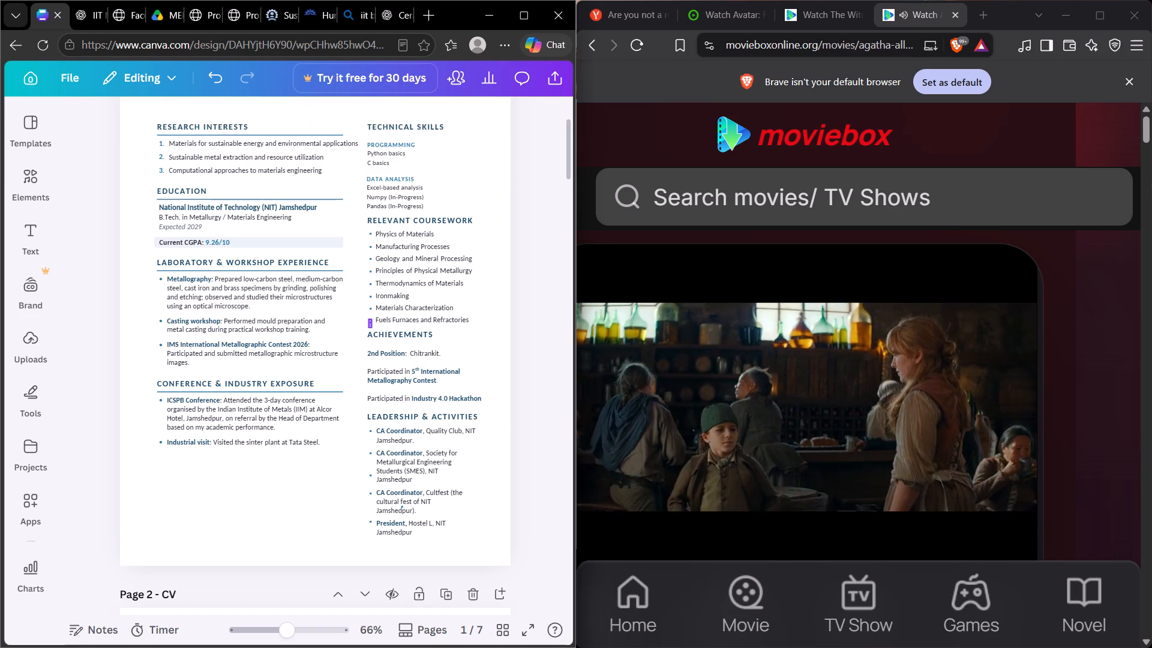
click(386, 365)
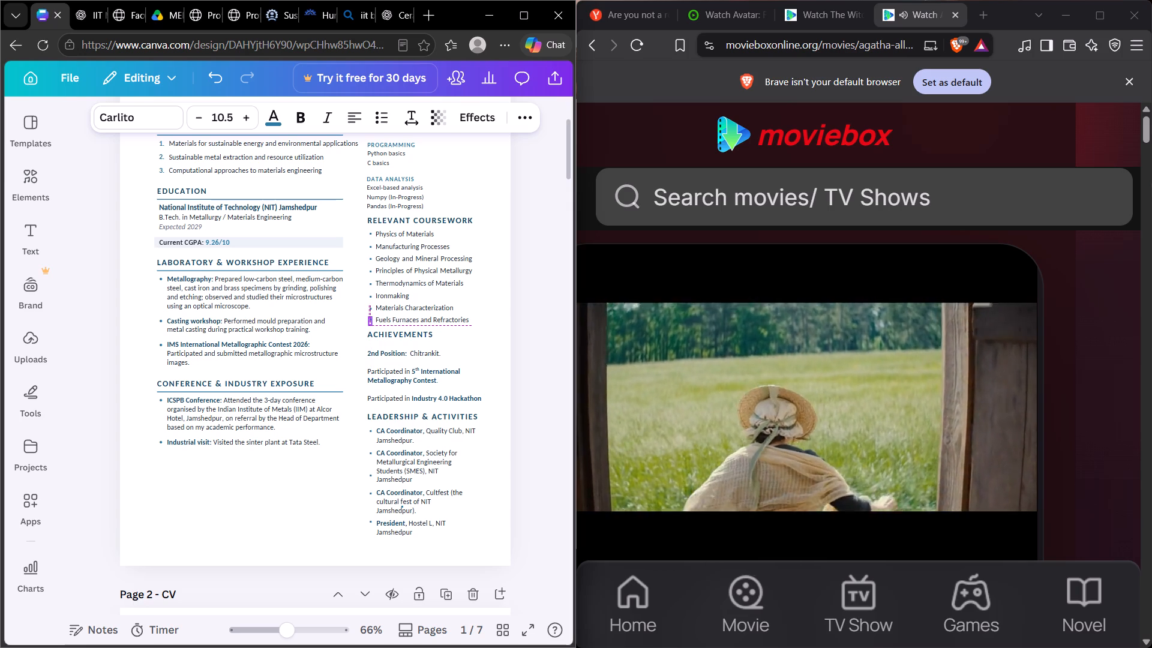
click(487, 326)
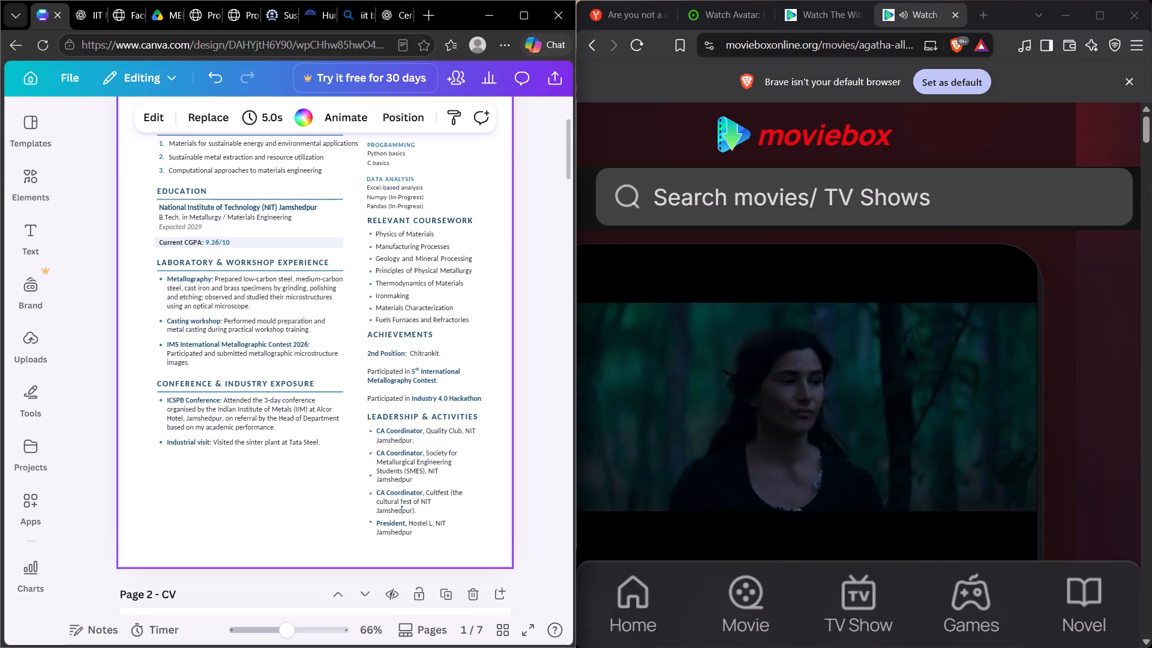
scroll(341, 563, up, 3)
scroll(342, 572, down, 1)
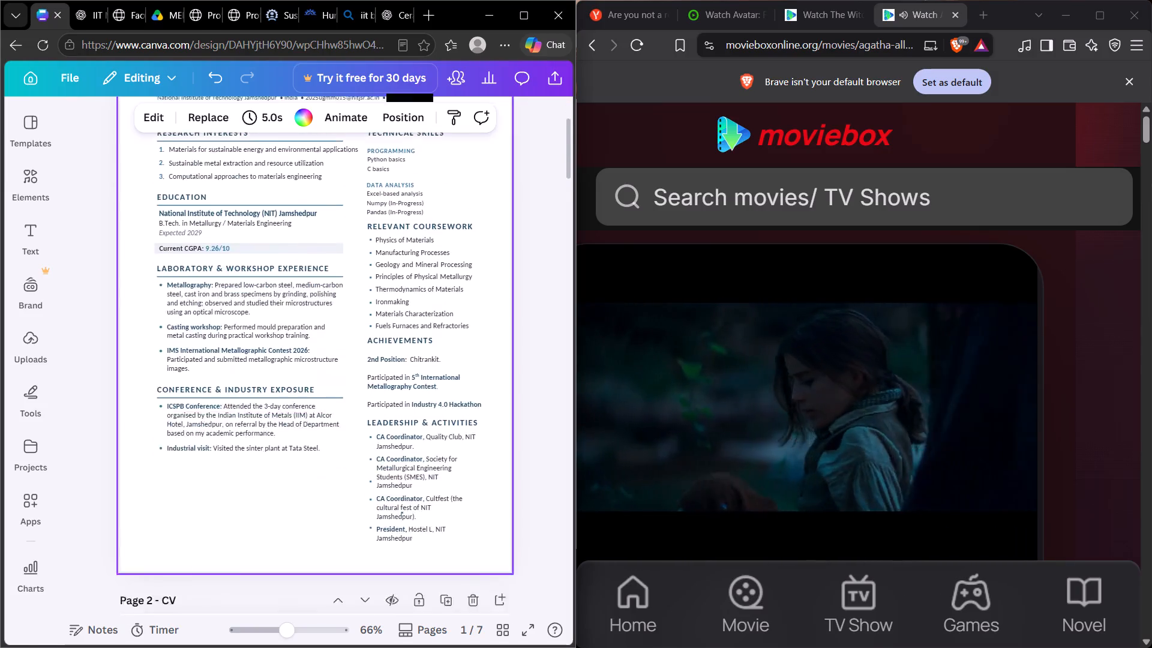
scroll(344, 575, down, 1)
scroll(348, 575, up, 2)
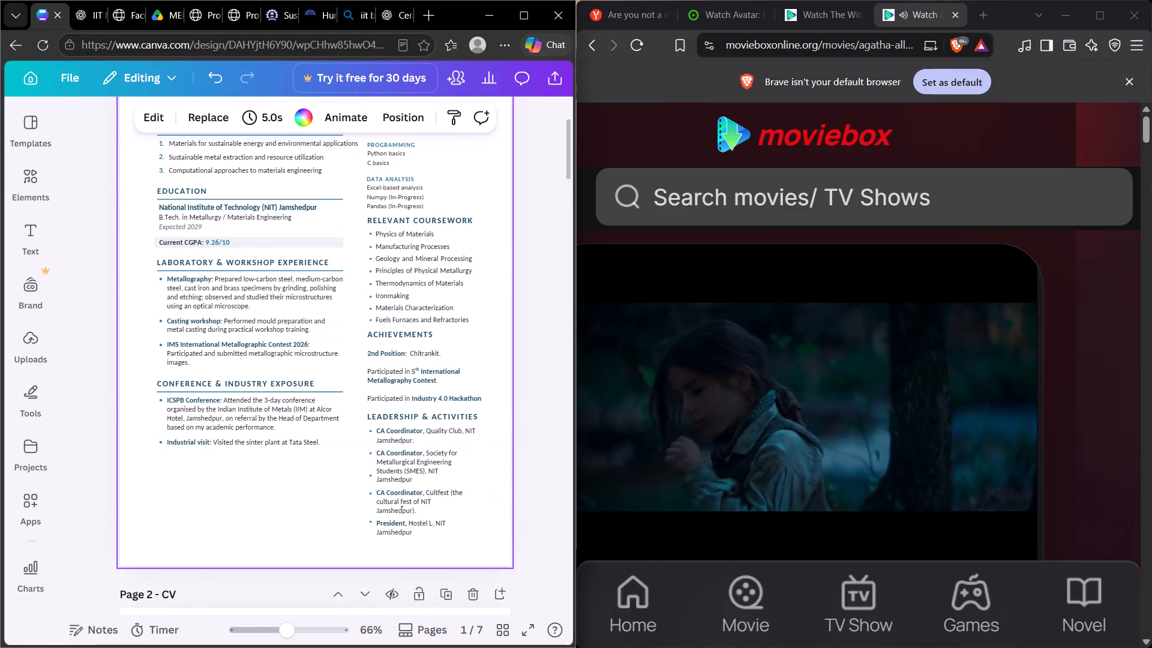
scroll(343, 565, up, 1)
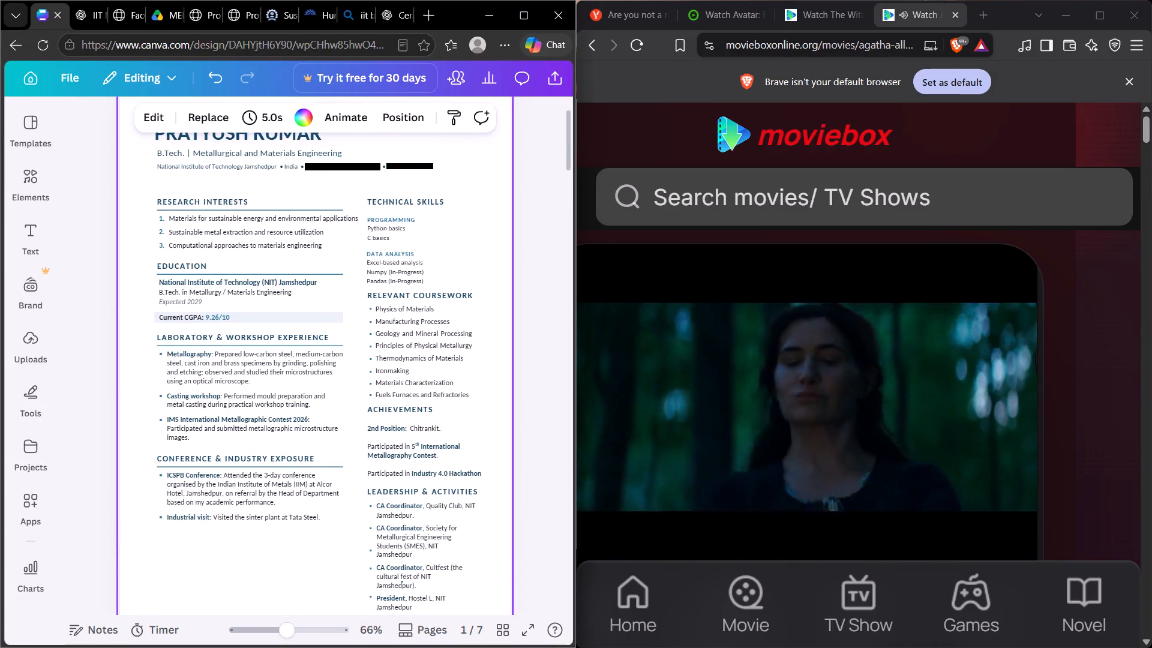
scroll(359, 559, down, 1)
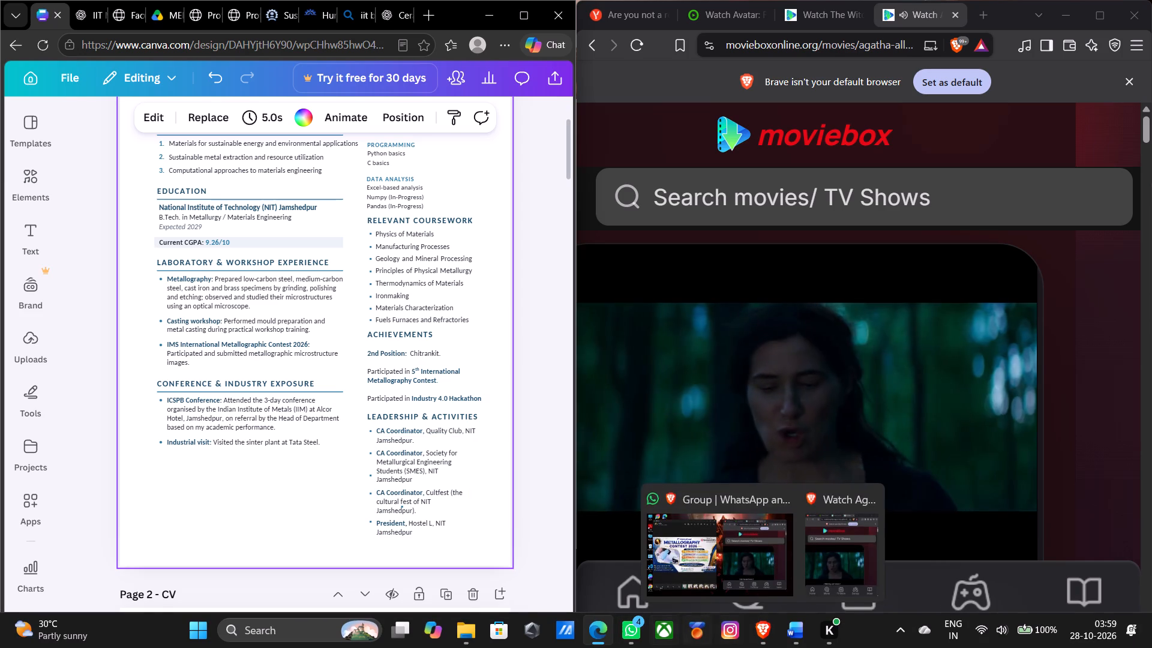
Switch to the older CV in Word and review its achievements, industrial exposure, responsibilities, skills and interests, returning to the Canva CV.
click(803, 635)
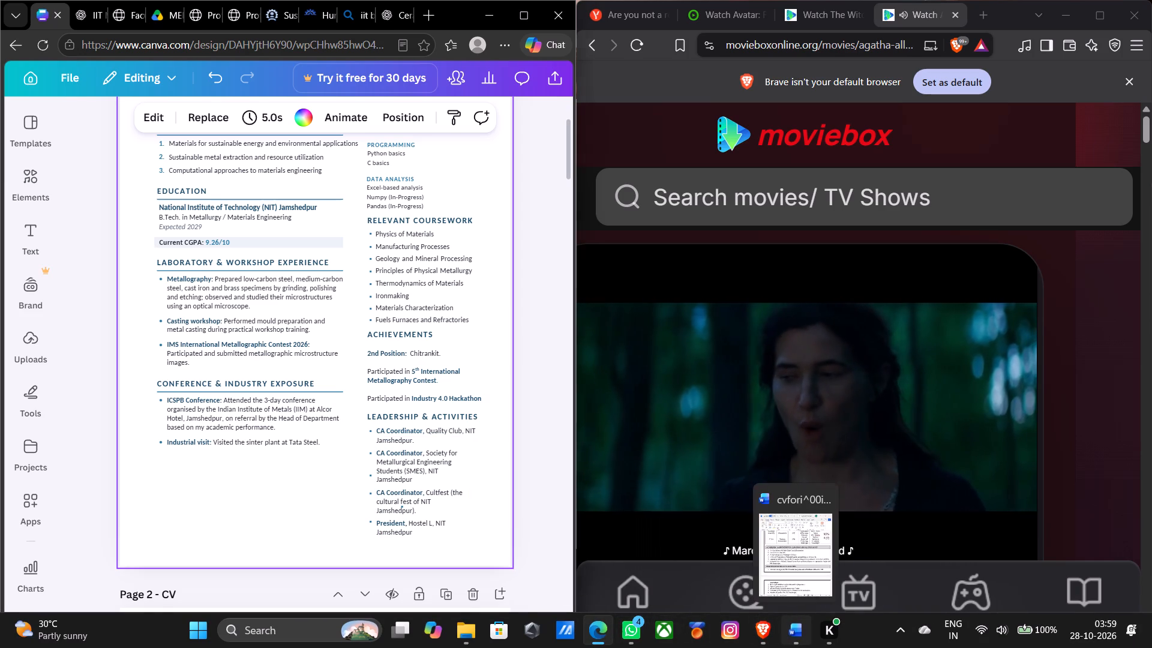
scroll(317, 352, down, 3)
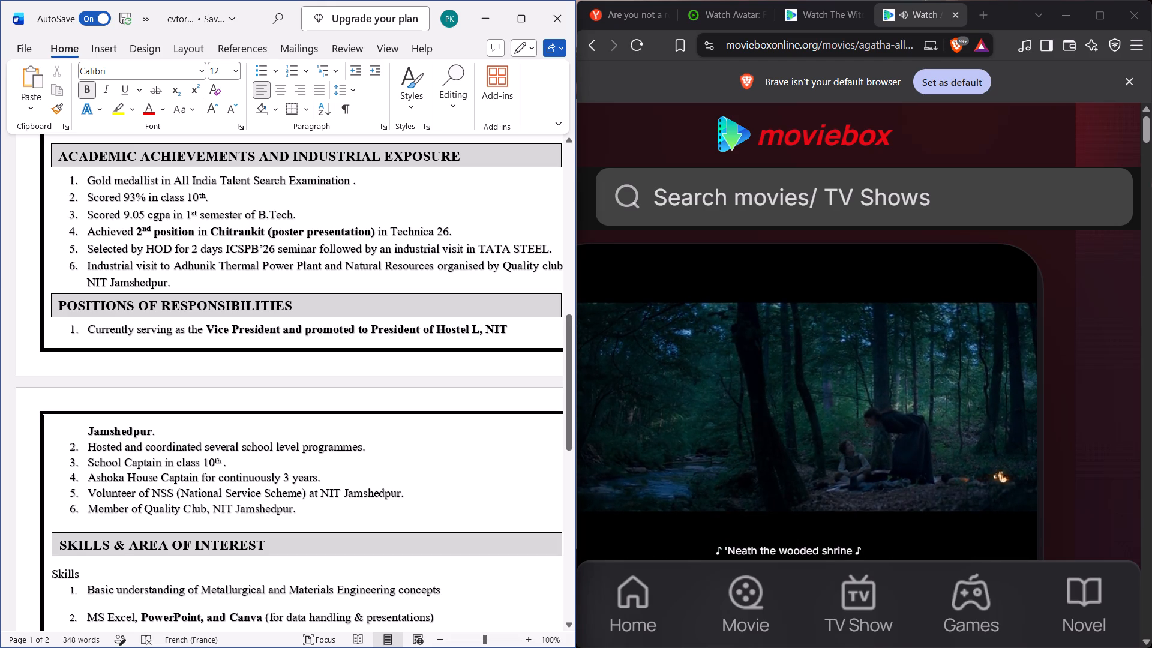
scroll(356, 318, down, 7)
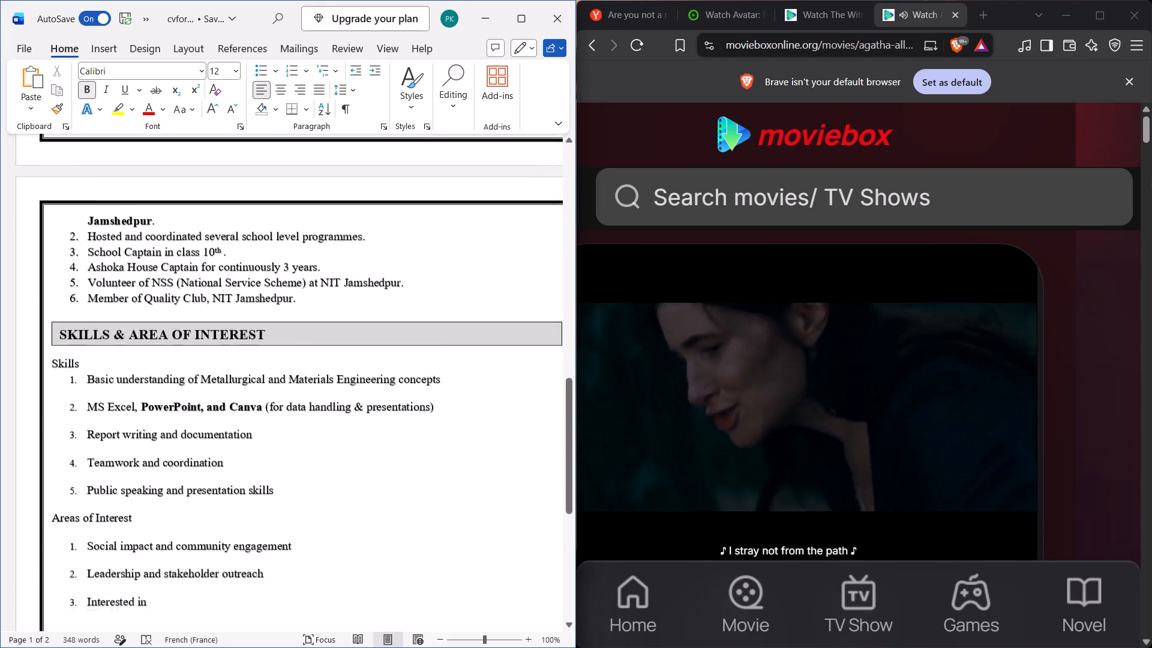
scroll(353, 325, down, 2)
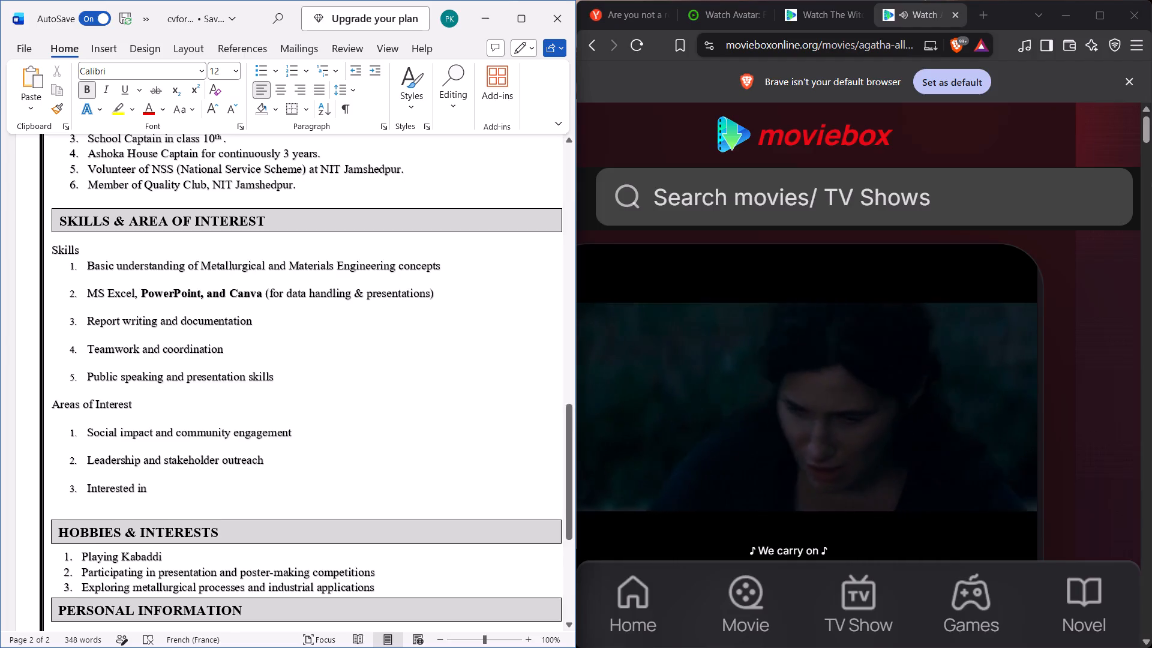
scroll(389, 152, down, 5)
scroll(389, 155, up, 11)
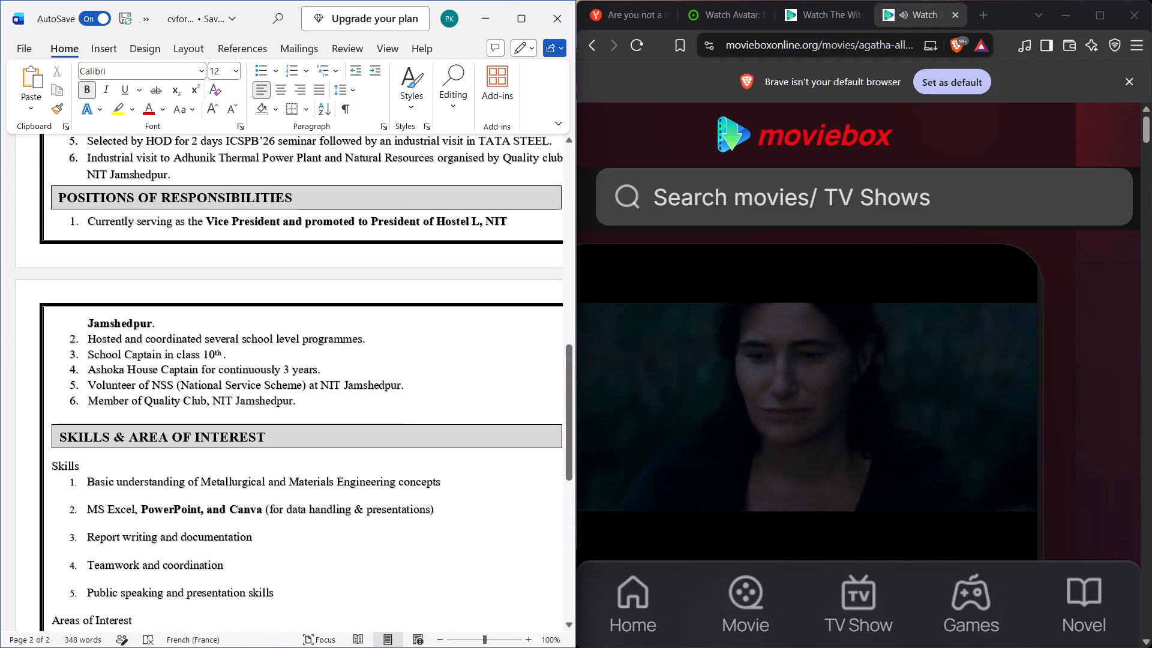
scroll(389, 155, up, 10)
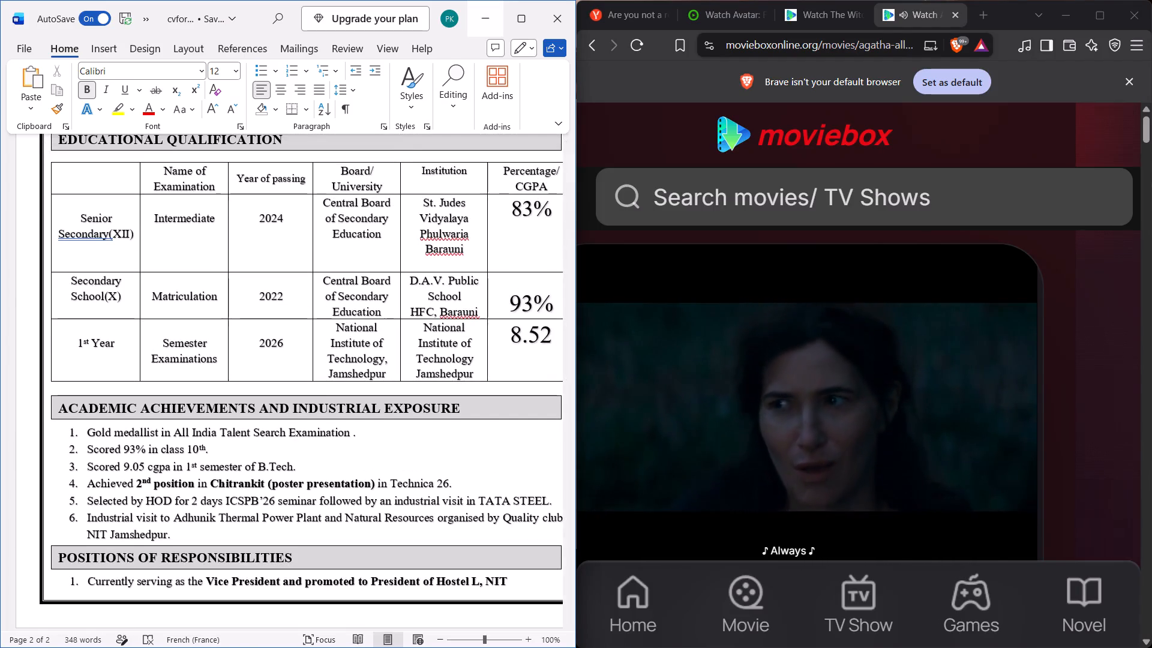
click(488, 14)
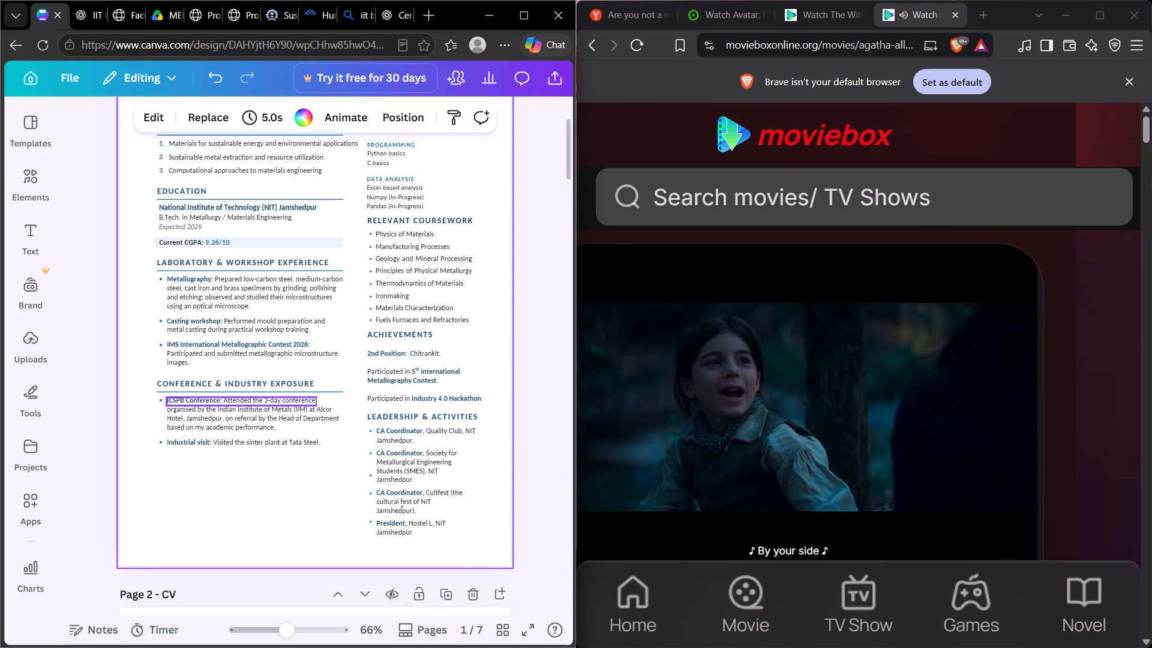
Extend the Industrial visit entry on the page 1 CV so that "and Adhunik Power Plant" follows "Tata Steel".
click(319, 439)
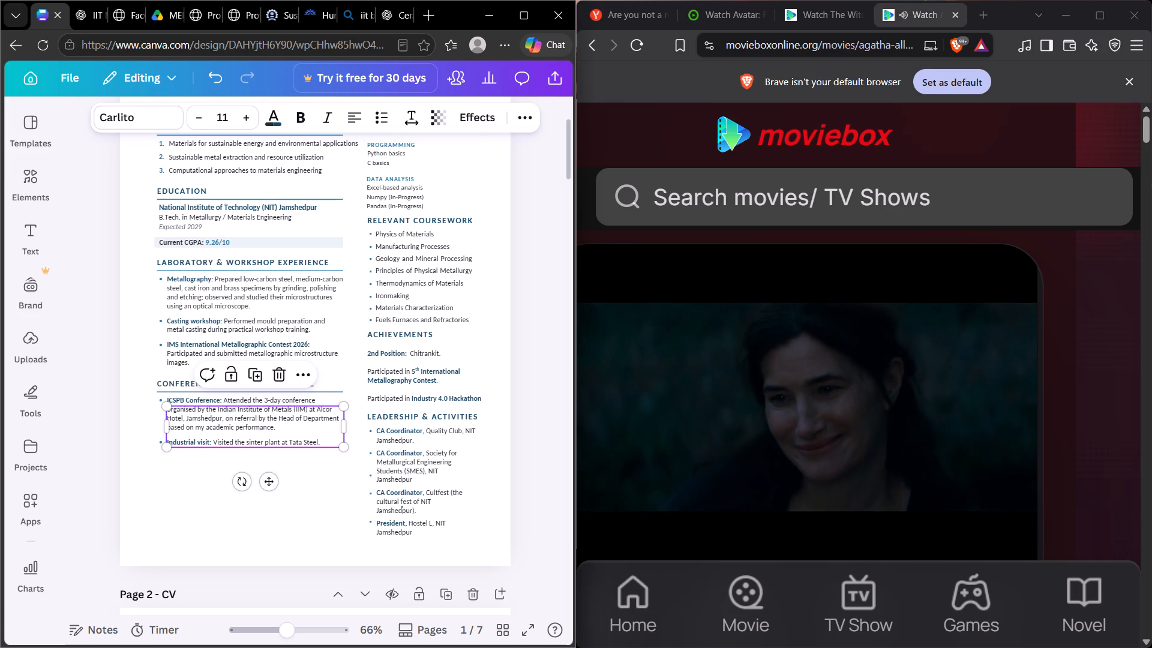
click(323, 439)
click(323, 439)
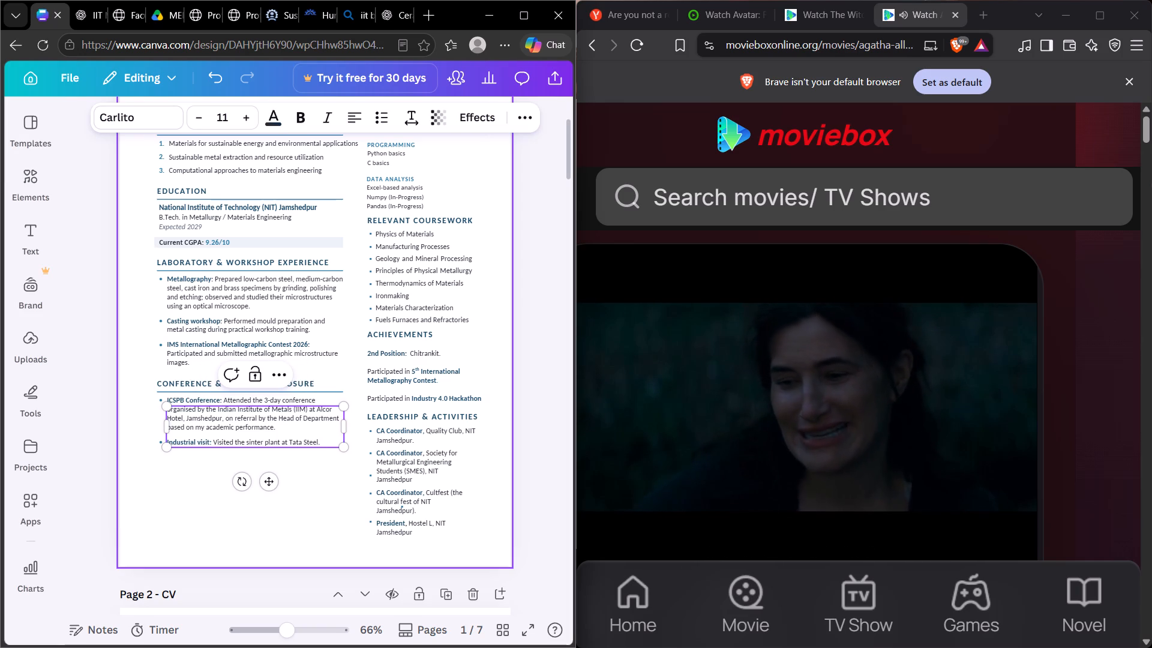
key(BackSpace)
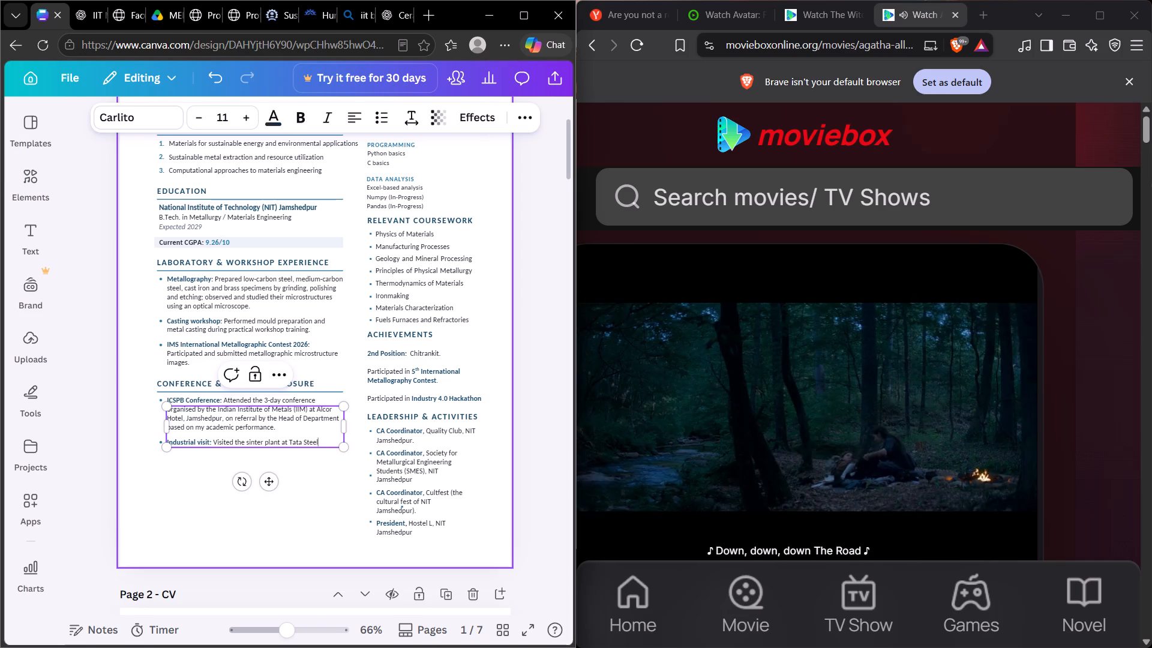
key(space)
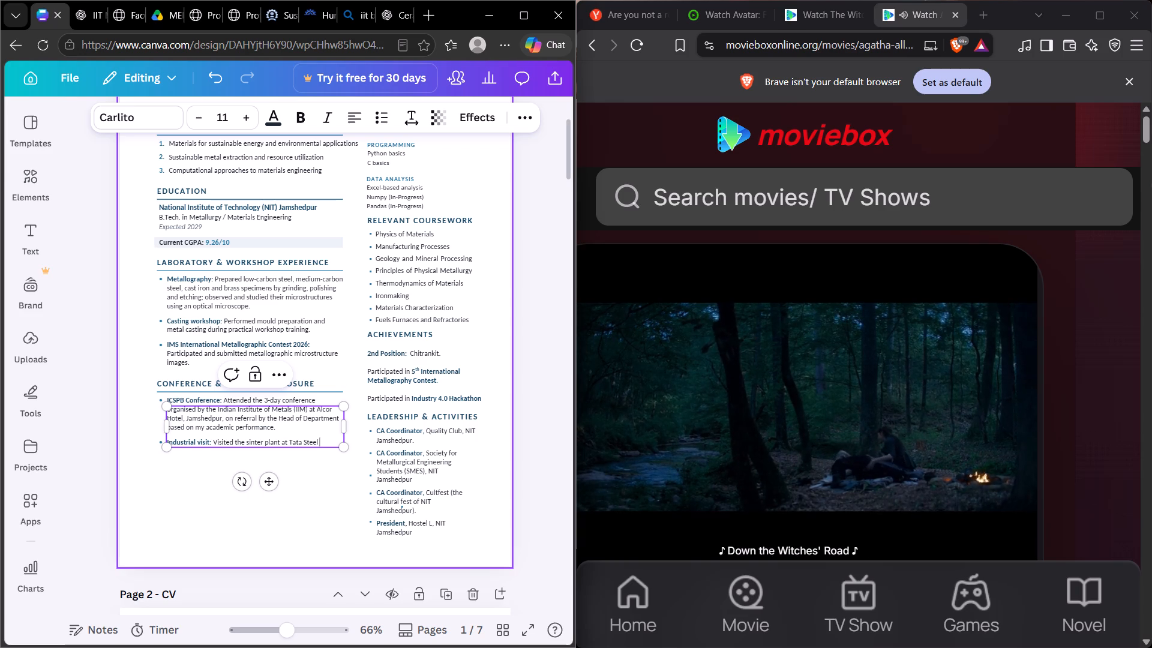
text(and)
key(space)
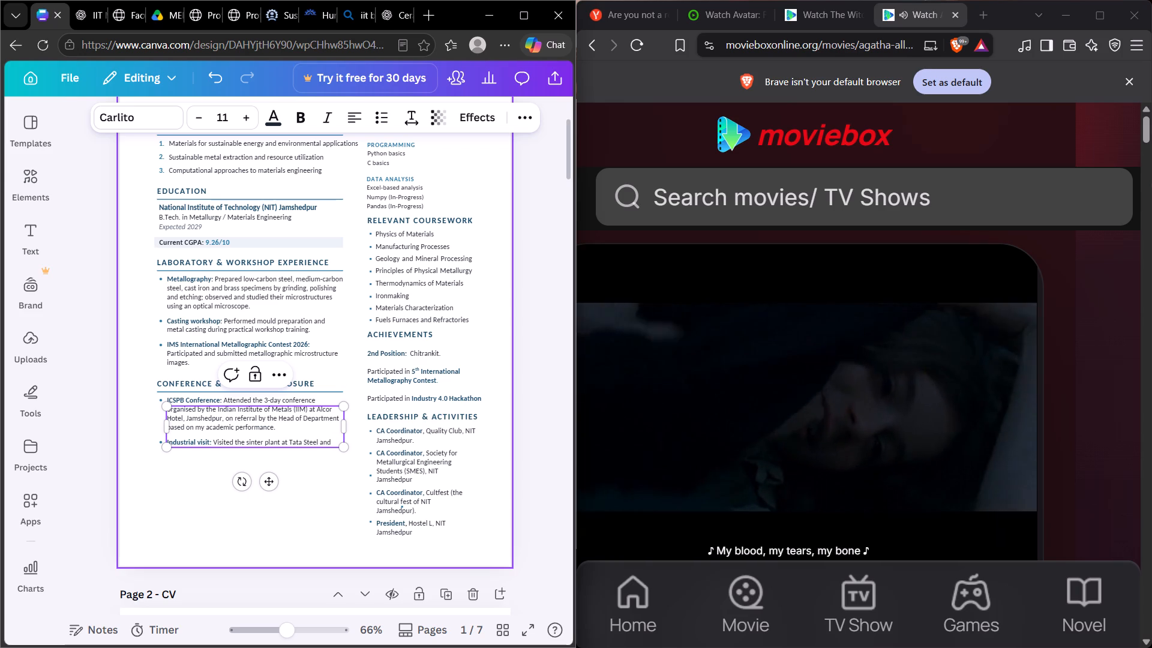
key(shift+a)
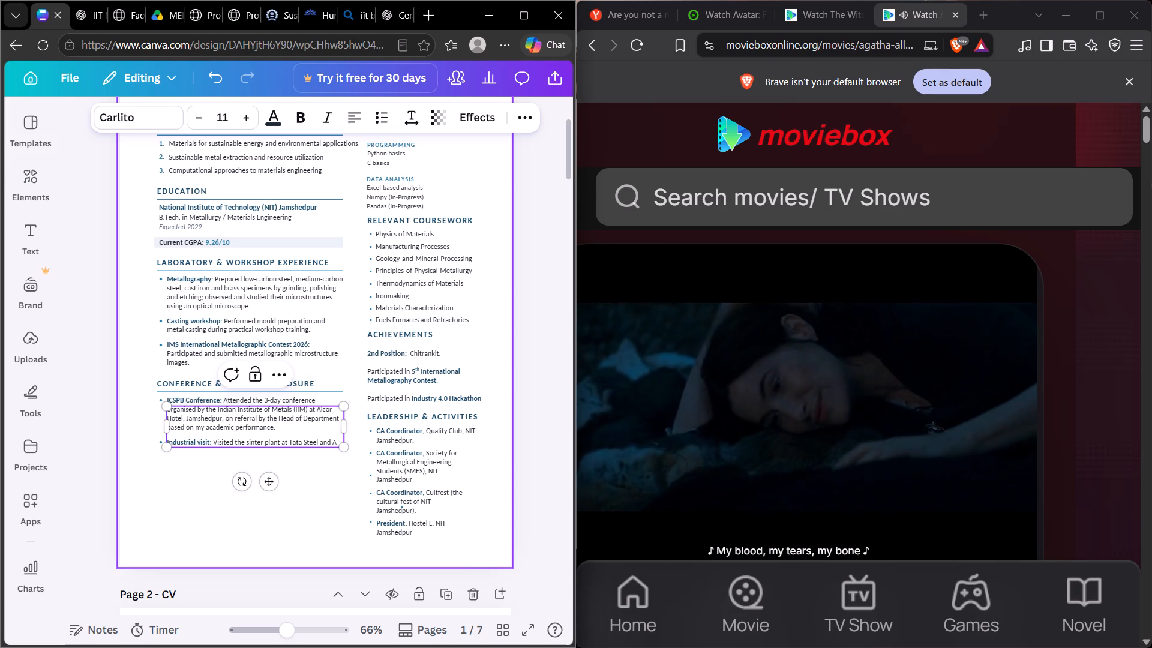
key(d)
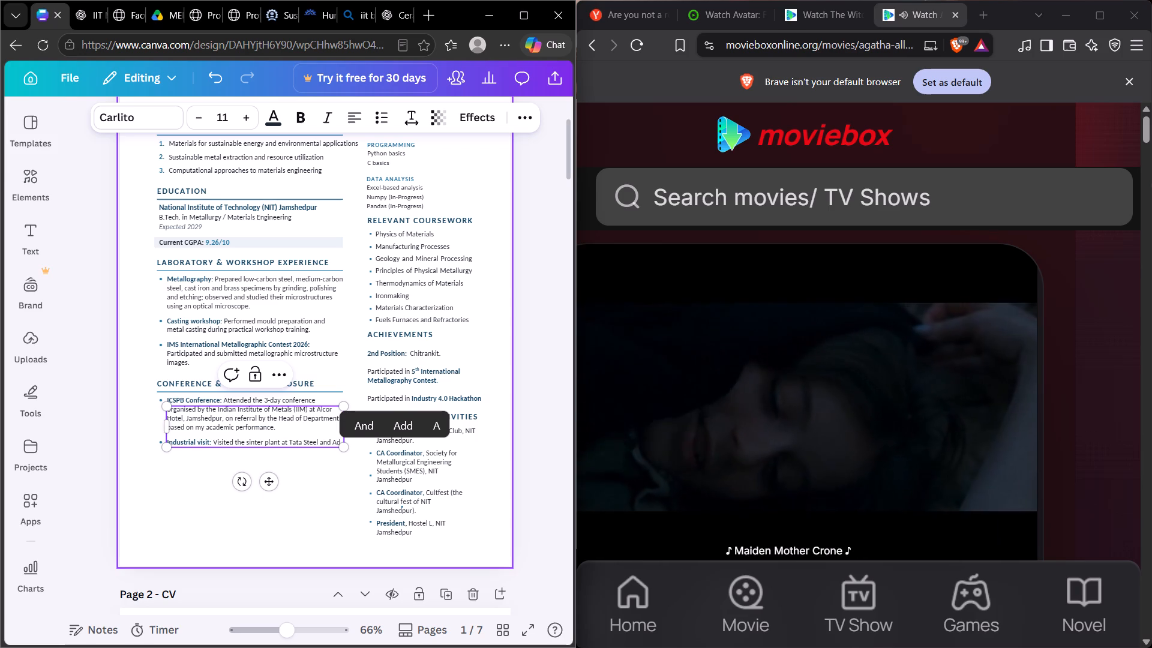
key(h)
text(unik)
key(space)
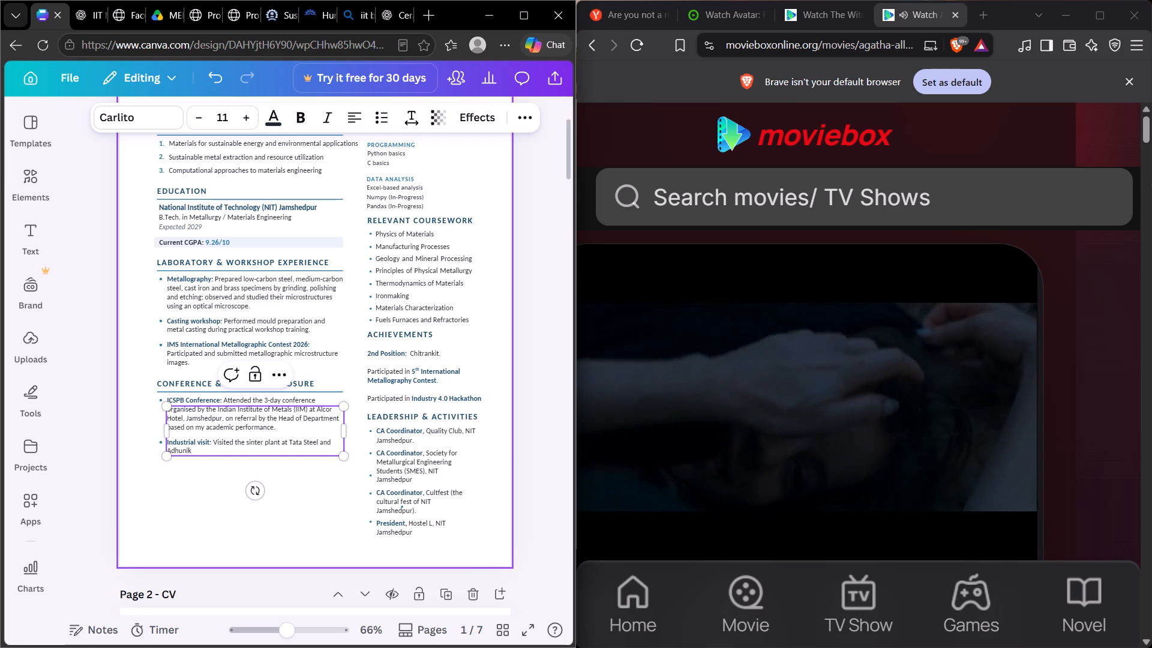
text(Power)
key(space)
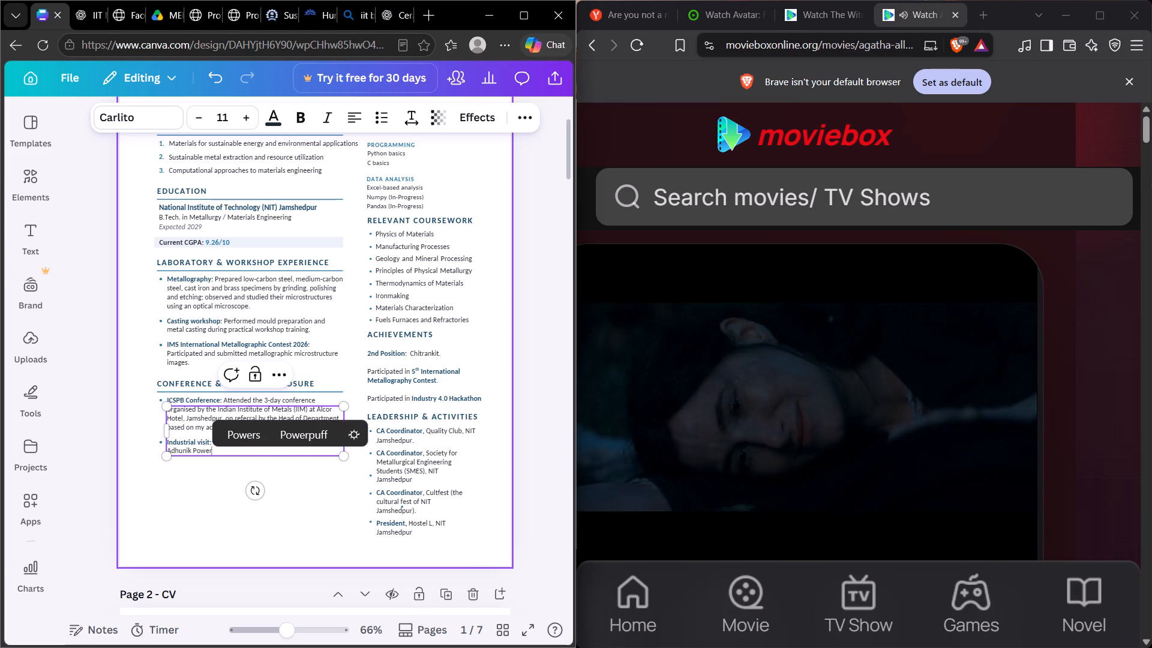
text(Plant)
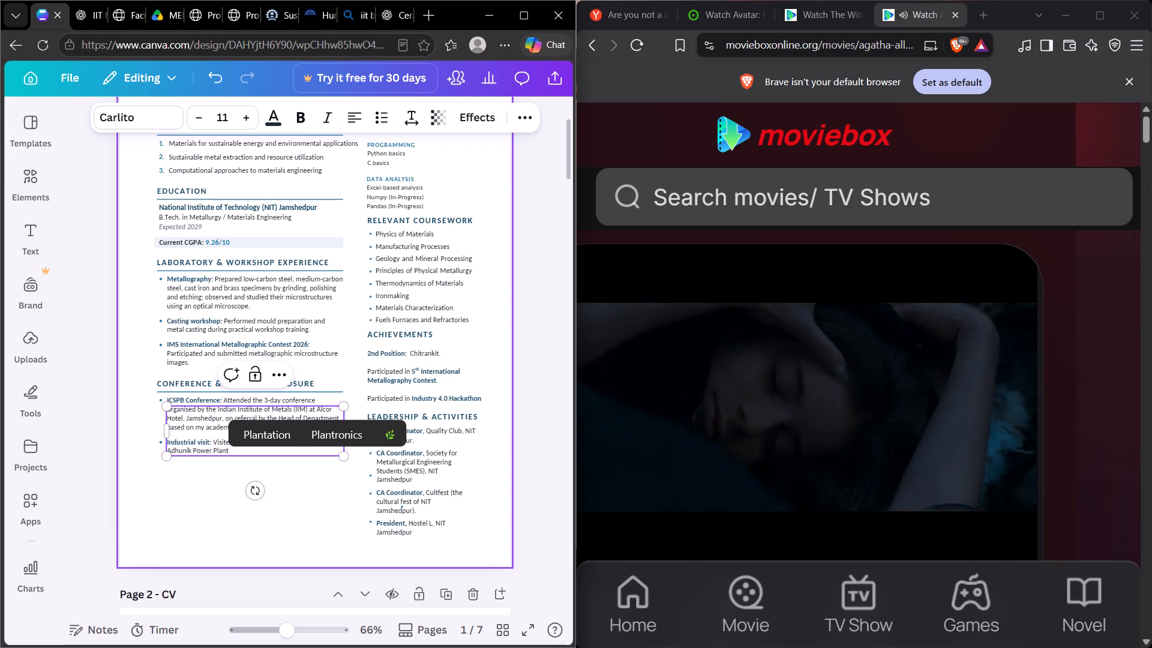
click(281, 541)
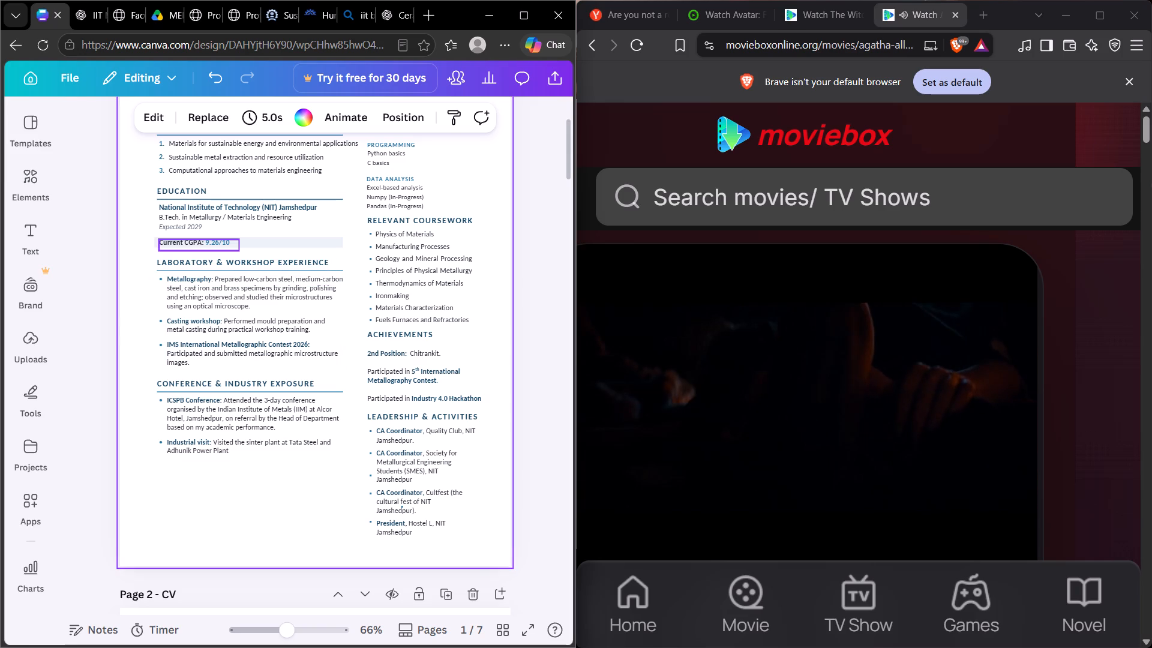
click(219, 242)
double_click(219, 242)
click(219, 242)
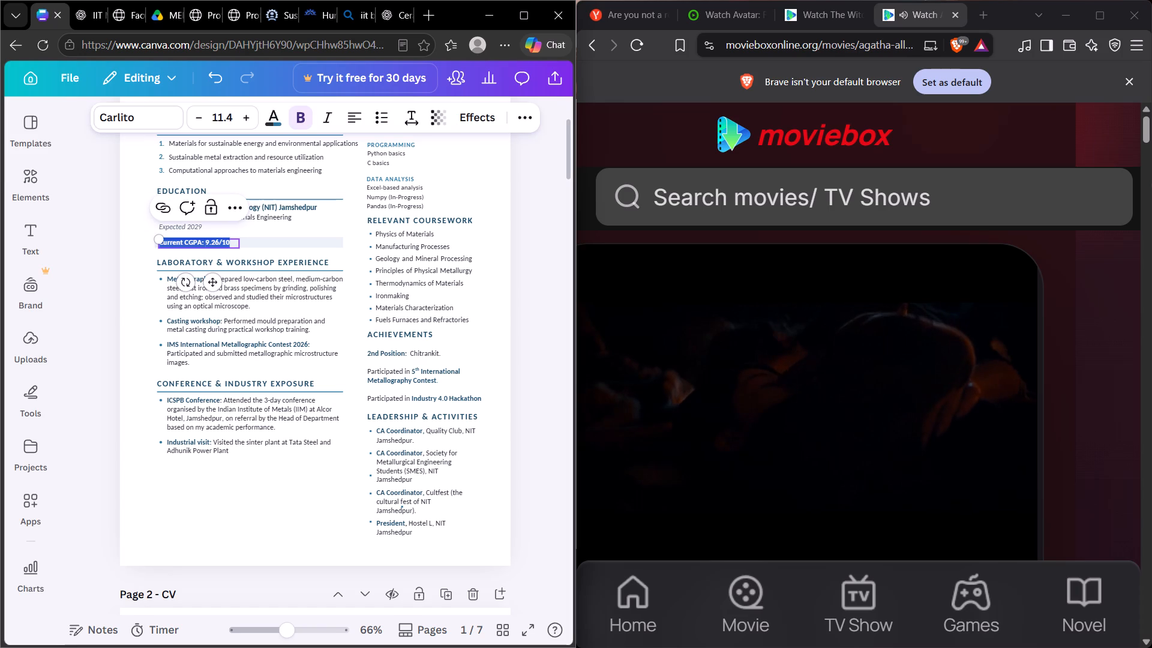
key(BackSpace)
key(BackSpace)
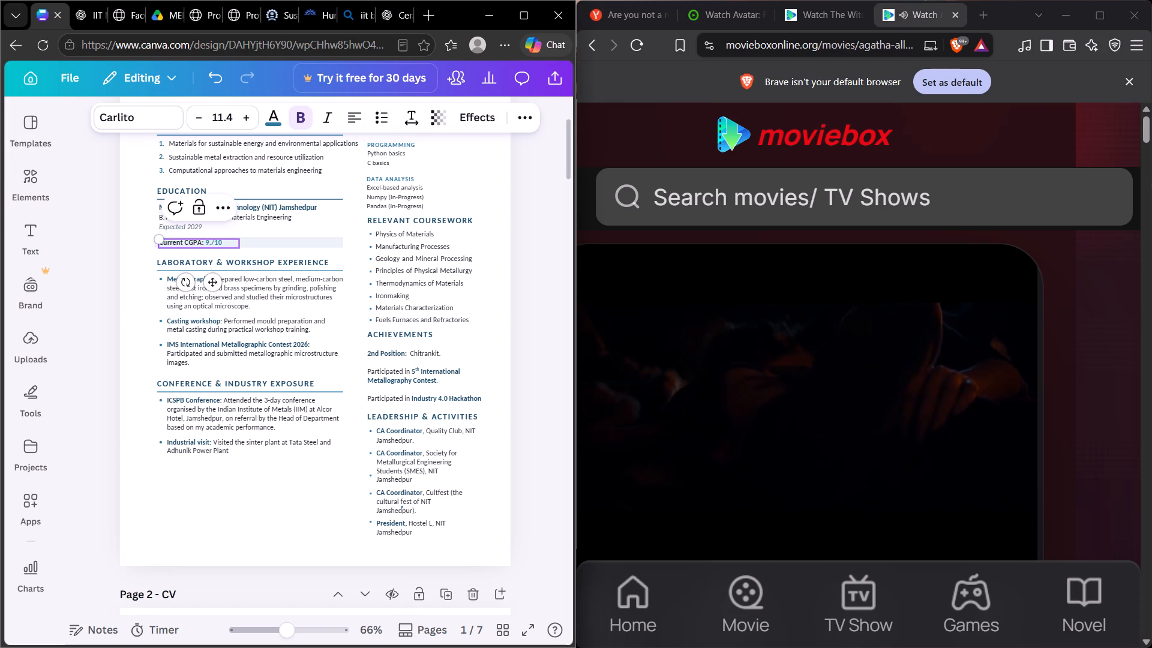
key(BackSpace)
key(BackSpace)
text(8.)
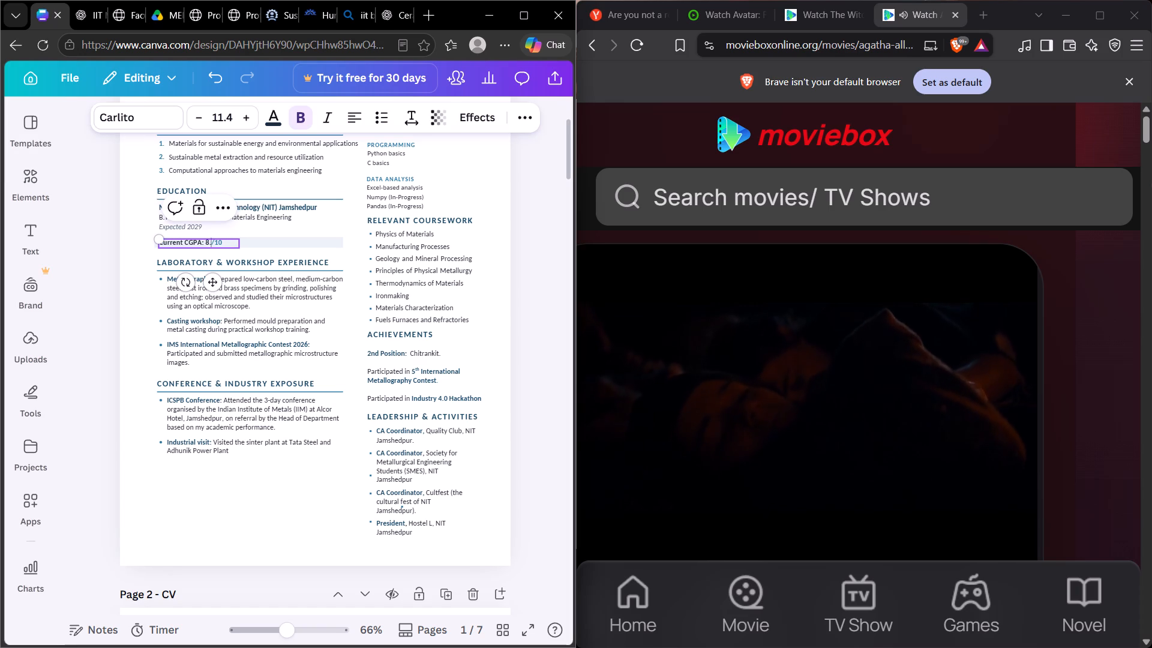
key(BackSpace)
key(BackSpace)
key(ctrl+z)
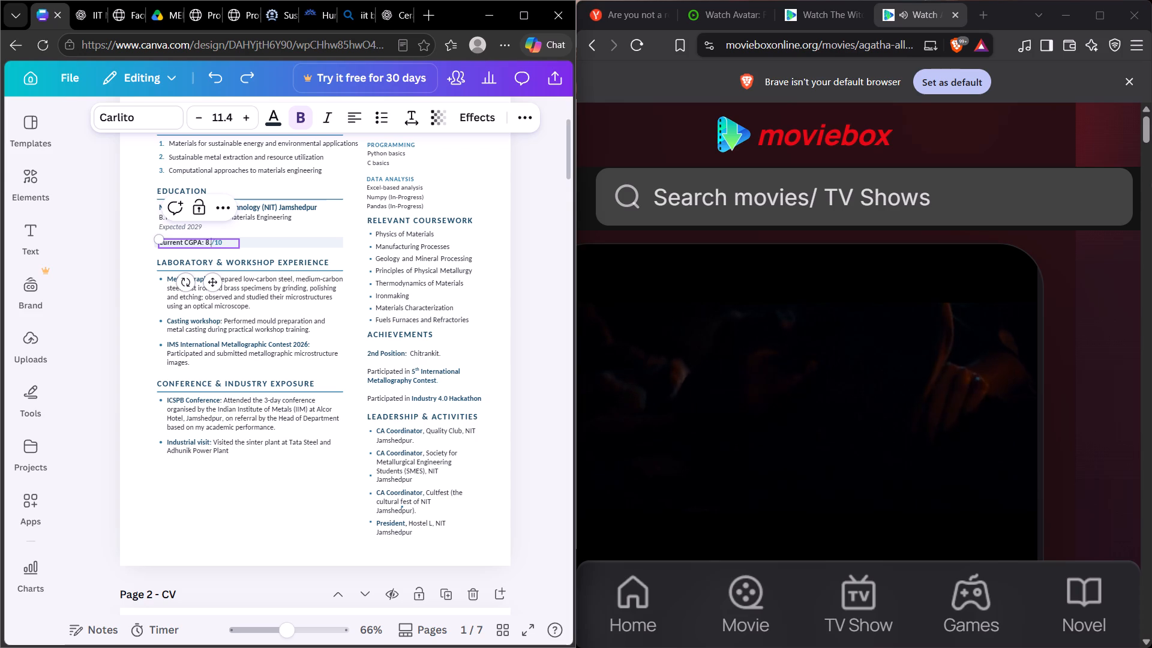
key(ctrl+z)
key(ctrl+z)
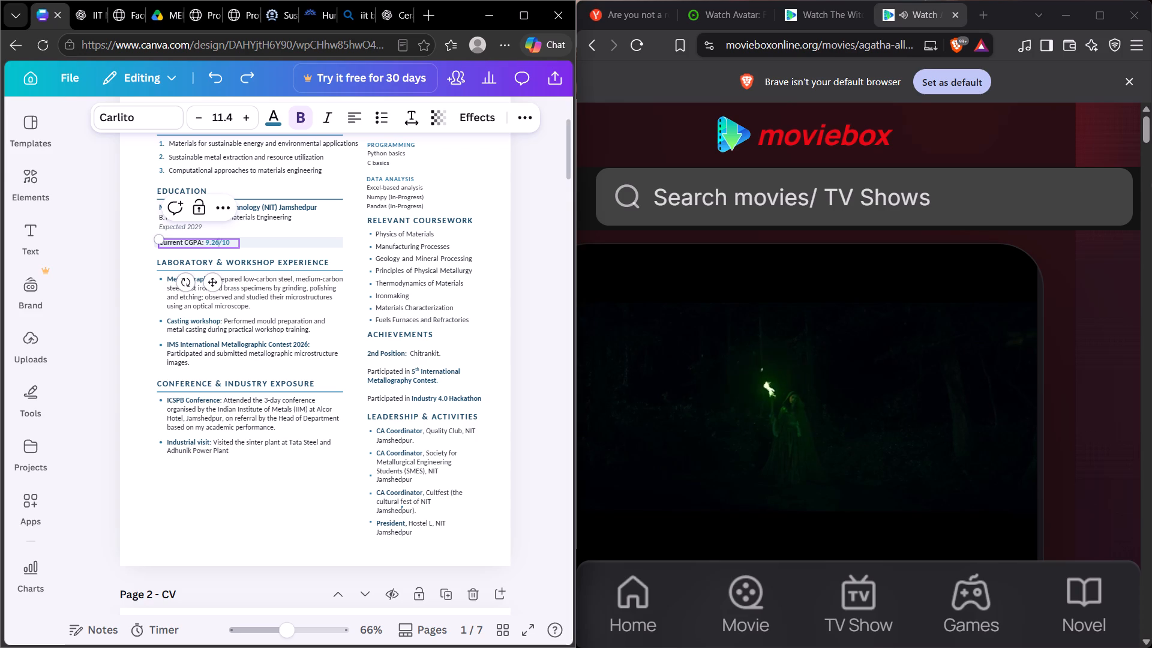
Set the Current CGPA in the page 1 CV's Education section to 8.52, keeping the /10.
double_click(214, 244)
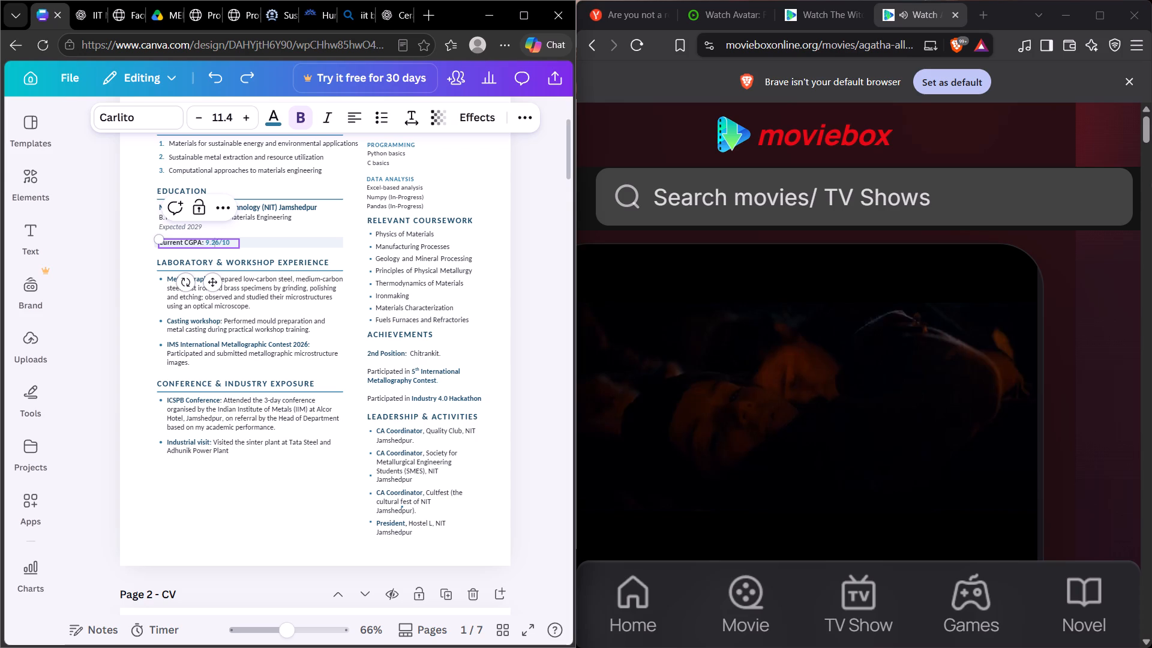
text(8.52)
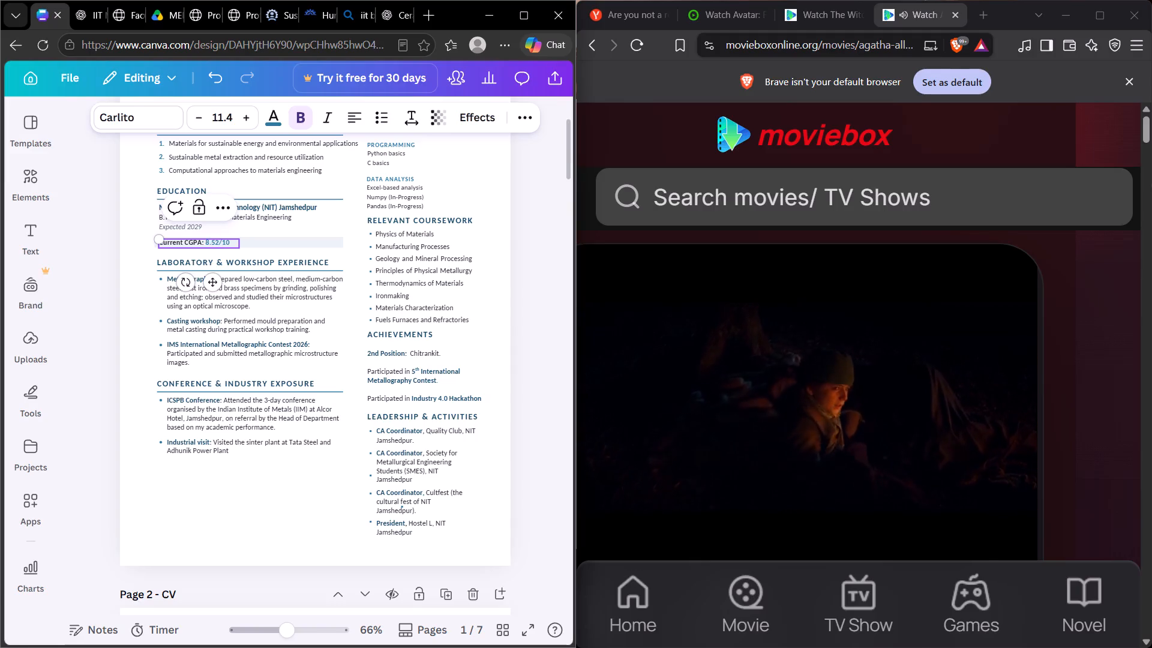
click(279, 248)
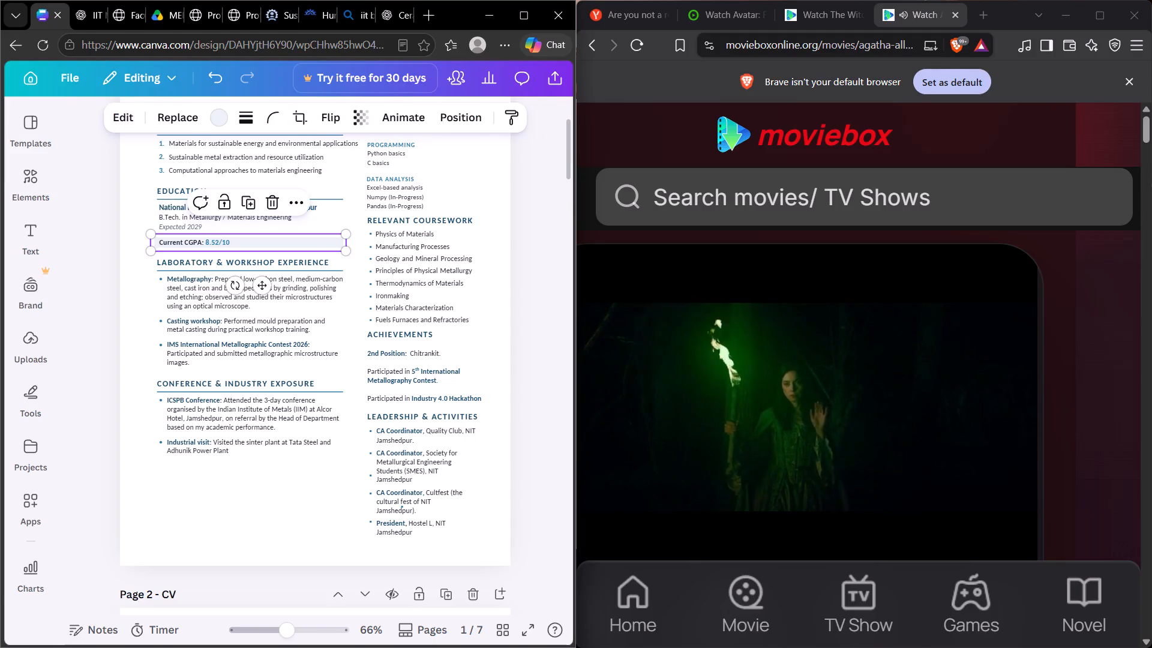
click(264, 497)
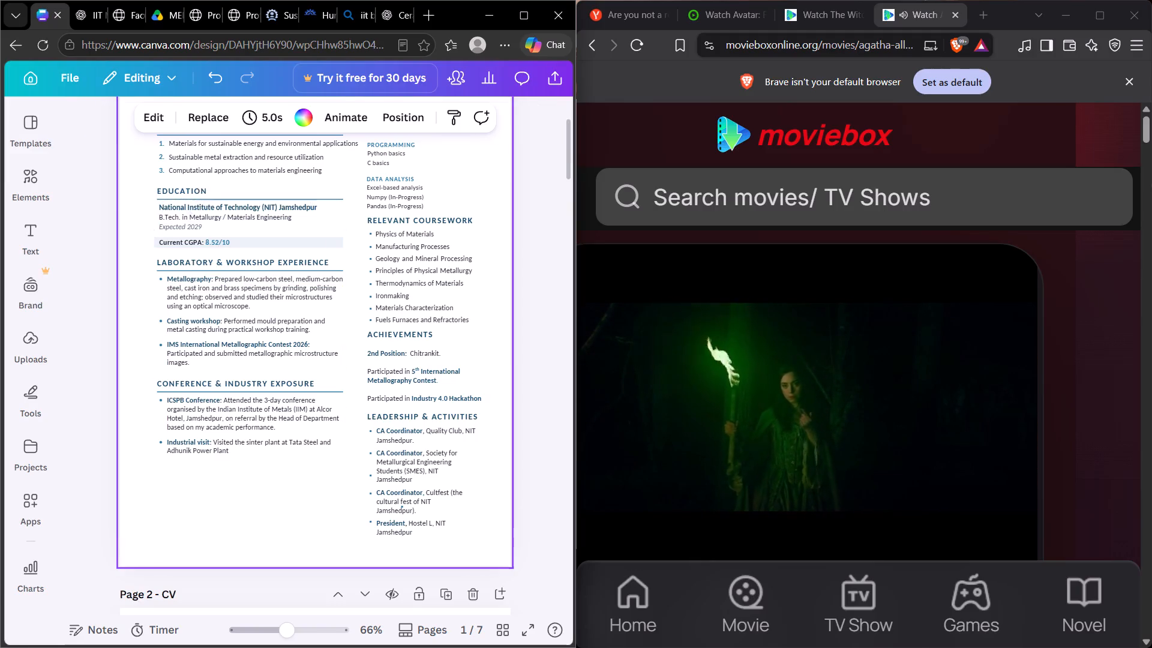
Review the whole page 1 CV from the name header through to Leadership & Activities.
scroll(264, 497, up, 2)
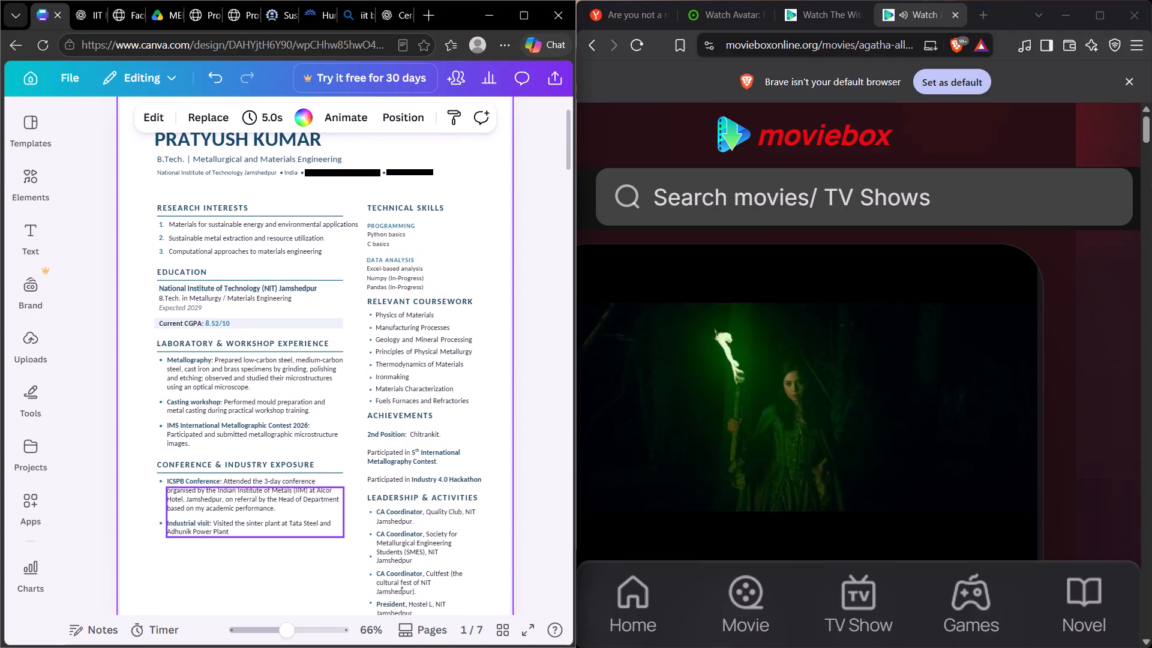
scroll(264, 497, up, 1)
scroll(264, 497, right, 2)
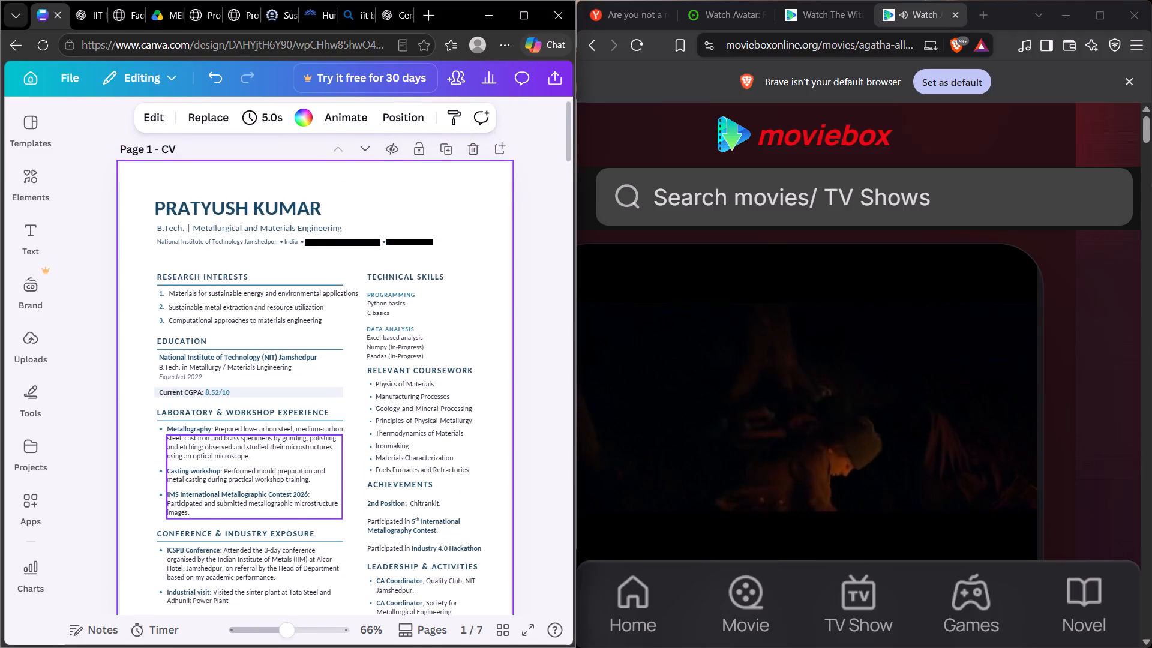
scroll(264, 497, right, 1)
scroll(264, 497, down, 9)
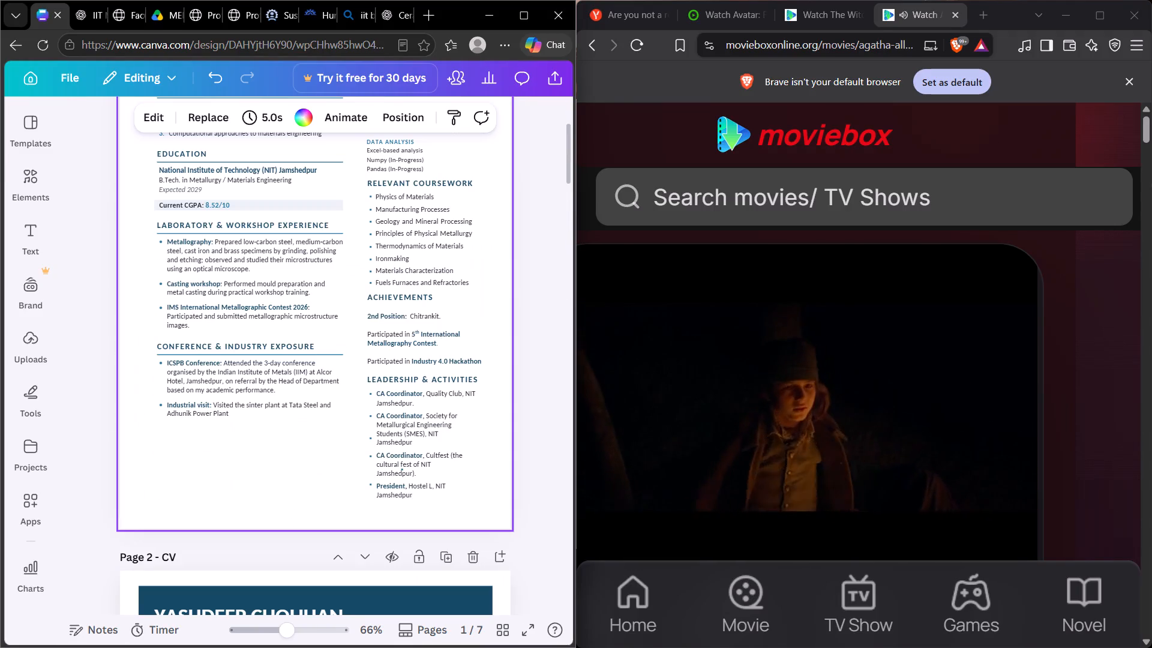
scroll(264, 497, down, 1)
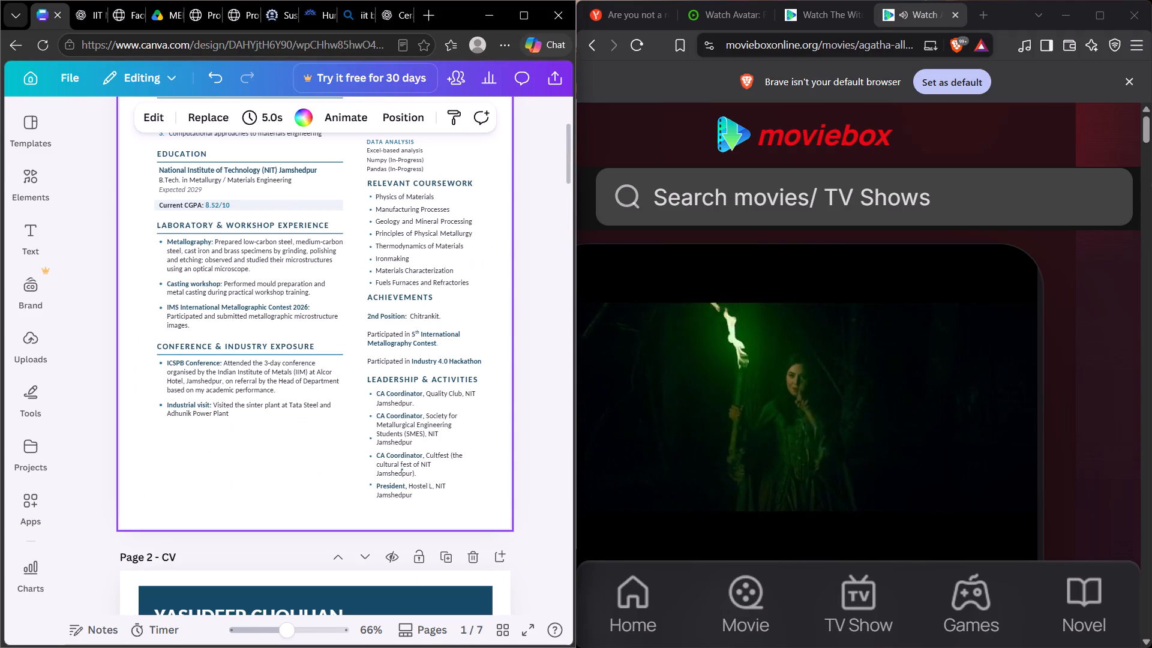
scroll(266, 497, up, 4)
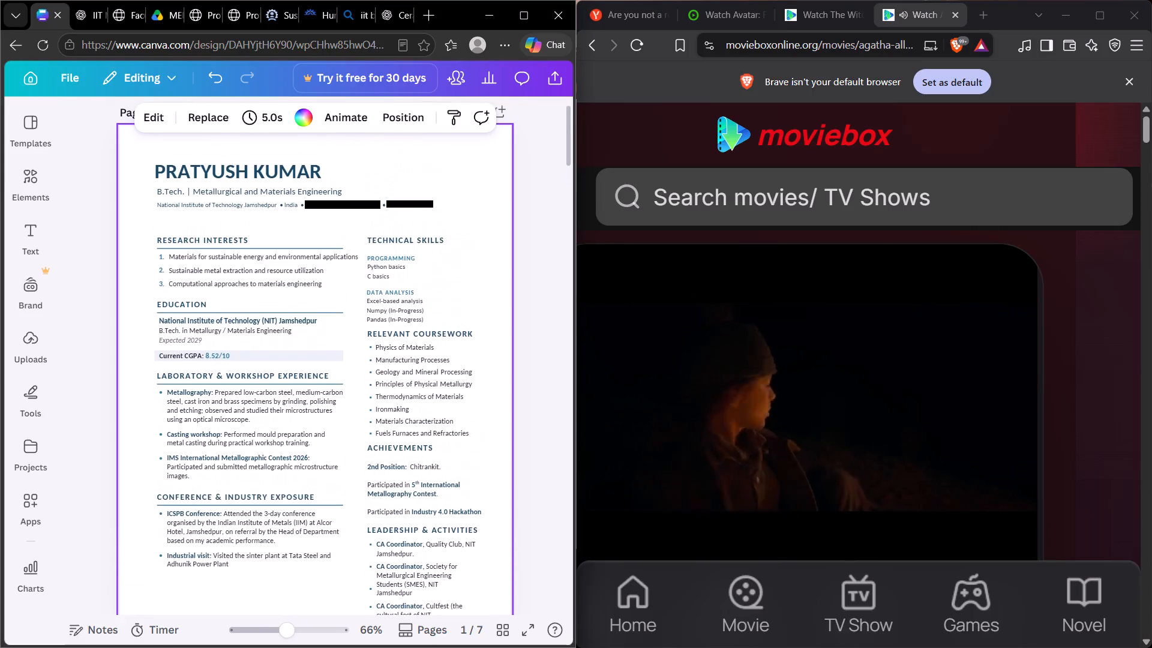
scroll(266, 497, up, 2)
scroll(266, 497, down, 2)
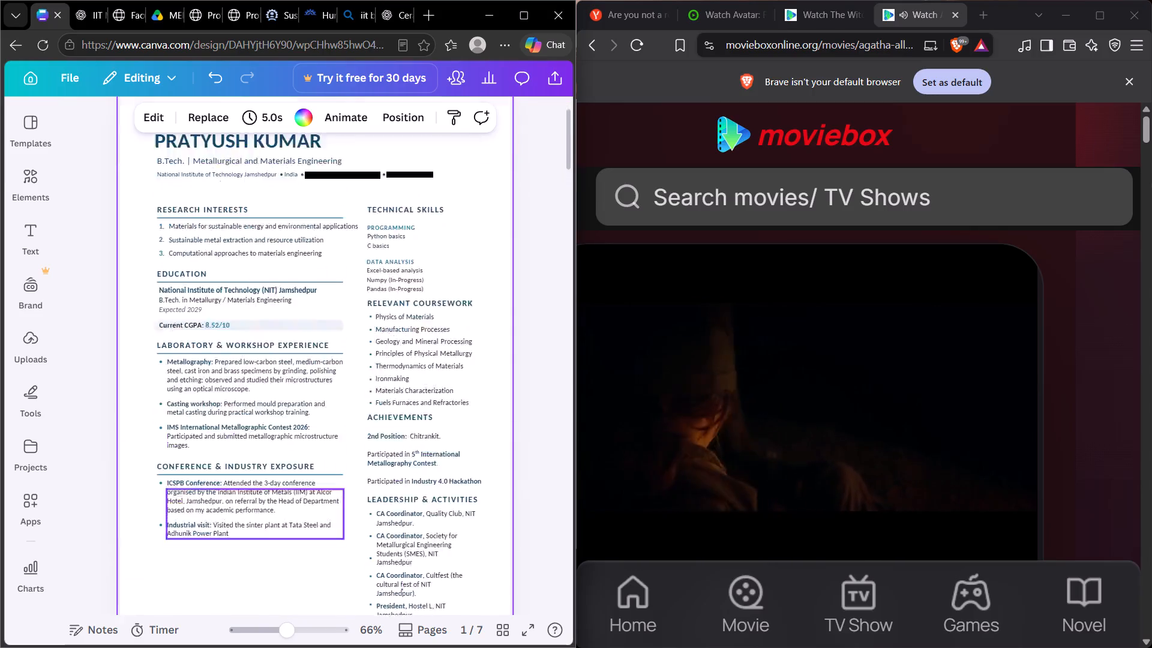
Examine the layout and styling of the other CV pages in the design for comparison with page 1.
scroll(266, 497, down, 3)
scroll(266, 497, right, 17)
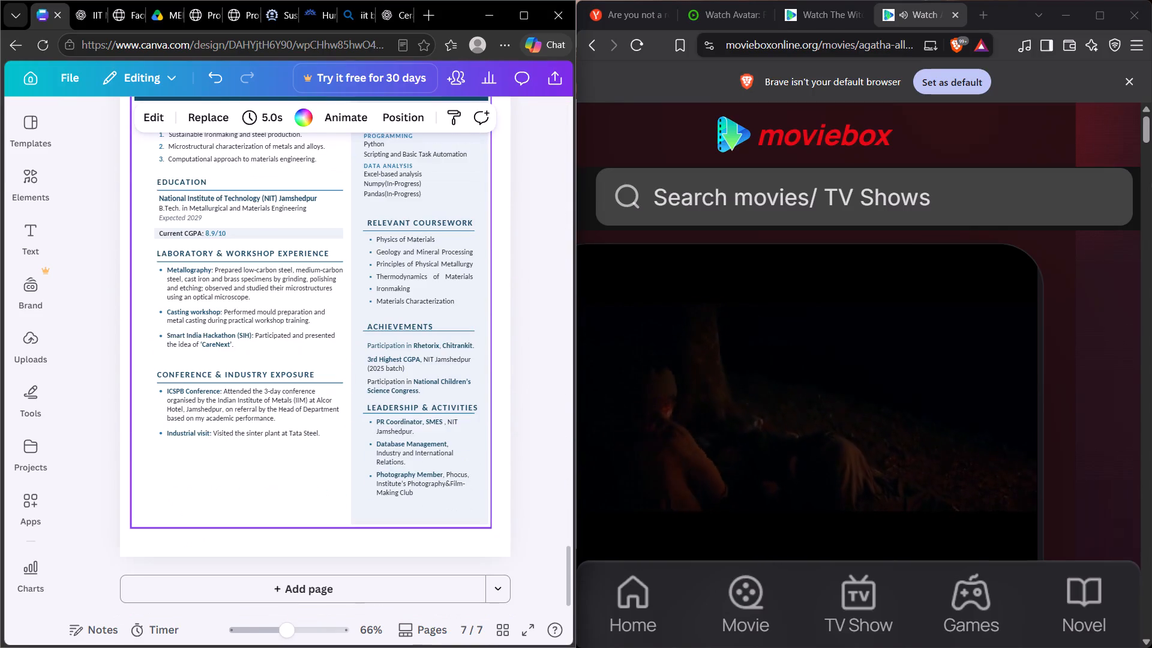
scroll(266, 497, up, 3)
scroll(266, 497, right, 1)
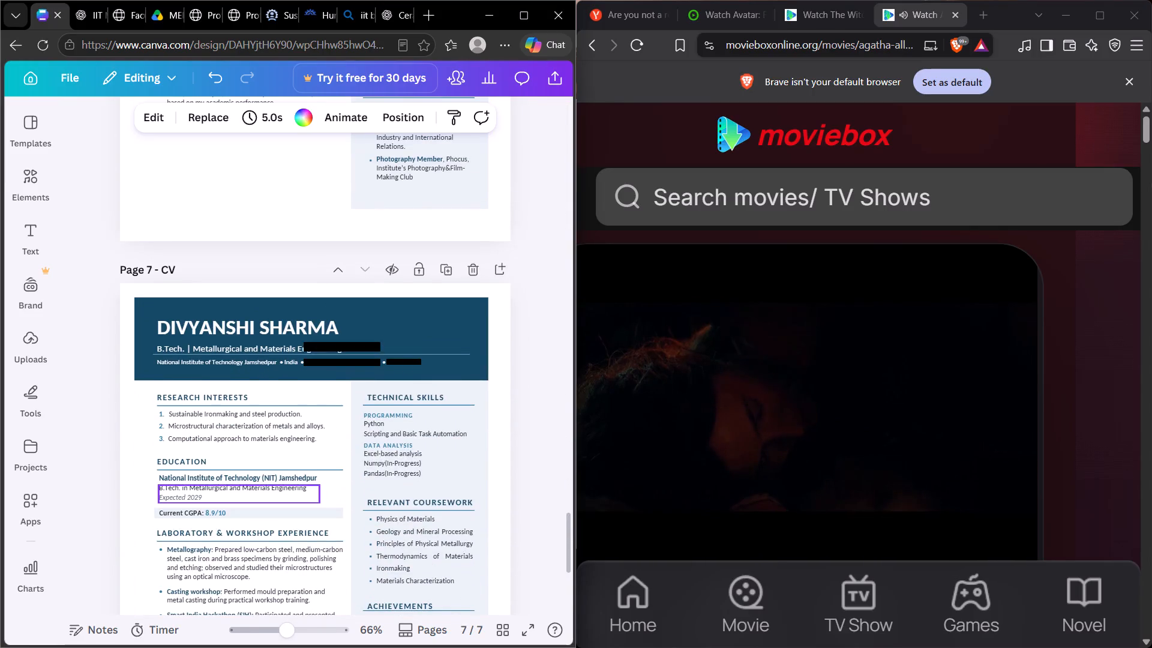
scroll(266, 497, right, 1)
scroll(266, 497, up, 7)
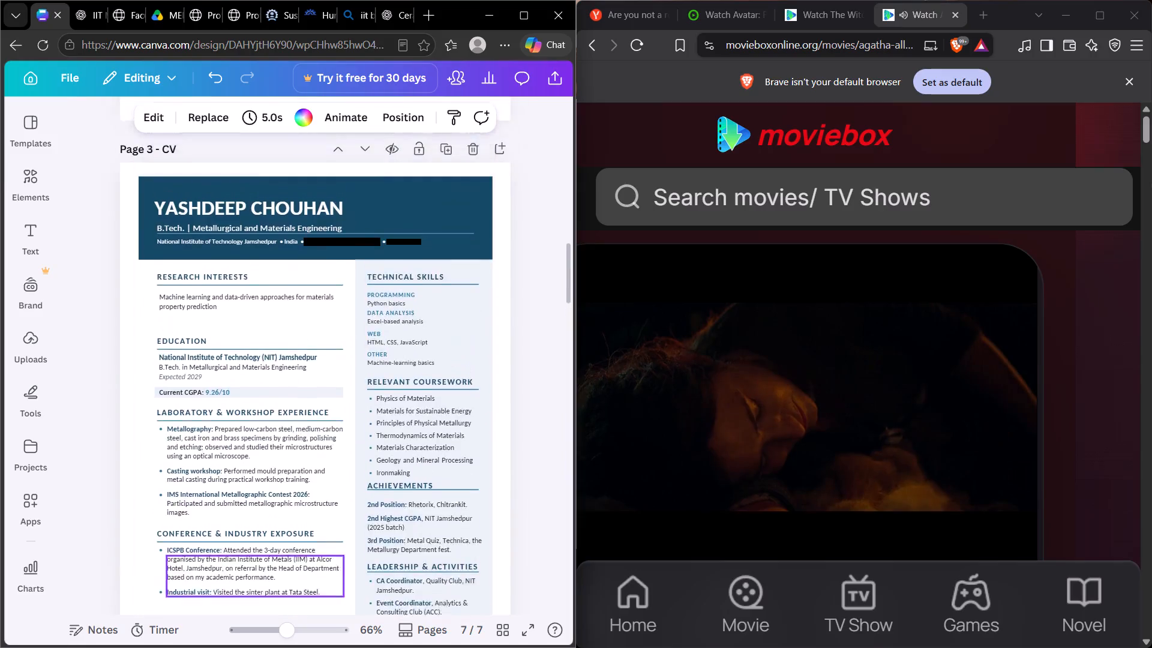
scroll(266, 497, up, 9)
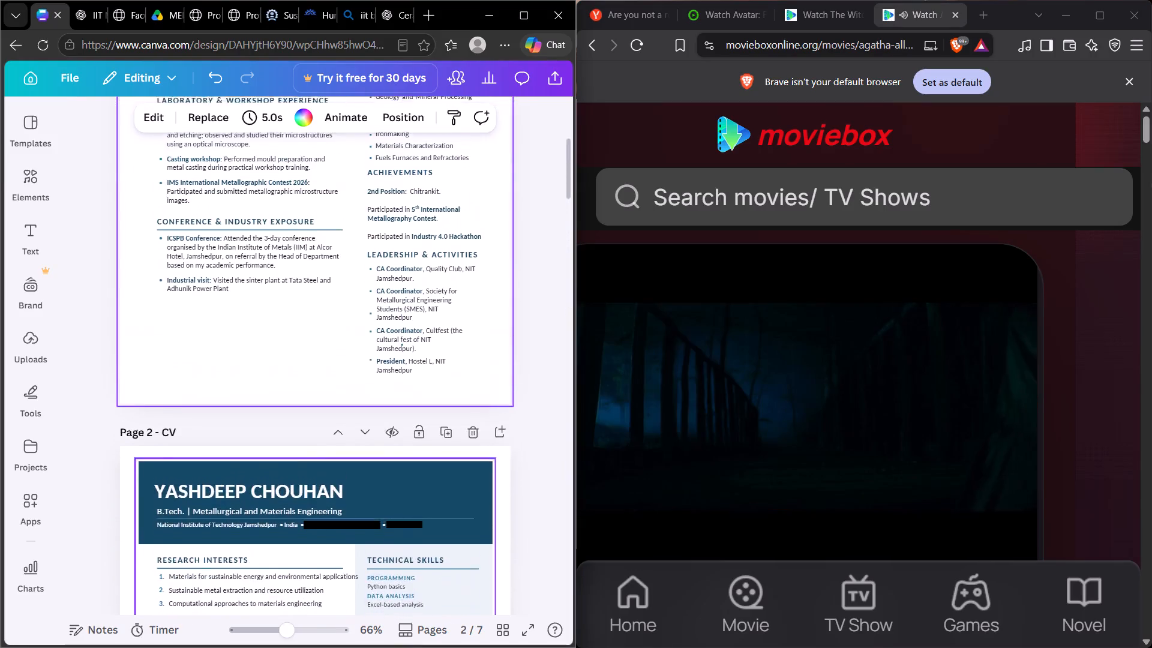
scroll(266, 497, up, 3)
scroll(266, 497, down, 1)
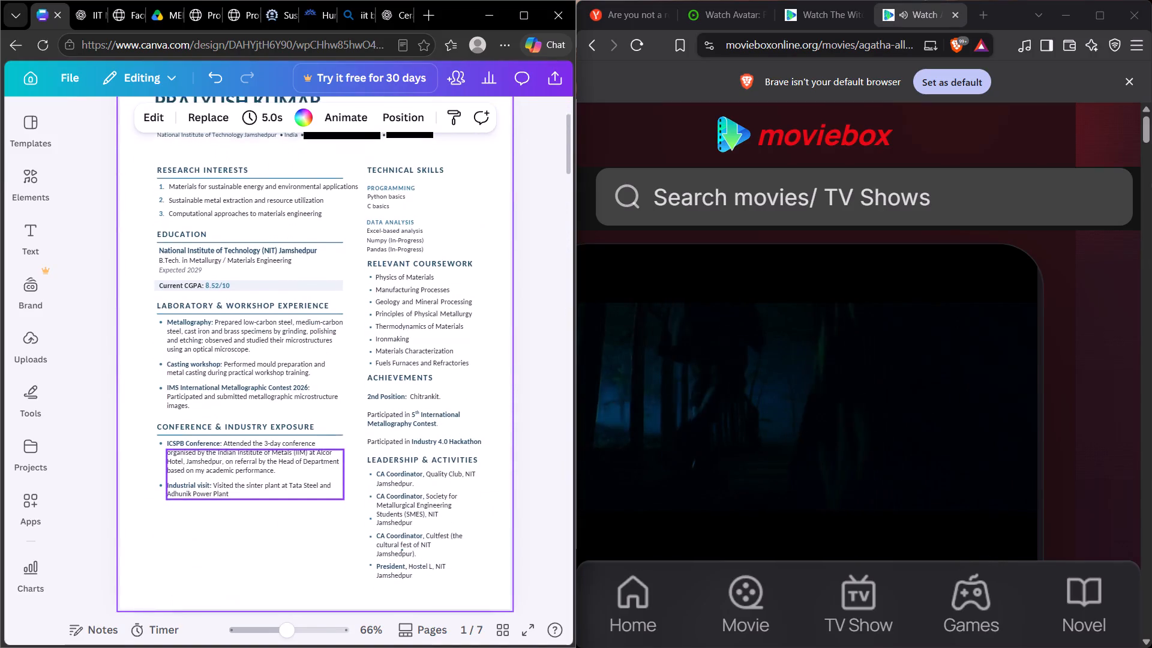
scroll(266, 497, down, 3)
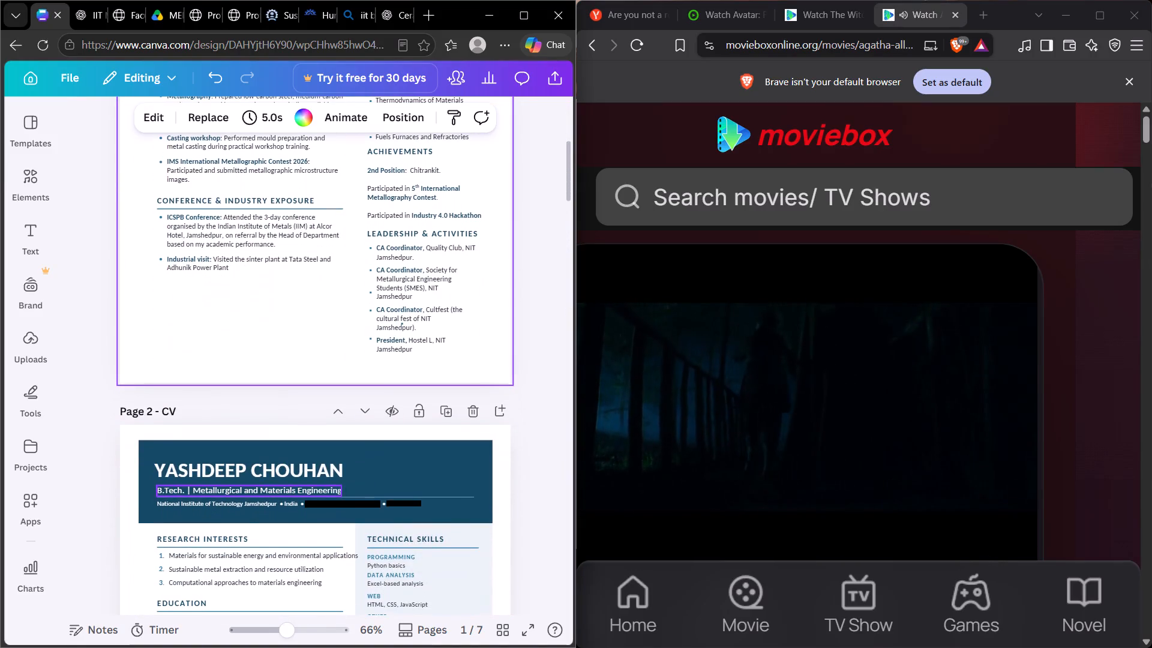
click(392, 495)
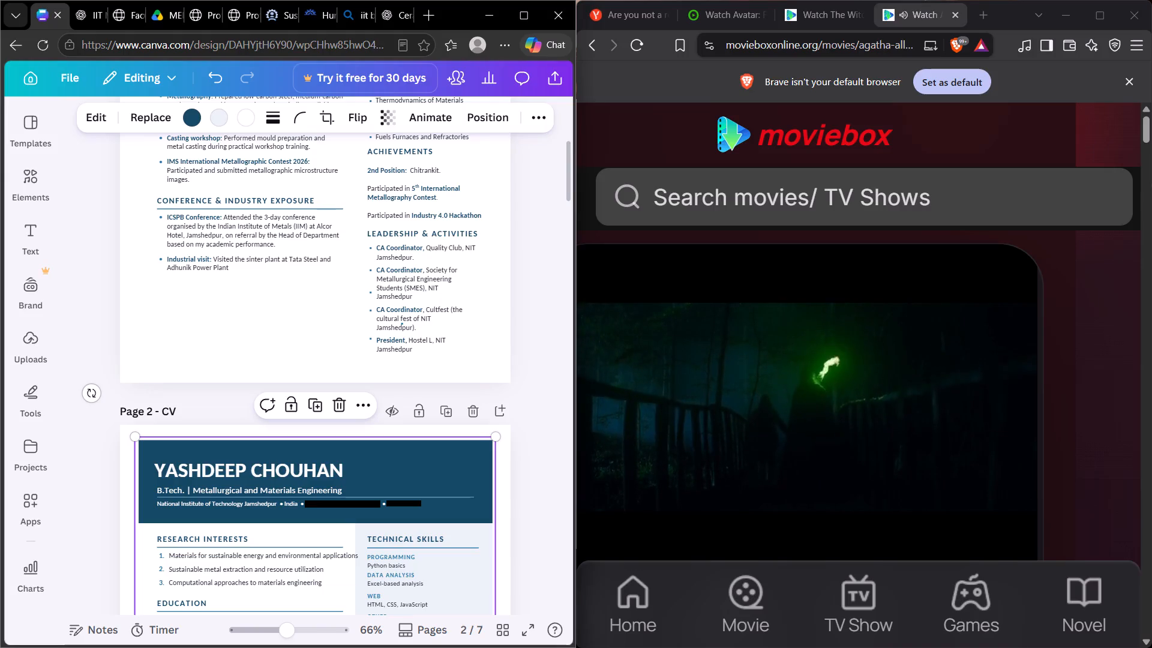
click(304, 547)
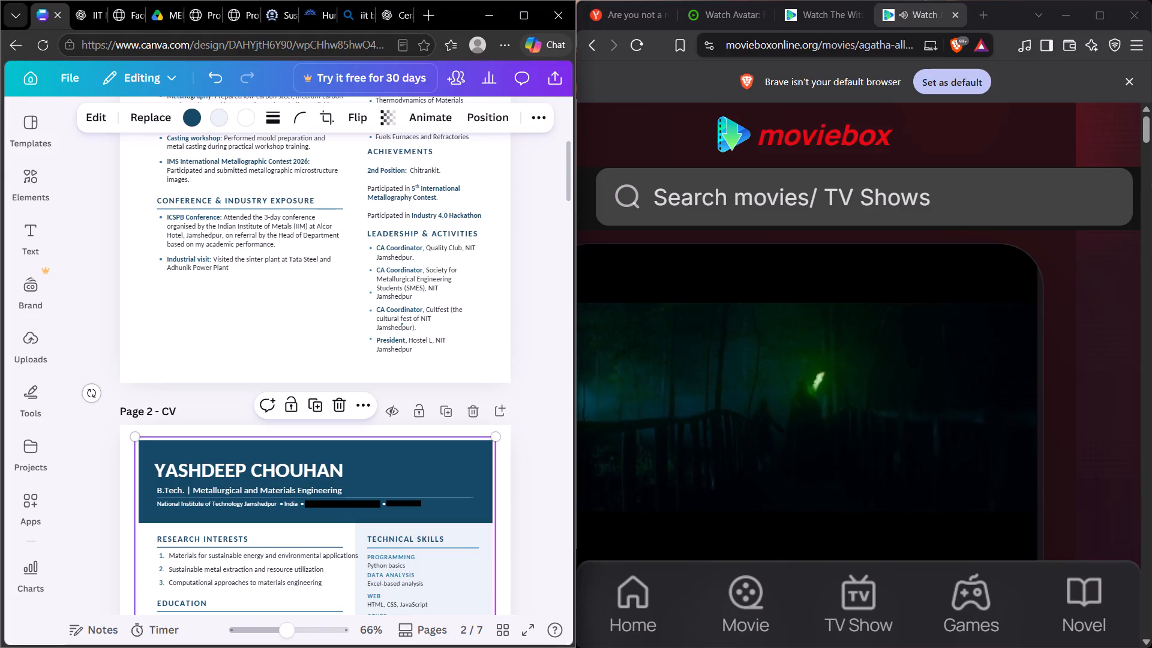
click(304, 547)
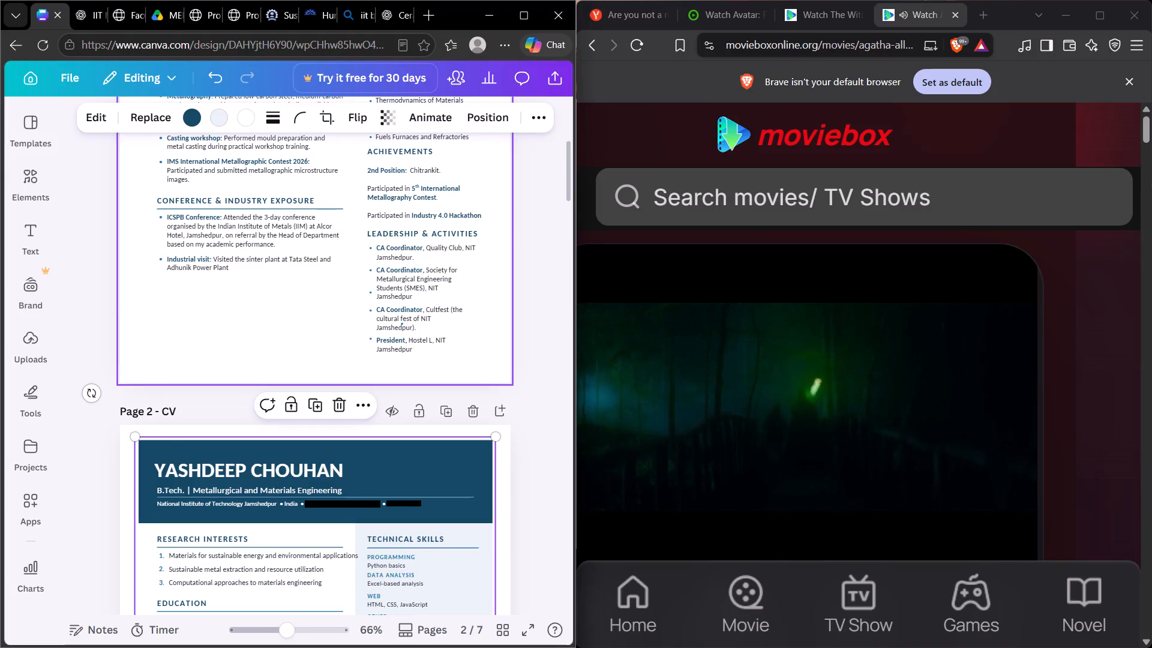
Copy the divider line under Conference & Industry Exposure and place the duplicate under the degree line in the page 1 header.
click(309, 208)
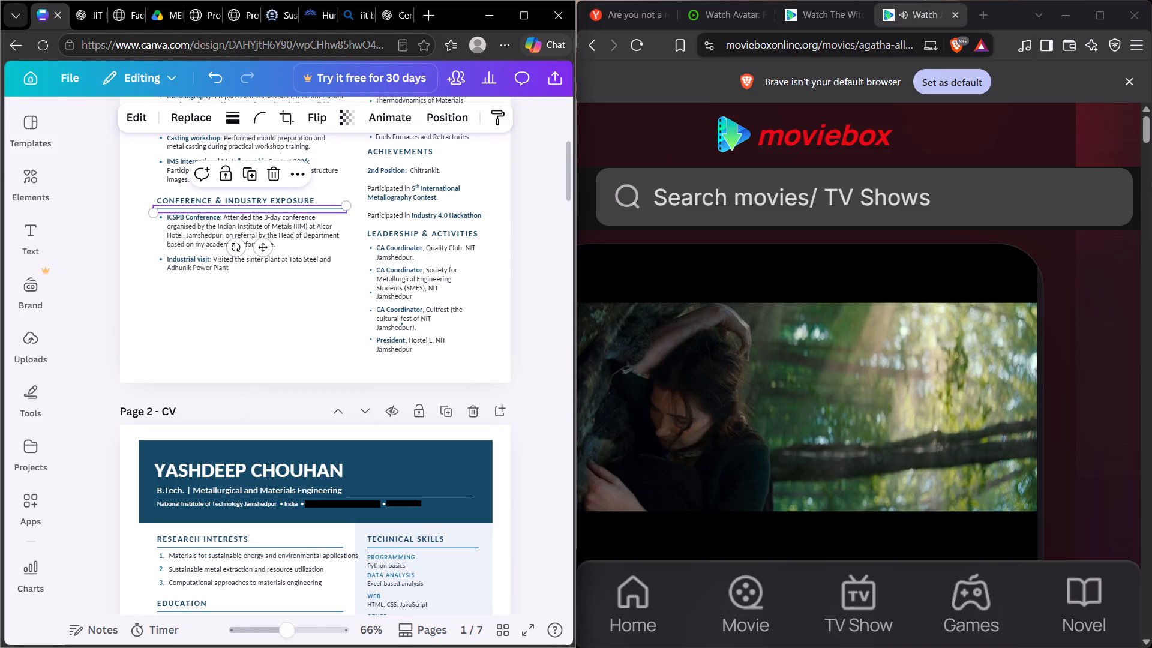
click(309, 208)
right_click(309, 208)
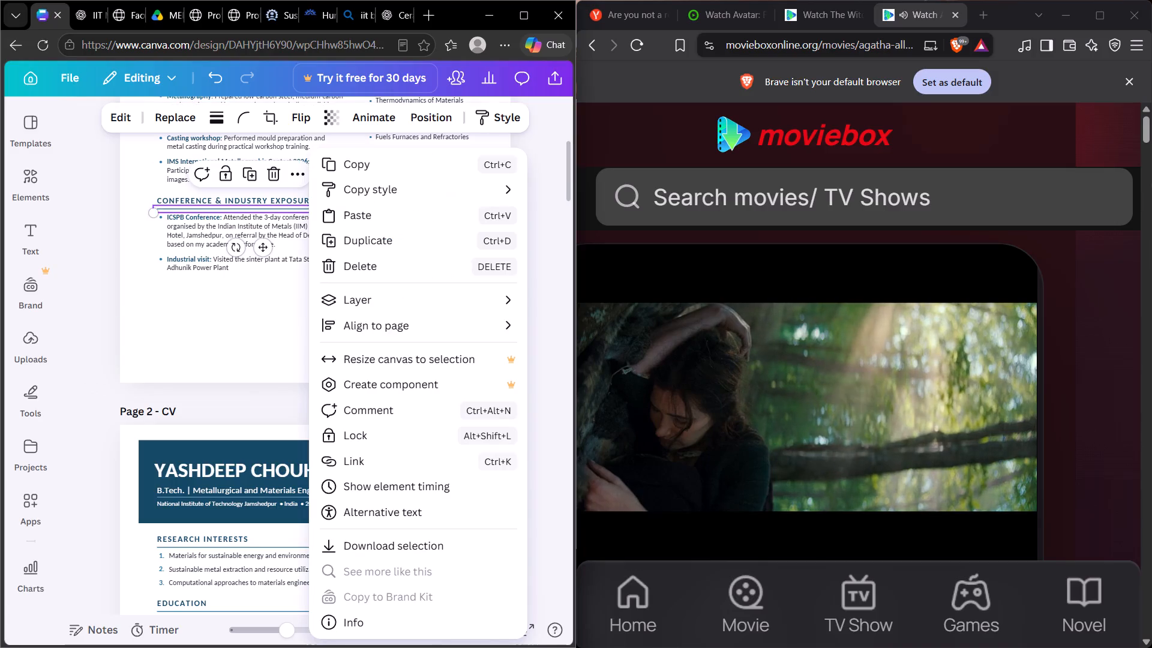
click(360, 163)
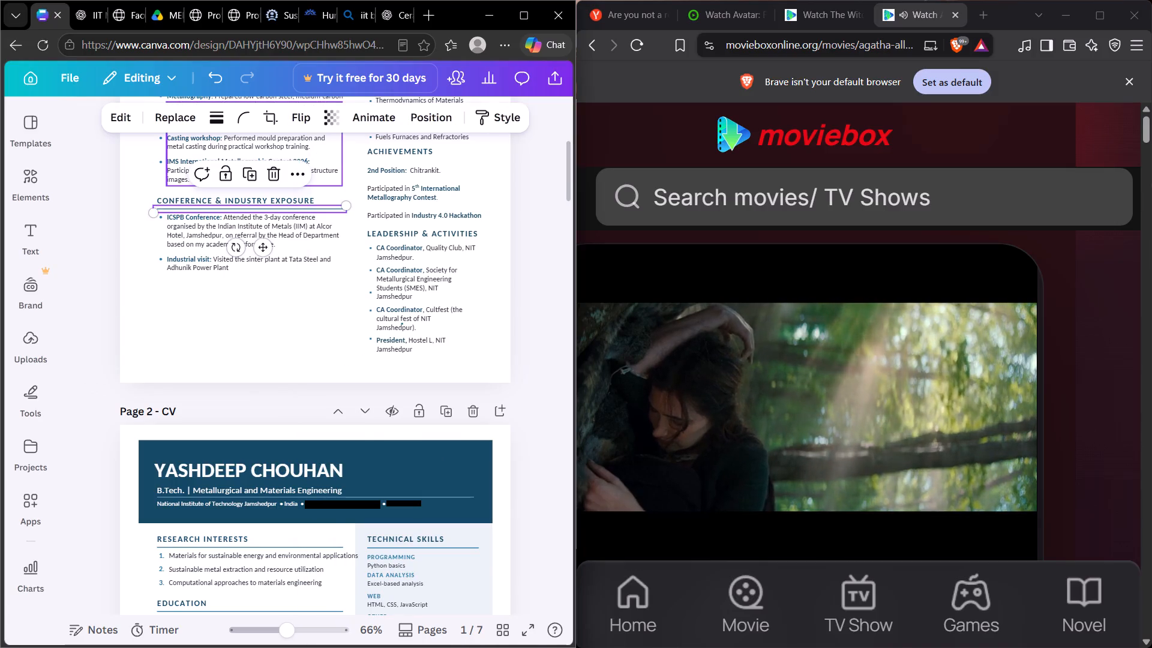
scroll(337, 184, up, 5)
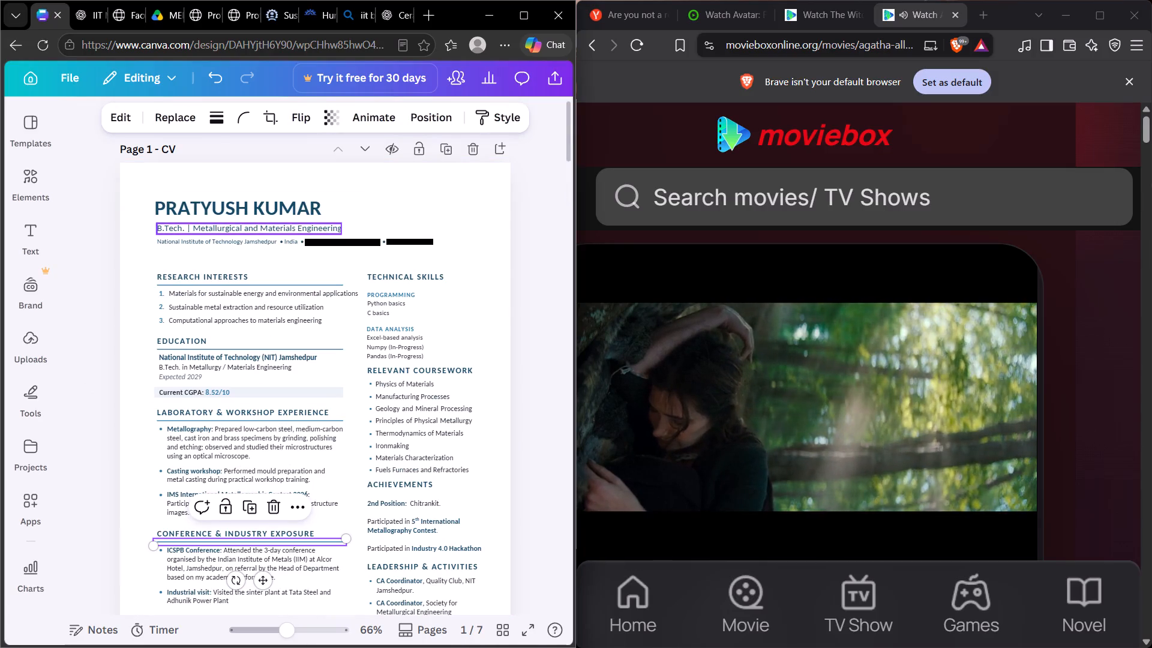
click(398, 224)
key(ctrl+v)
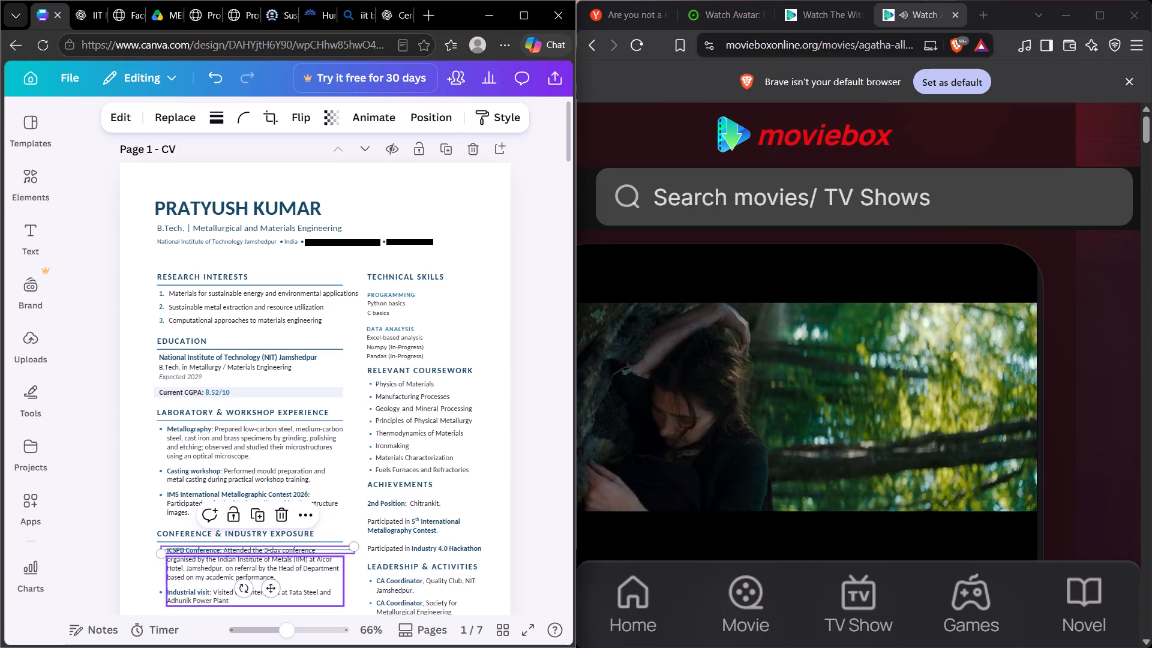
click(272, 586)
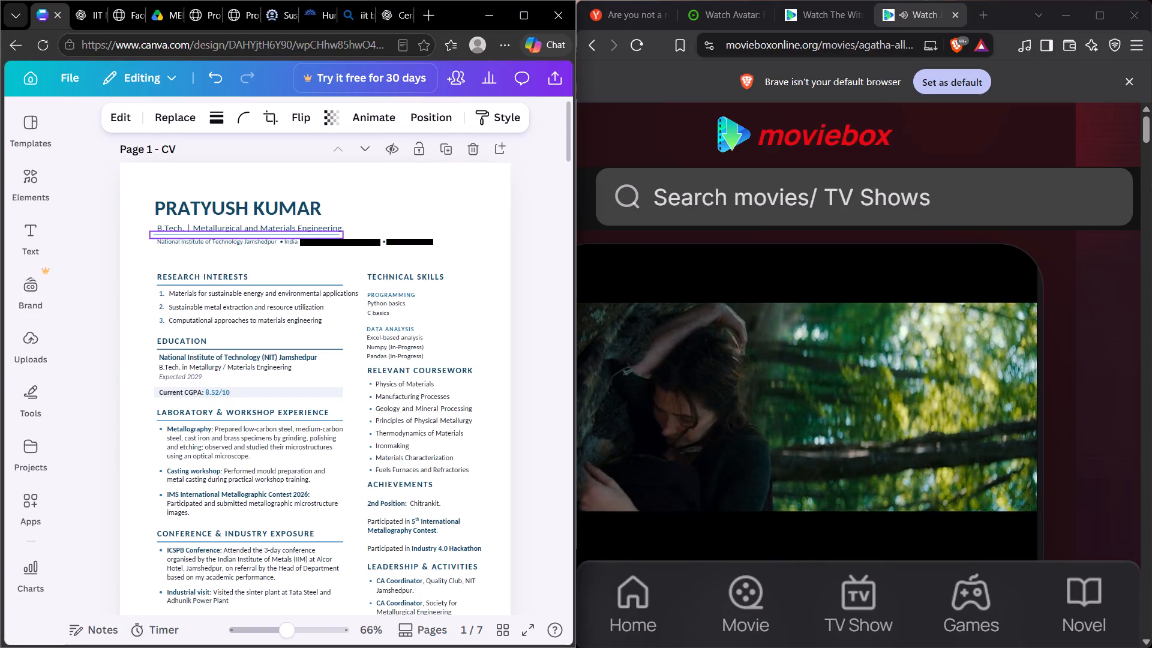
Stretch the header divider line across nearly the full width of page 1, matching the header rule on page 2.
scroll(260, 271, down, 5)
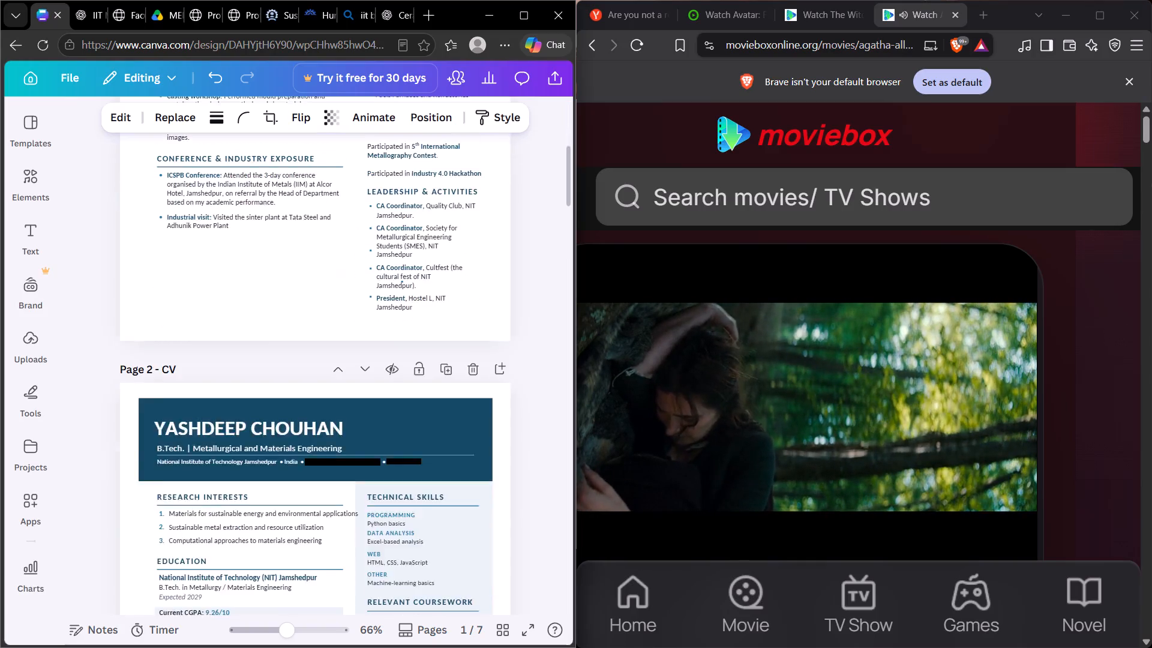
scroll(262, 266, down, 4)
scroll(261, 266, up, 10)
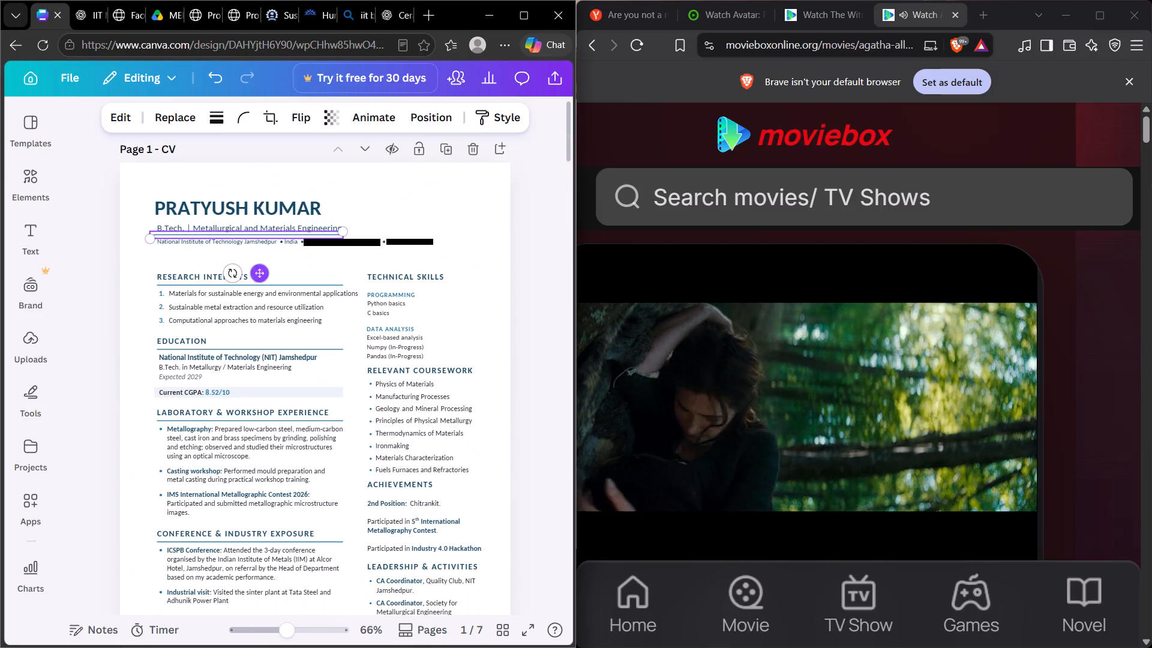
drag(344, 232, 435, 241)
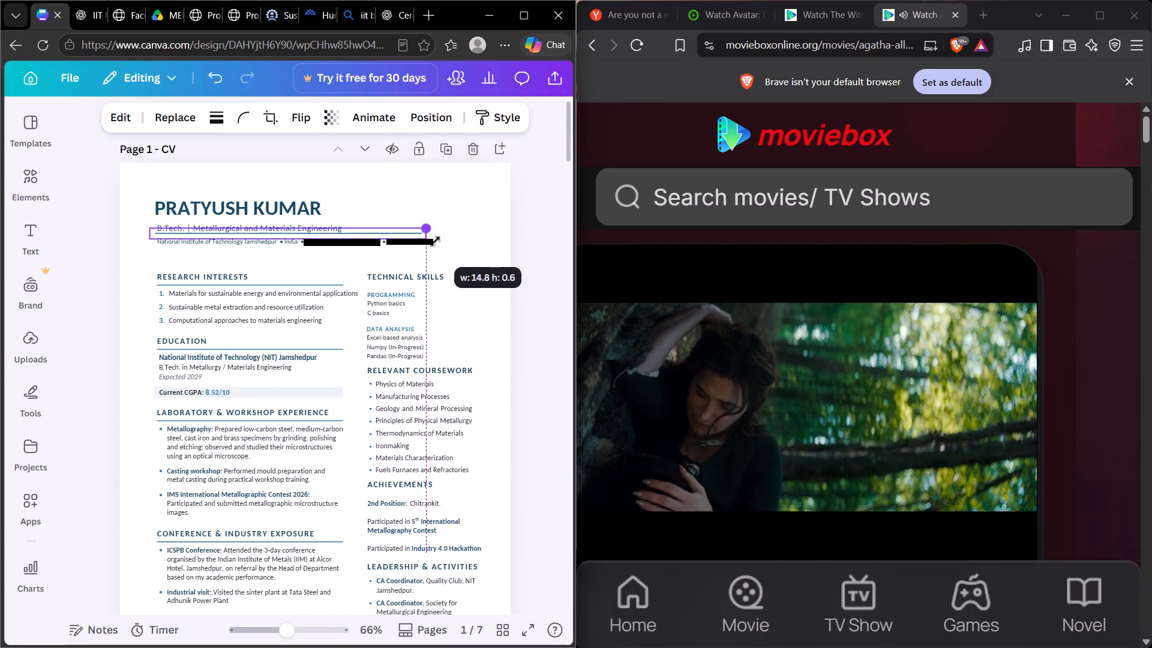
drag(435, 241, 487, 251)
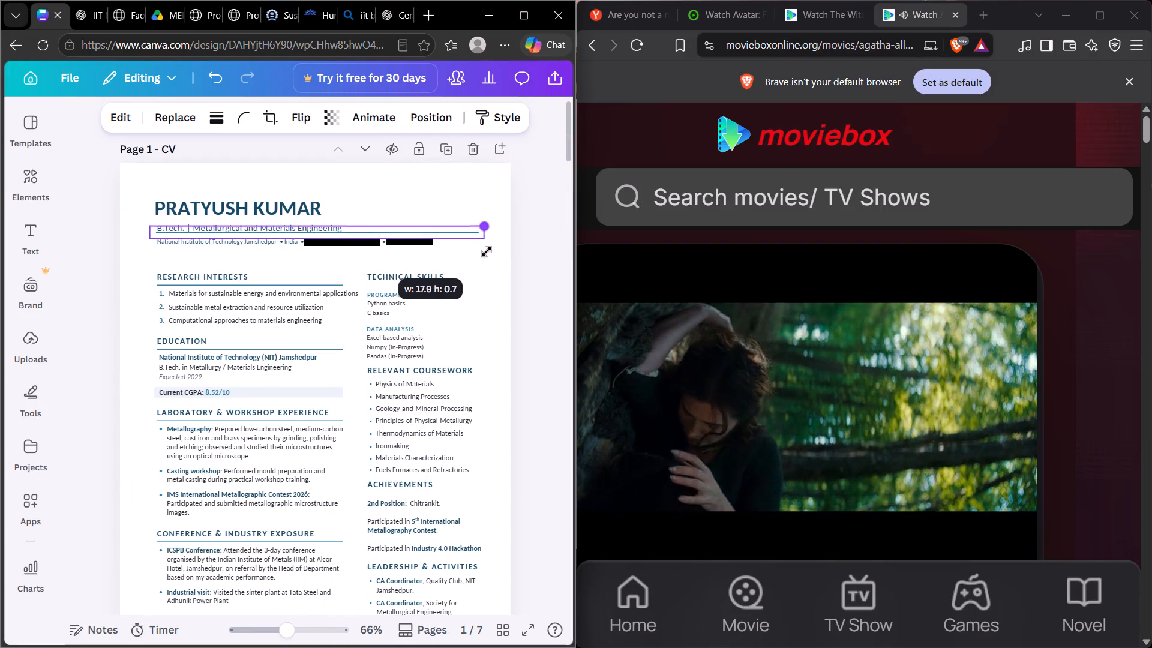
drag(487, 251, 506, 256)
Move the header divider line slightly down so it sits between the degree line and the contact details.
scroll(503, 257, down, 5)
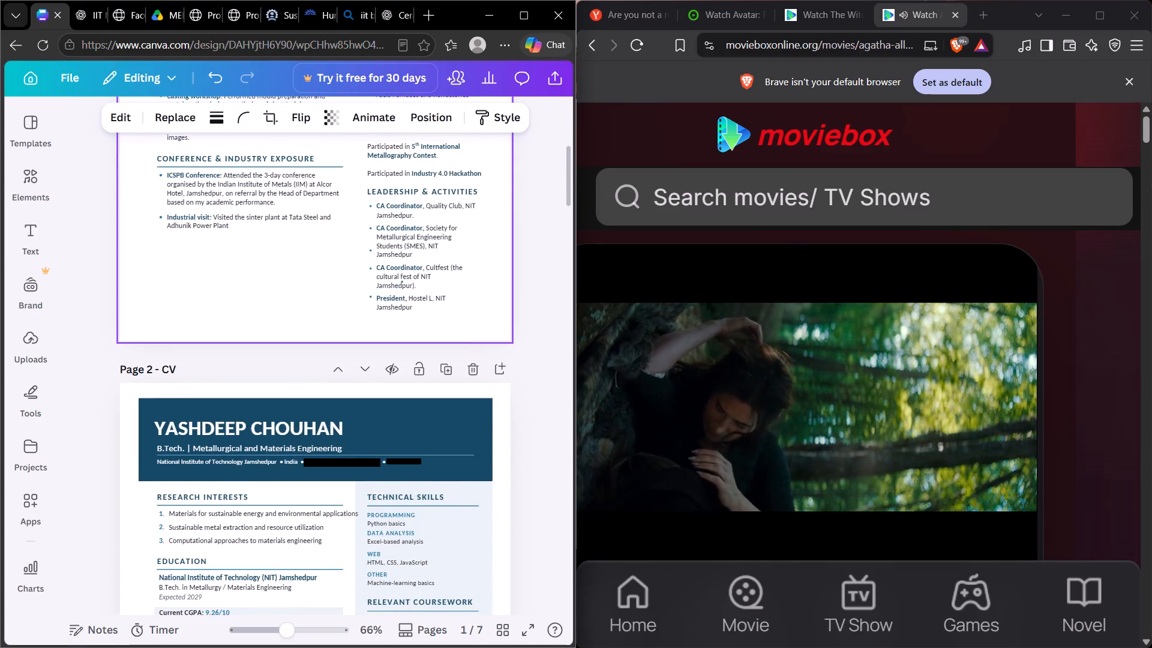
scroll(493, 265, up, 6)
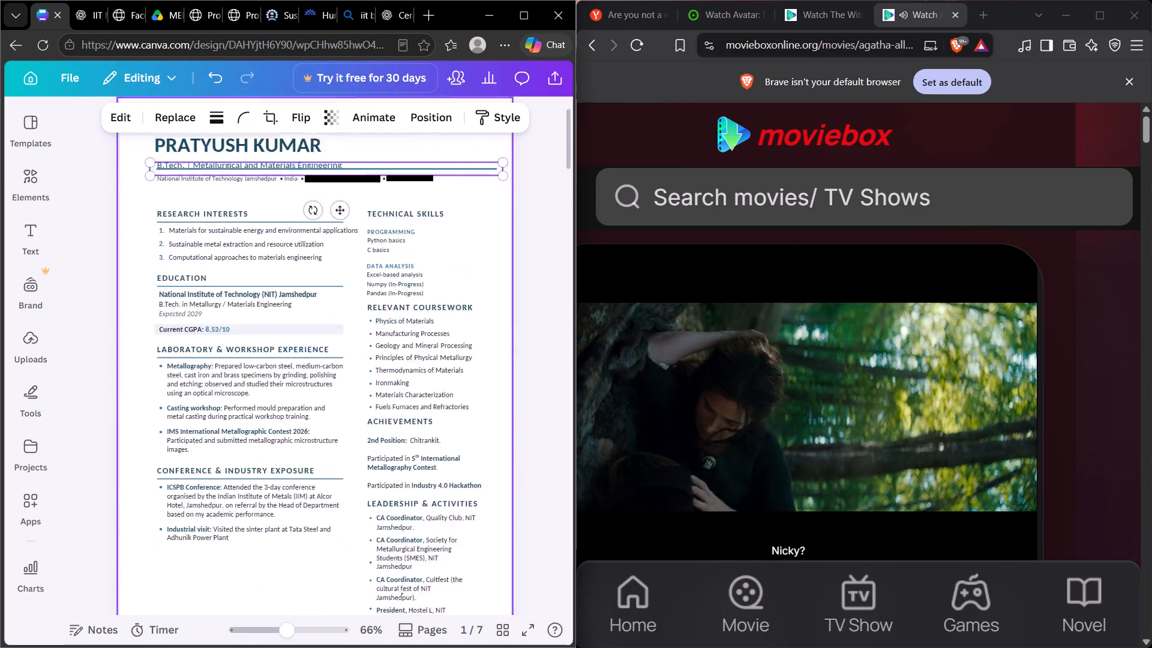
click(472, 267)
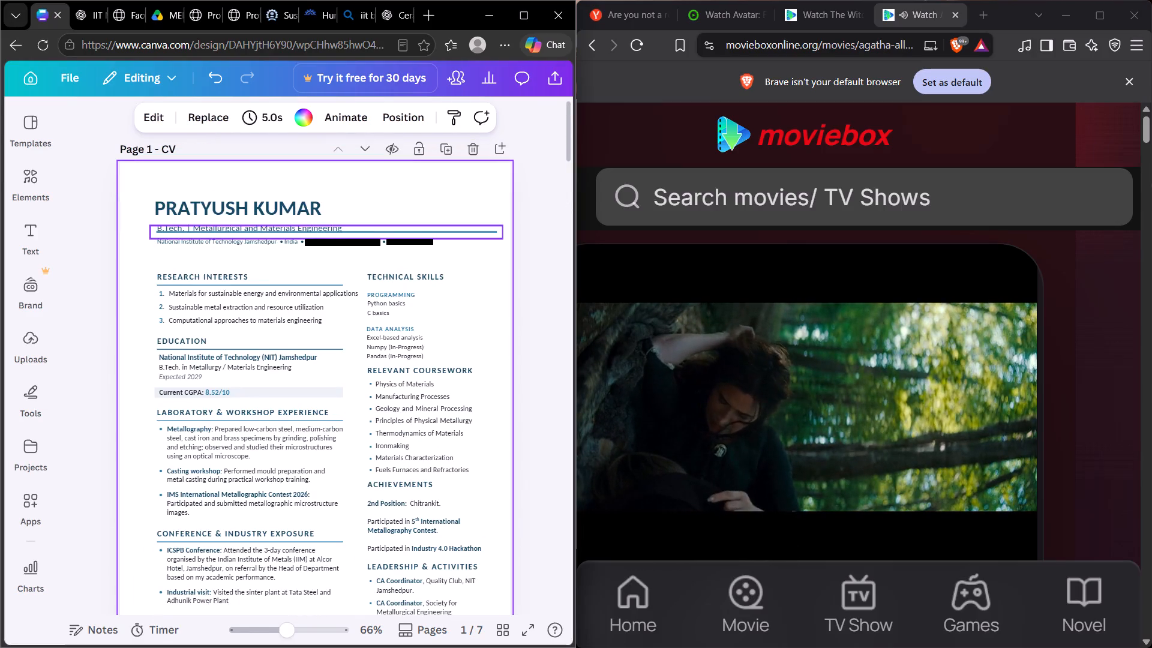
click(464, 232)
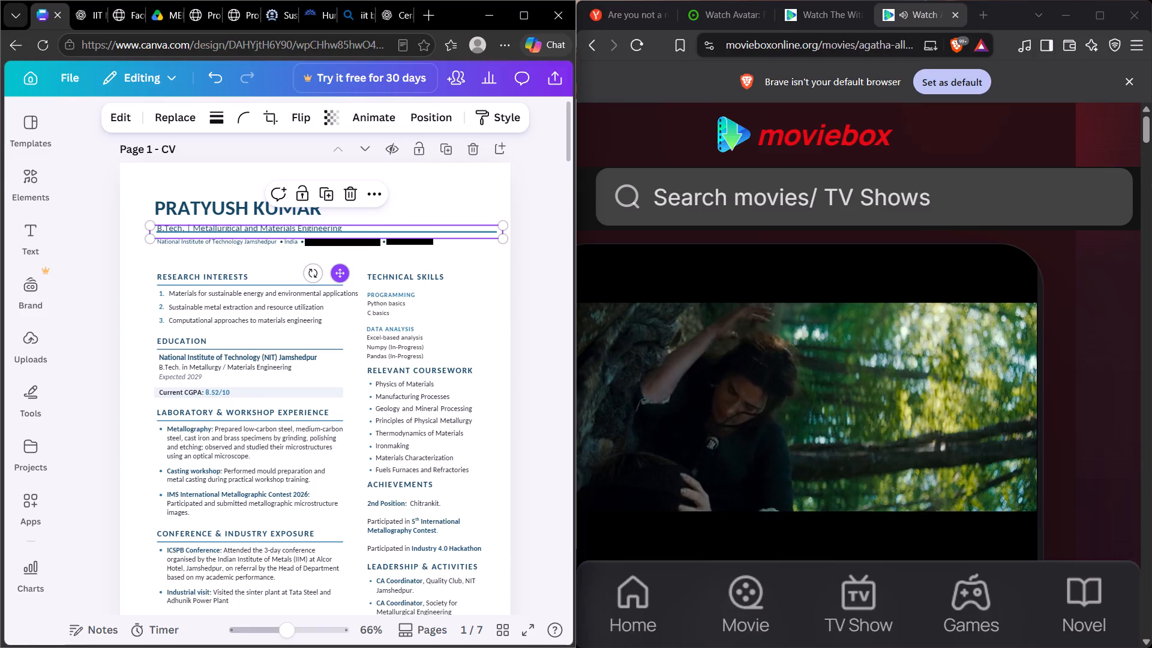
click(338, 276)
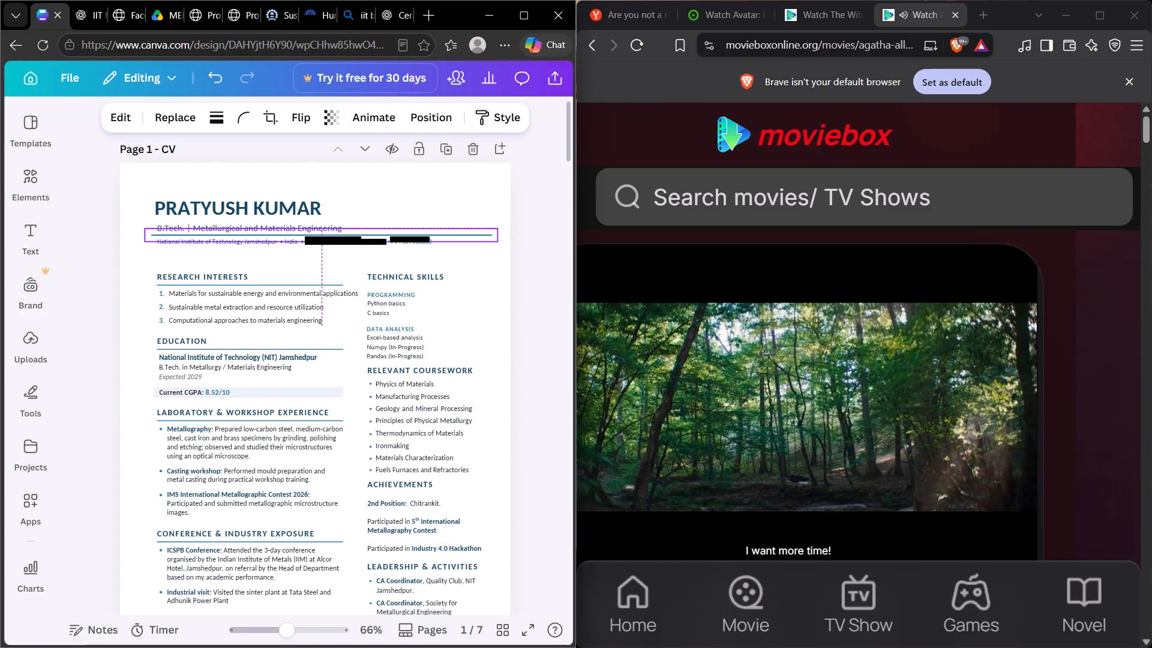
click(415, 193)
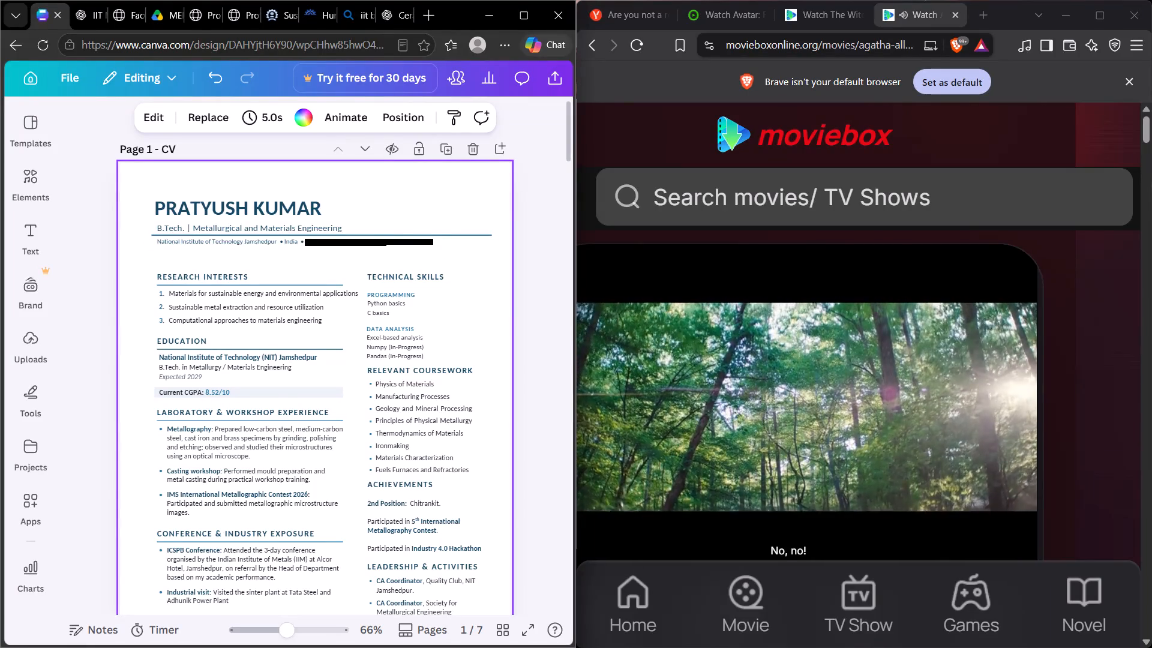
Shorten the header divider line so it ends just past the contact details.
click(475, 234)
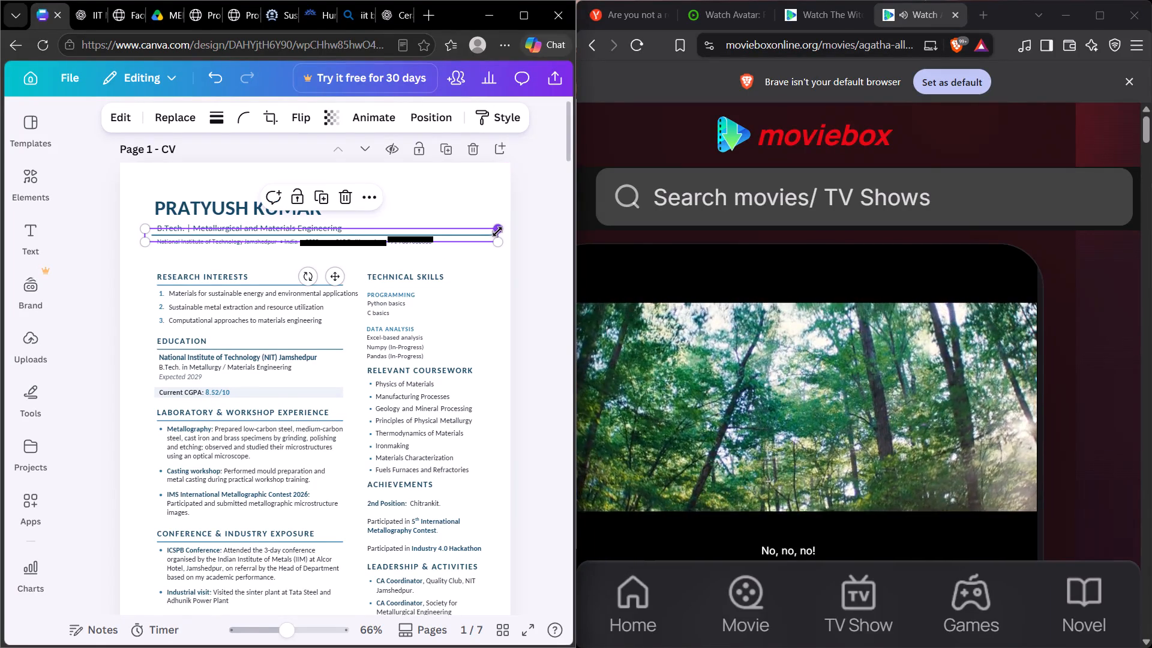
drag(499, 231, 476, 227)
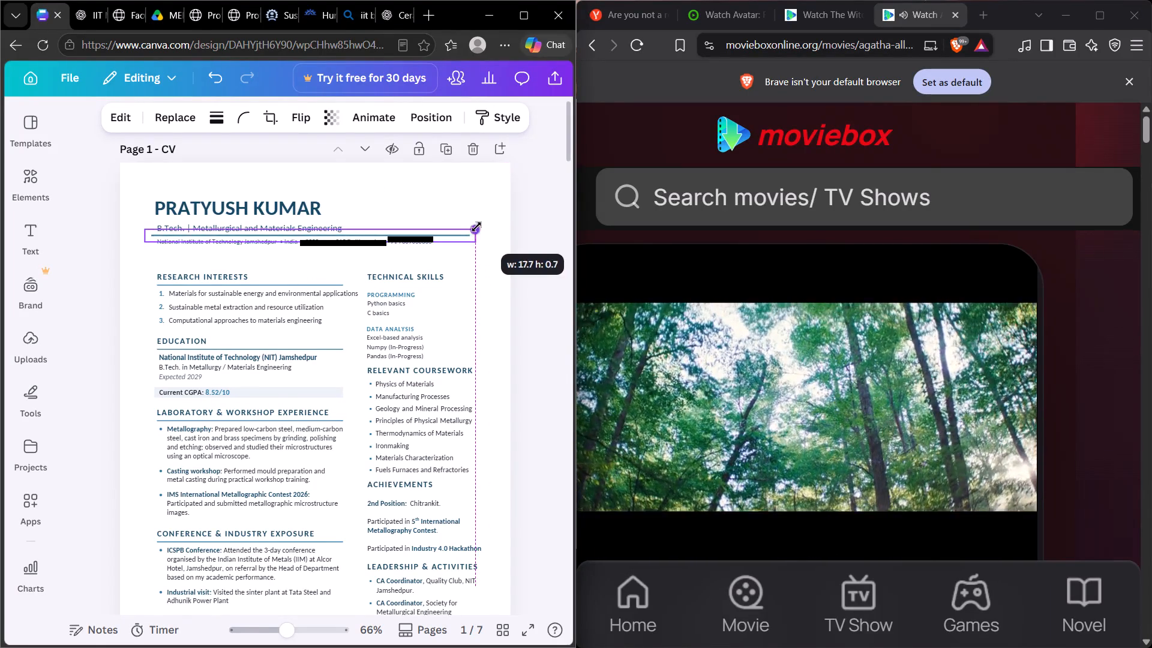
drag(476, 227, 452, 227)
click(487, 210)
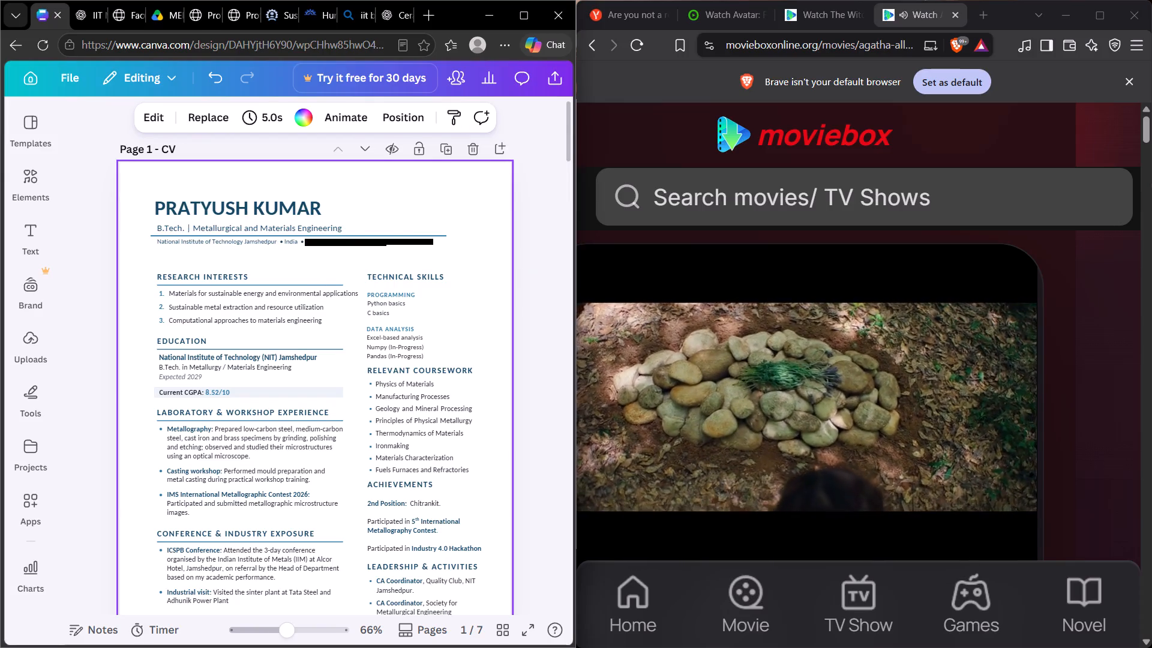
Add another copy of the section divider line and place it under the Technical Skills heading on page 1.
scroll(381, 259, down, 7)
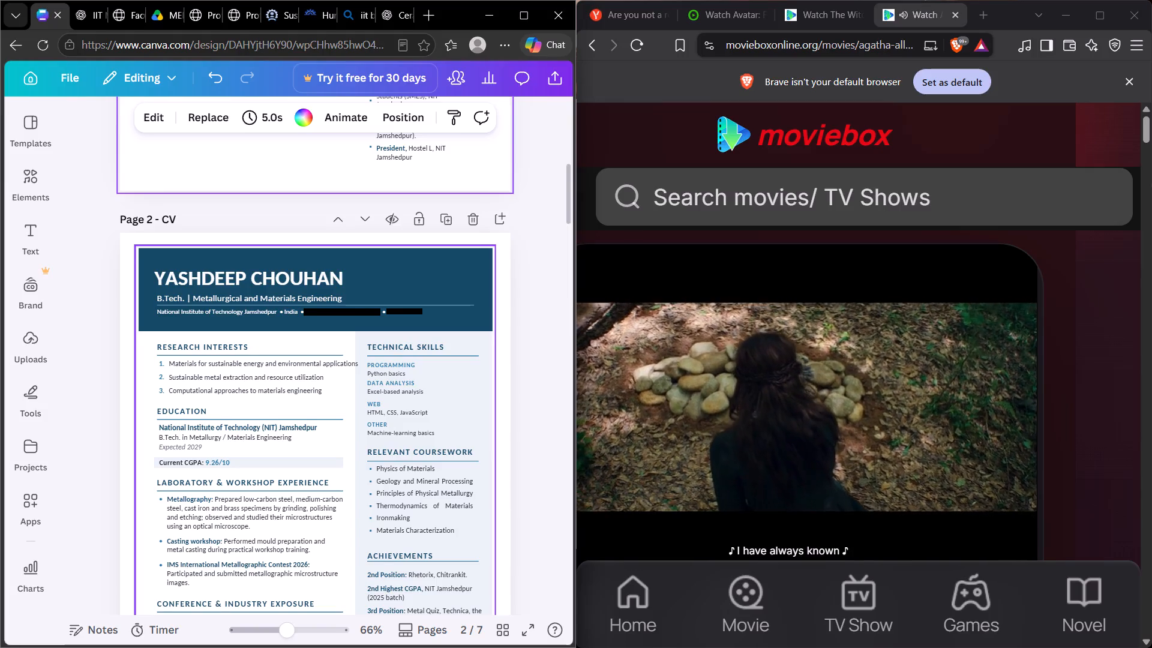
scroll(382, 269, down, 1)
scroll(382, 269, up, 9)
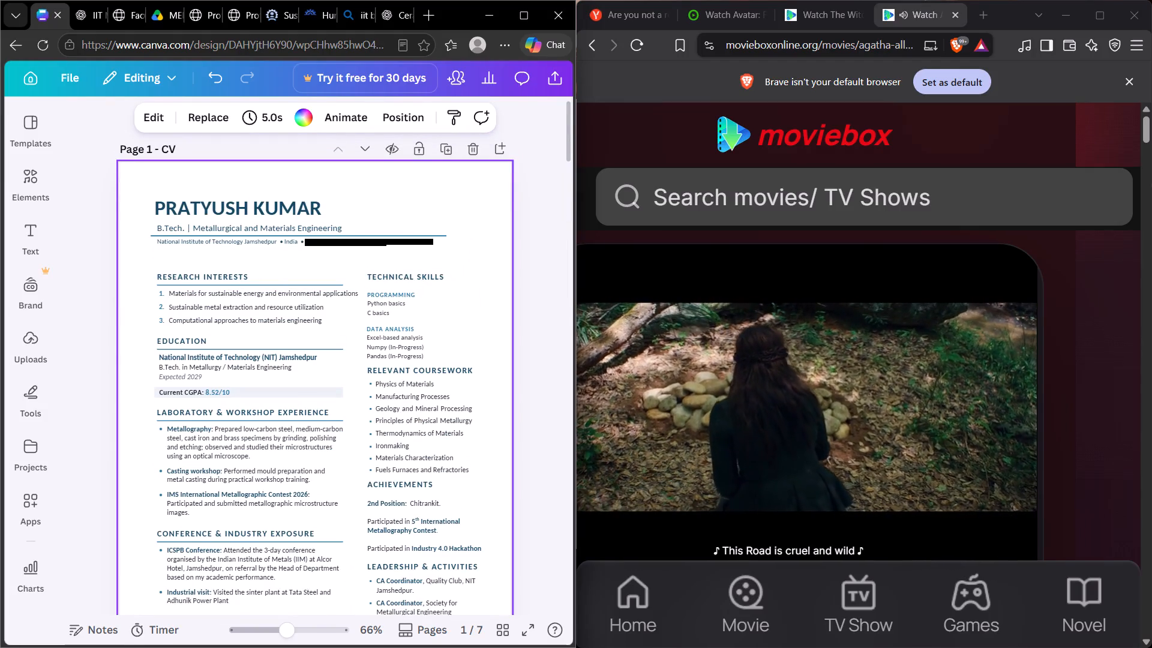
key(ctrl+v)
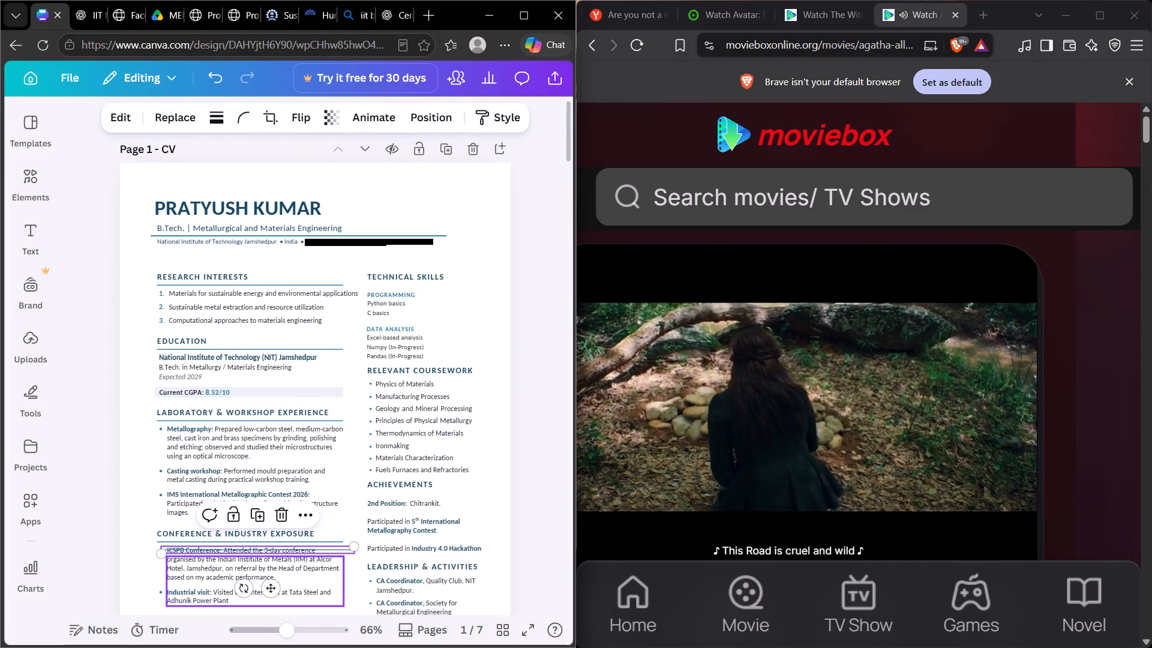
drag(272, 590, 444, 322)
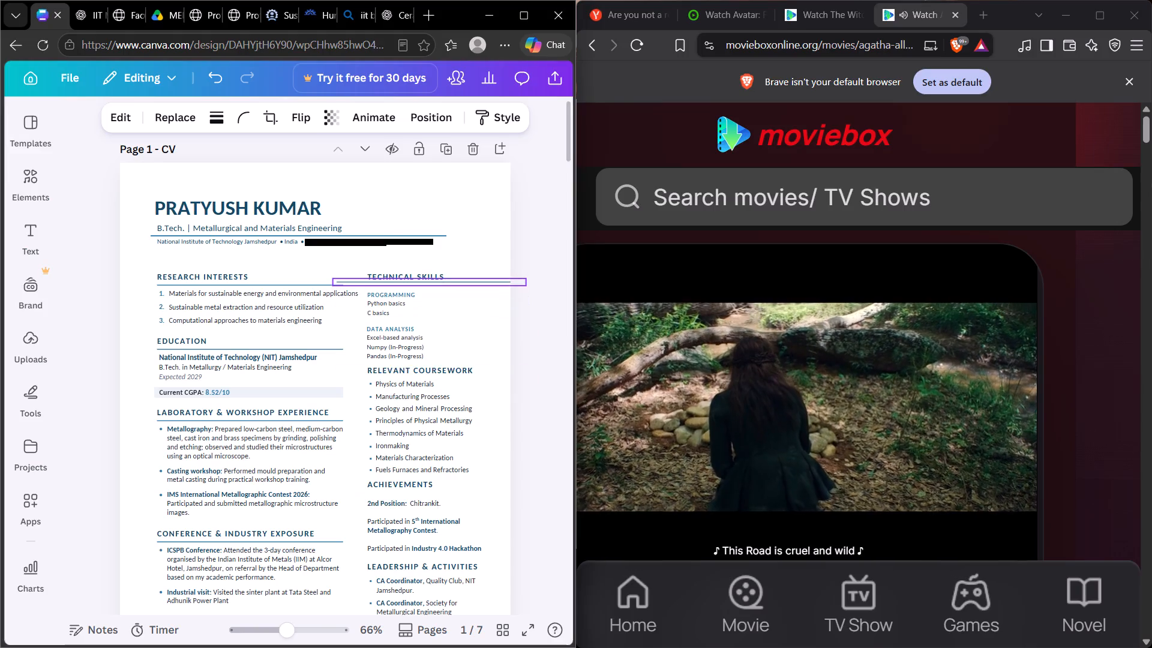
drag(444, 322, 452, 324)
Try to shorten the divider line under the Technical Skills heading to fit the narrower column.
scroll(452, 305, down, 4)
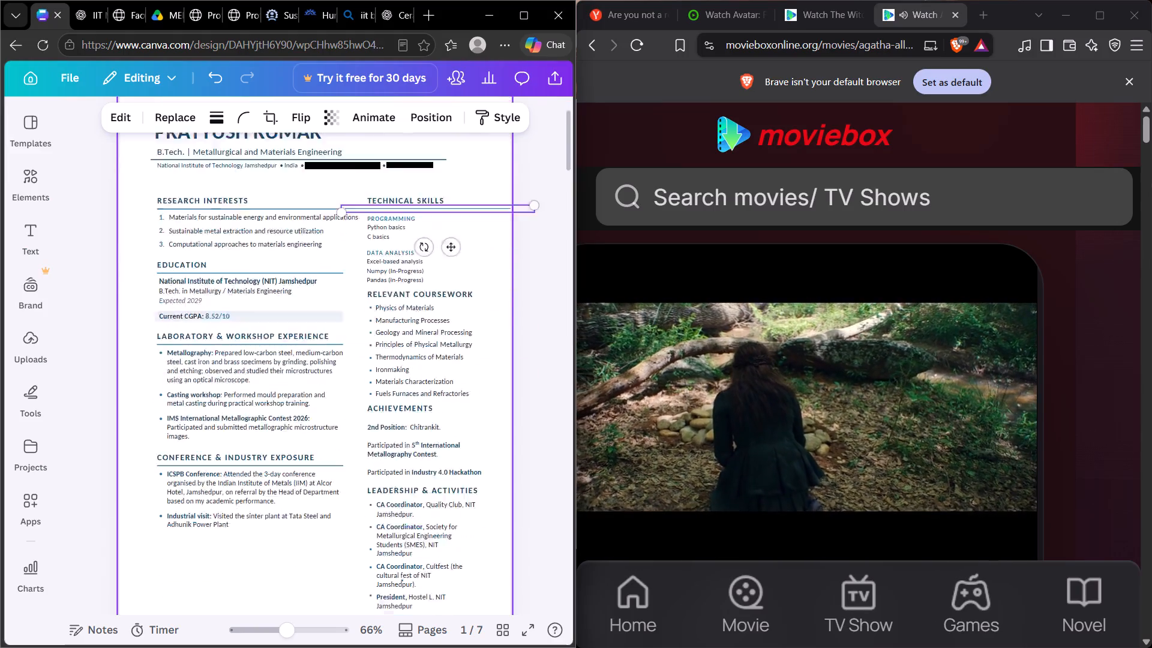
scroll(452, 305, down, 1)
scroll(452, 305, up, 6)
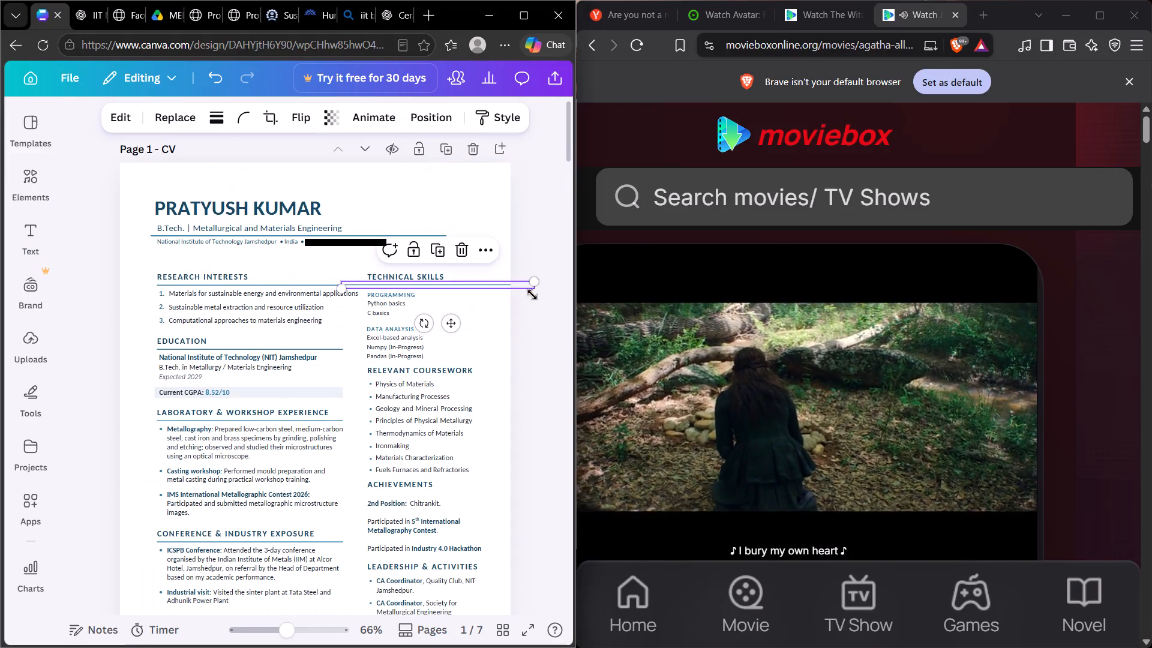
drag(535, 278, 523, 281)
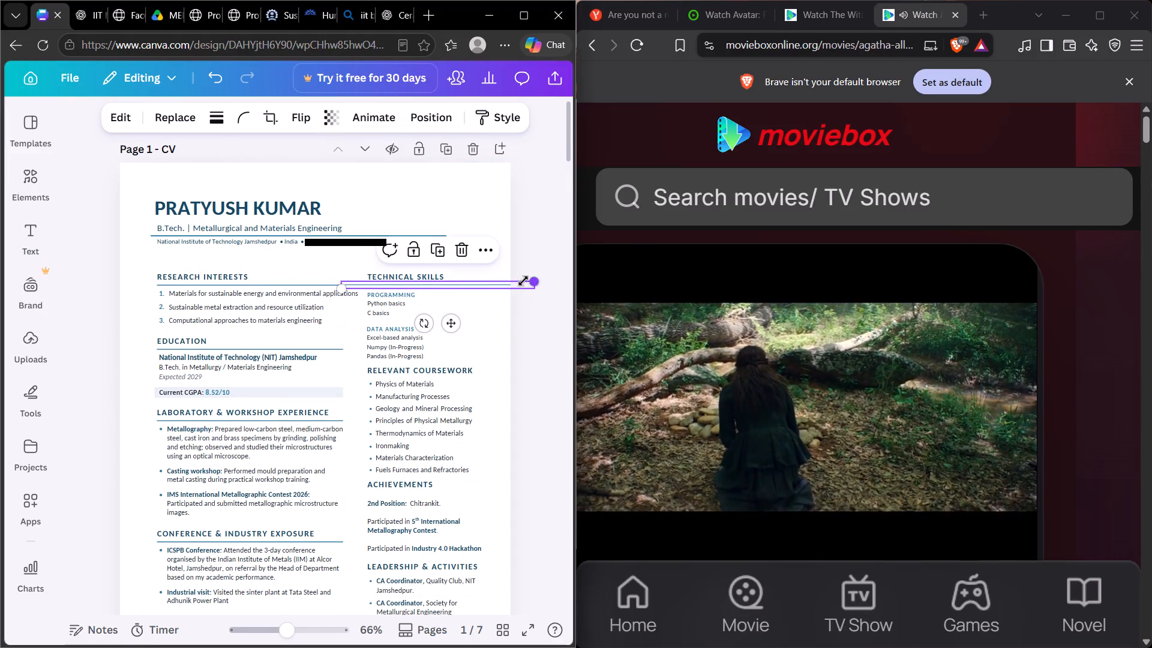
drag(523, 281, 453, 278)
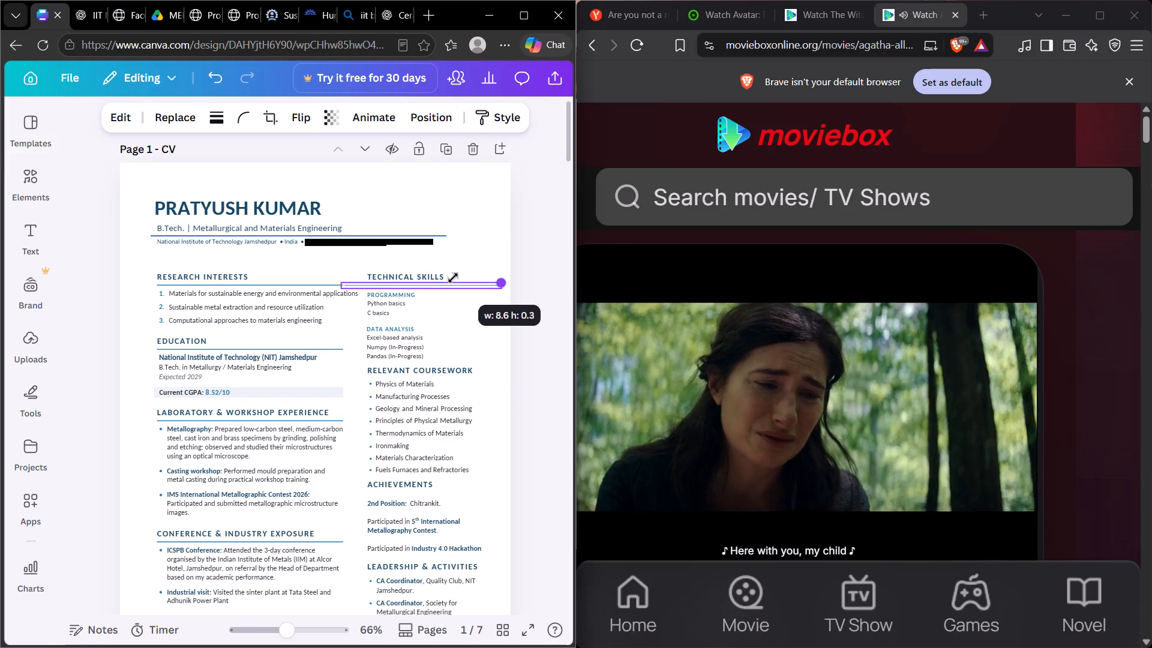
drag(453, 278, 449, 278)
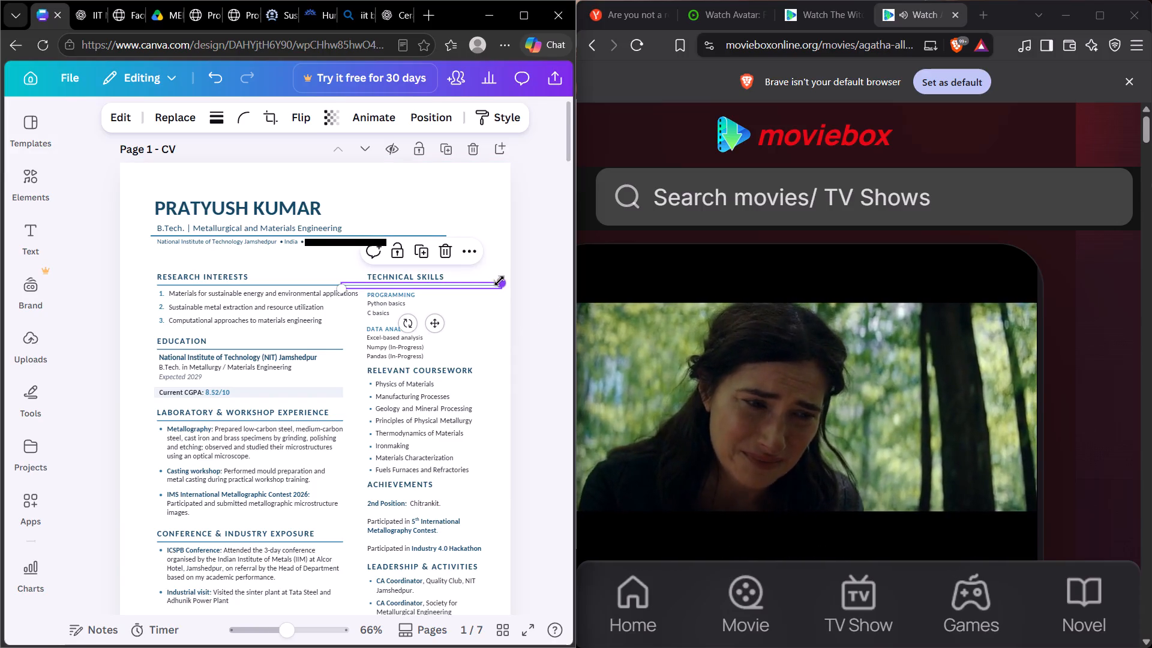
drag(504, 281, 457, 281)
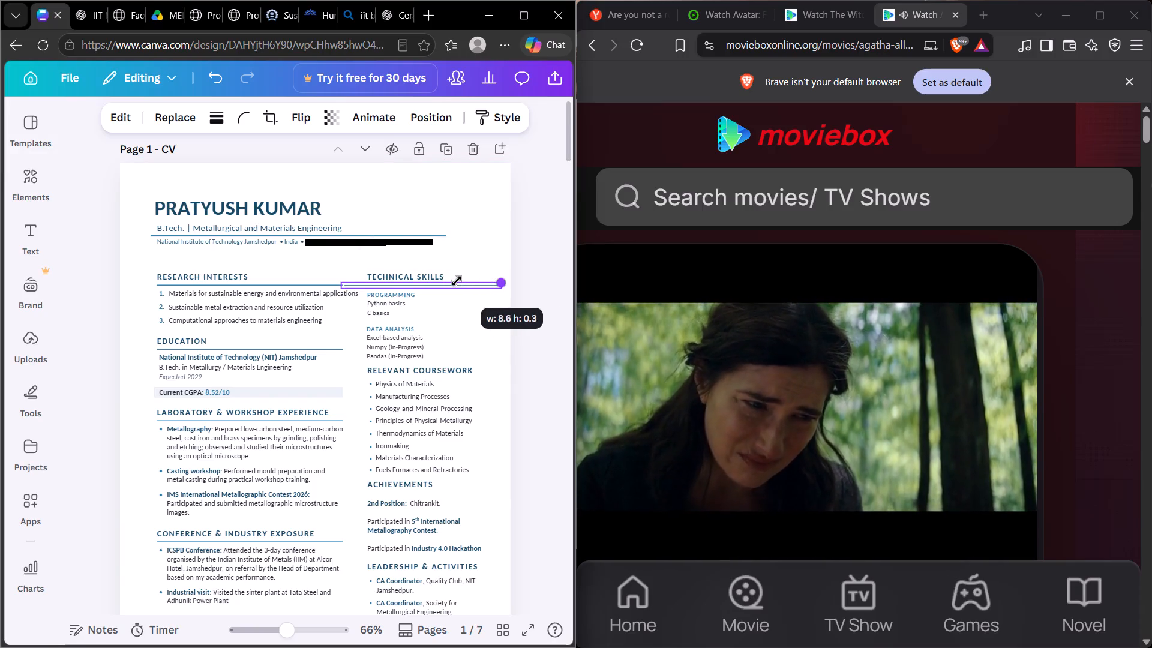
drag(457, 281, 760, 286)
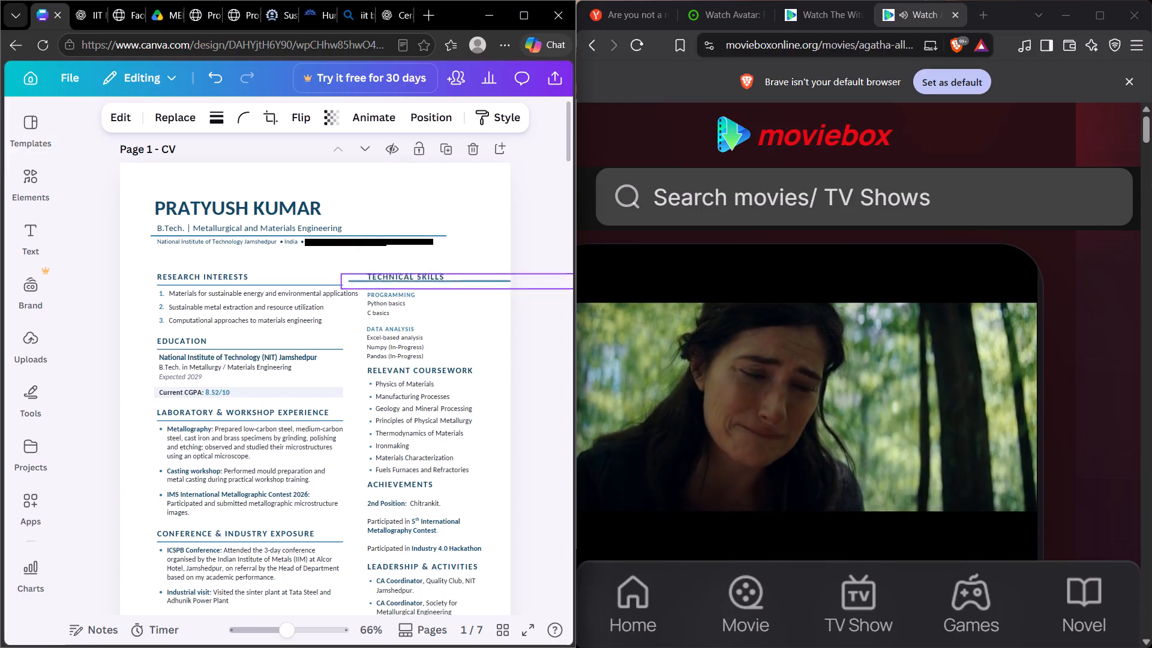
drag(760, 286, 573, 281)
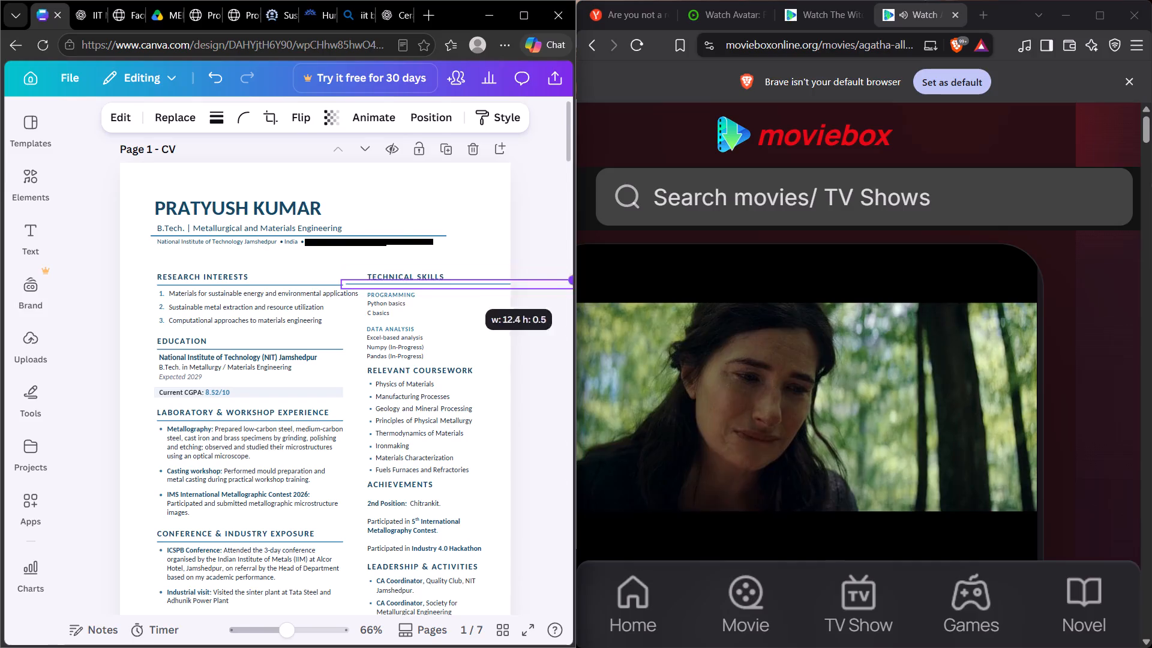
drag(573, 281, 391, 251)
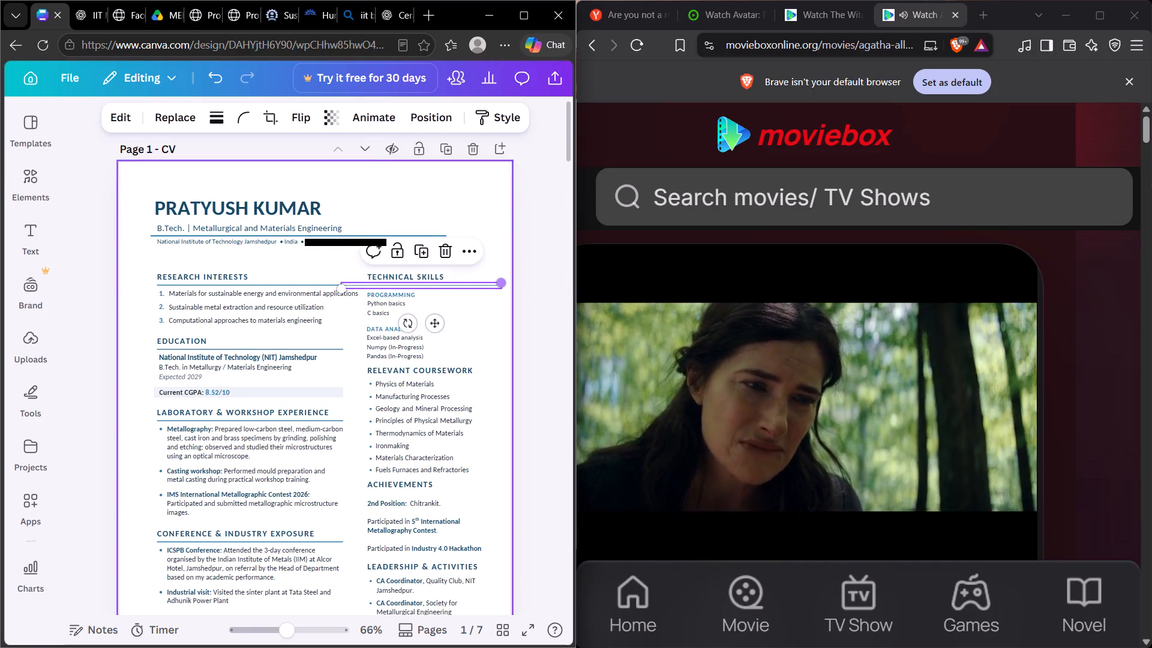
Delete the divider line under the Technical Skills heading on page 1.
click(449, 253)
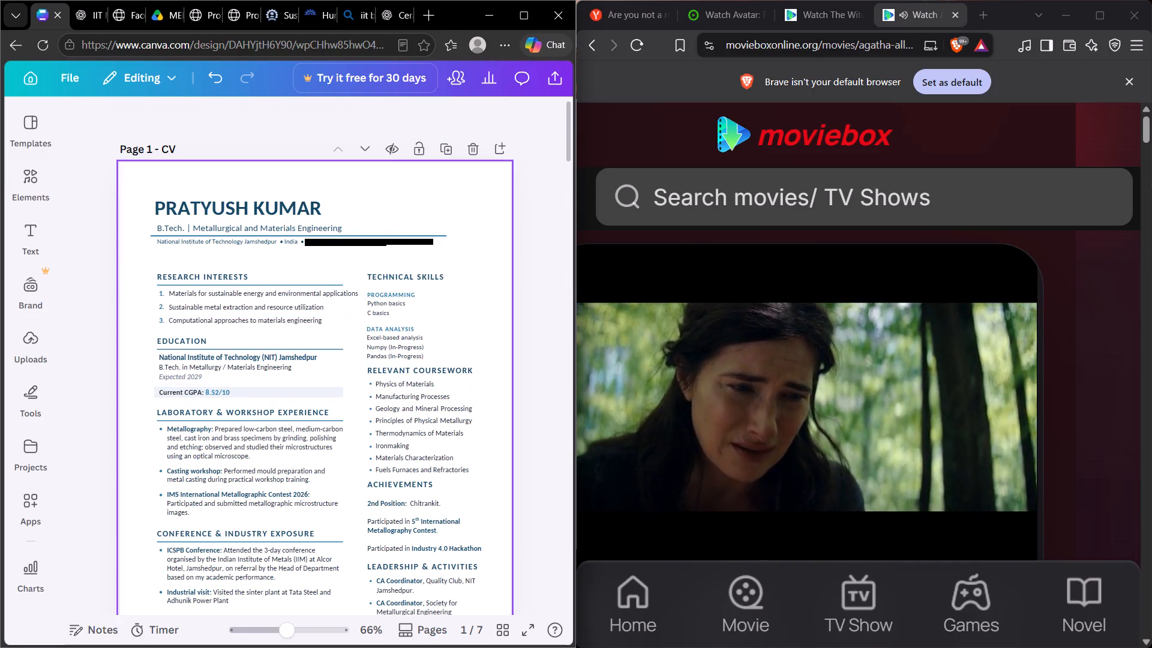
Compare the header and section dividers of the page 1 CV with those of the page 2 CV.
scroll(310, 269, down, 10)
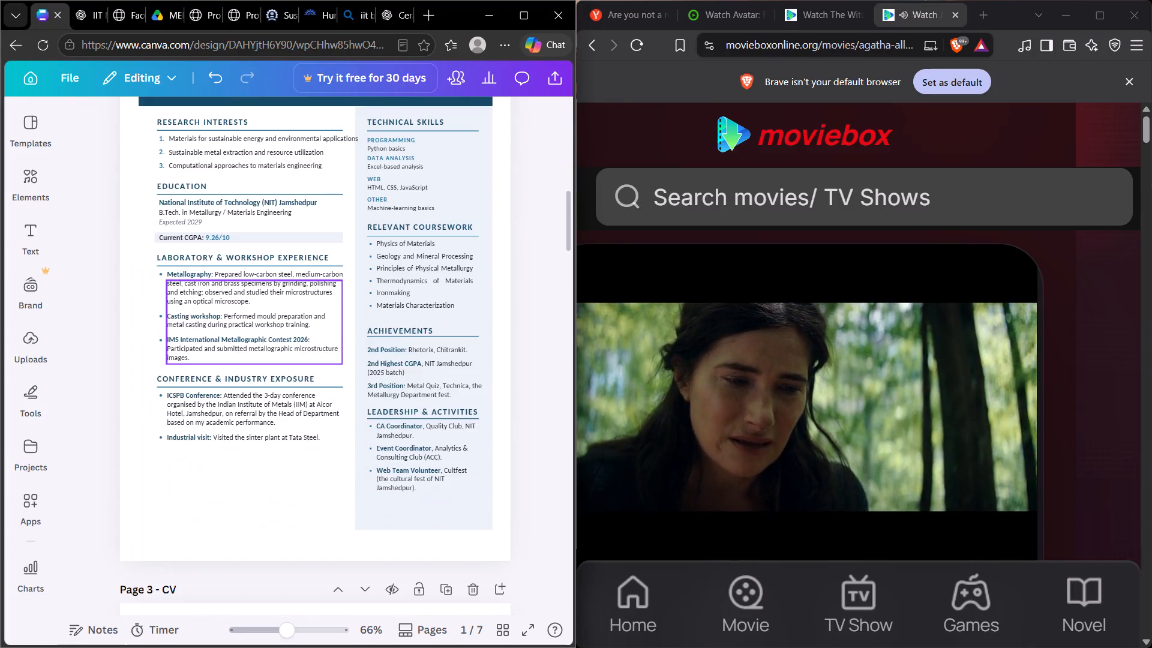
scroll(304, 293, up, 11)
scroll(304, 286, down, 4)
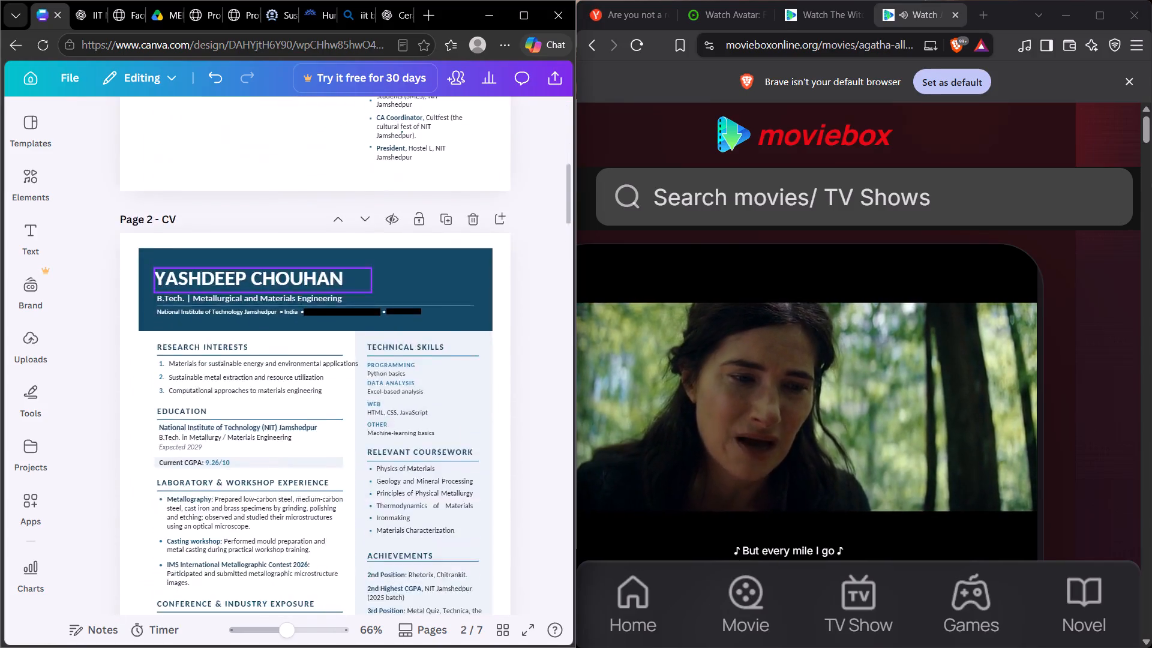
scroll(299, 295, down, 1)
scroll(293, 302, up, 10)
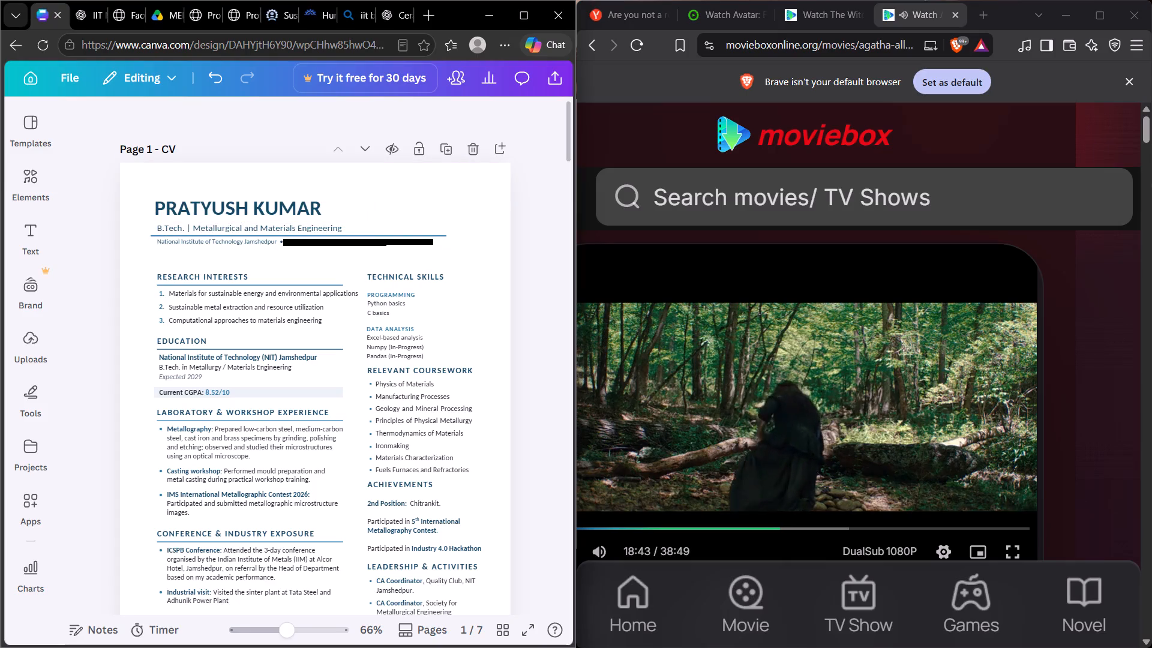
scroll(191, 125, down, 3)
scroll(190, 134, up, 4)
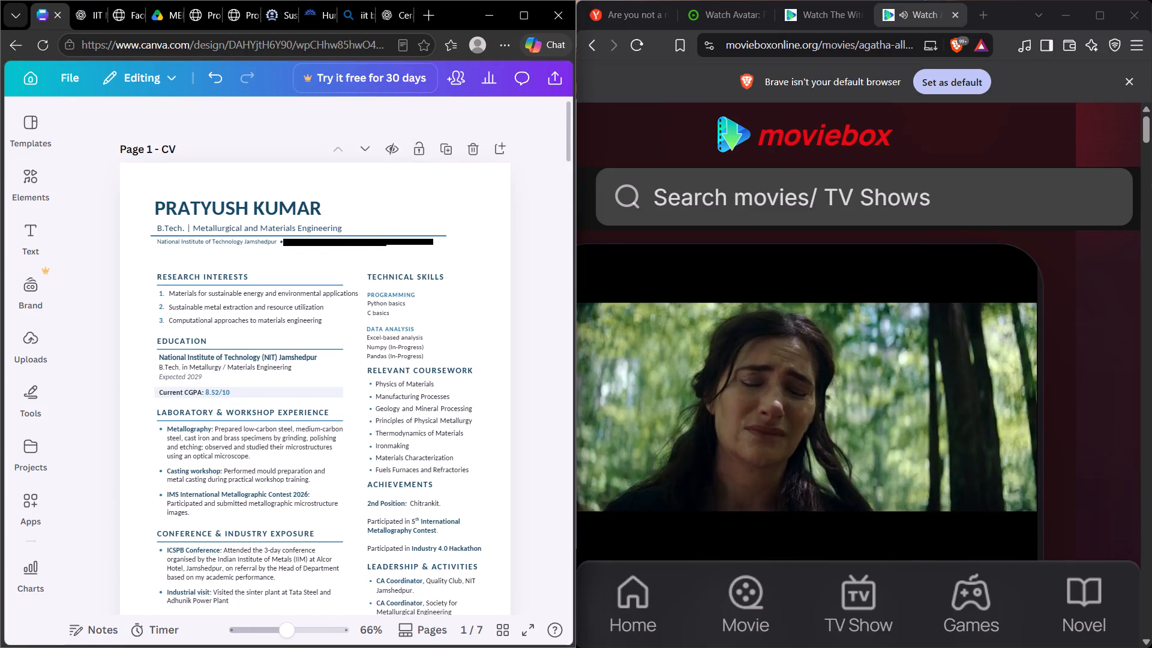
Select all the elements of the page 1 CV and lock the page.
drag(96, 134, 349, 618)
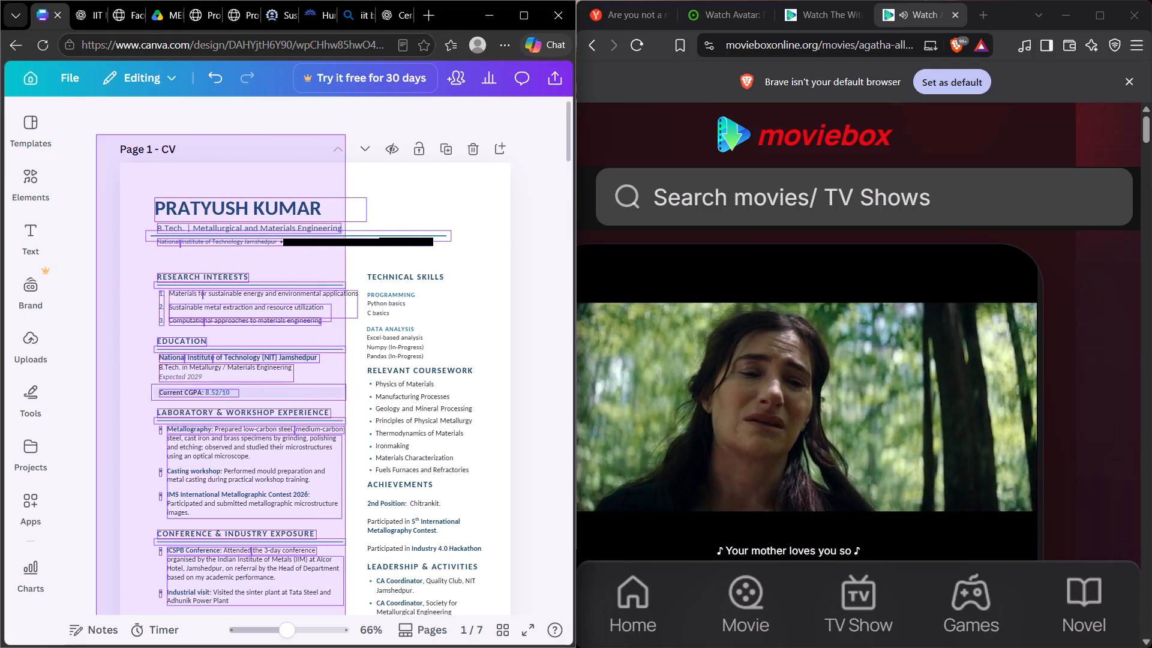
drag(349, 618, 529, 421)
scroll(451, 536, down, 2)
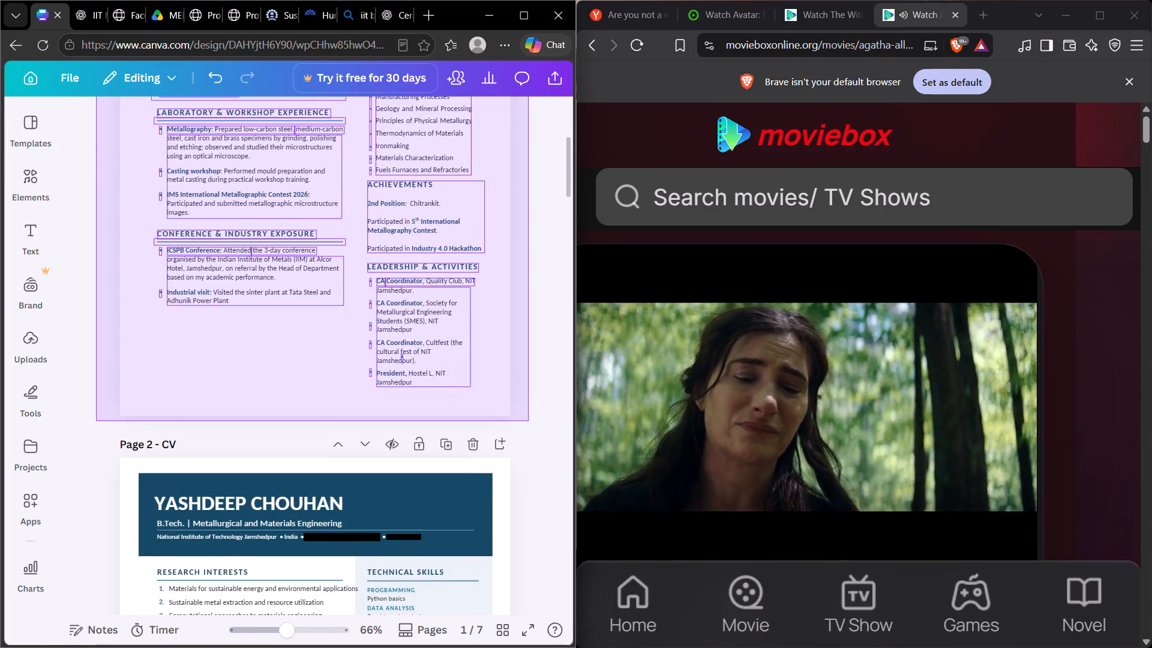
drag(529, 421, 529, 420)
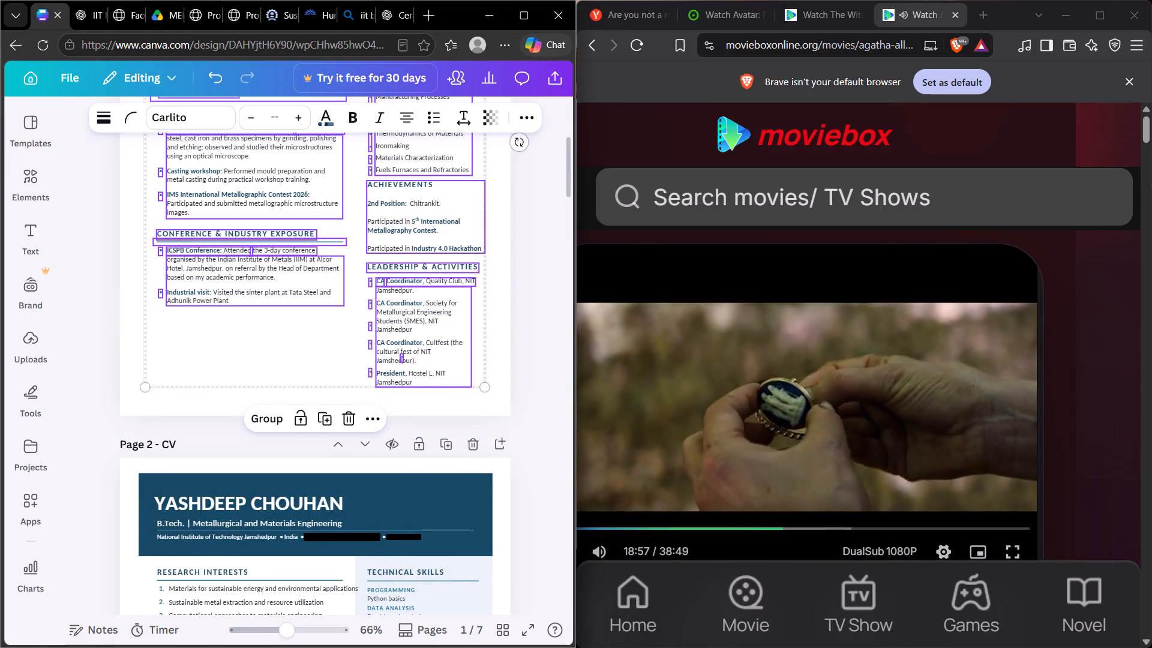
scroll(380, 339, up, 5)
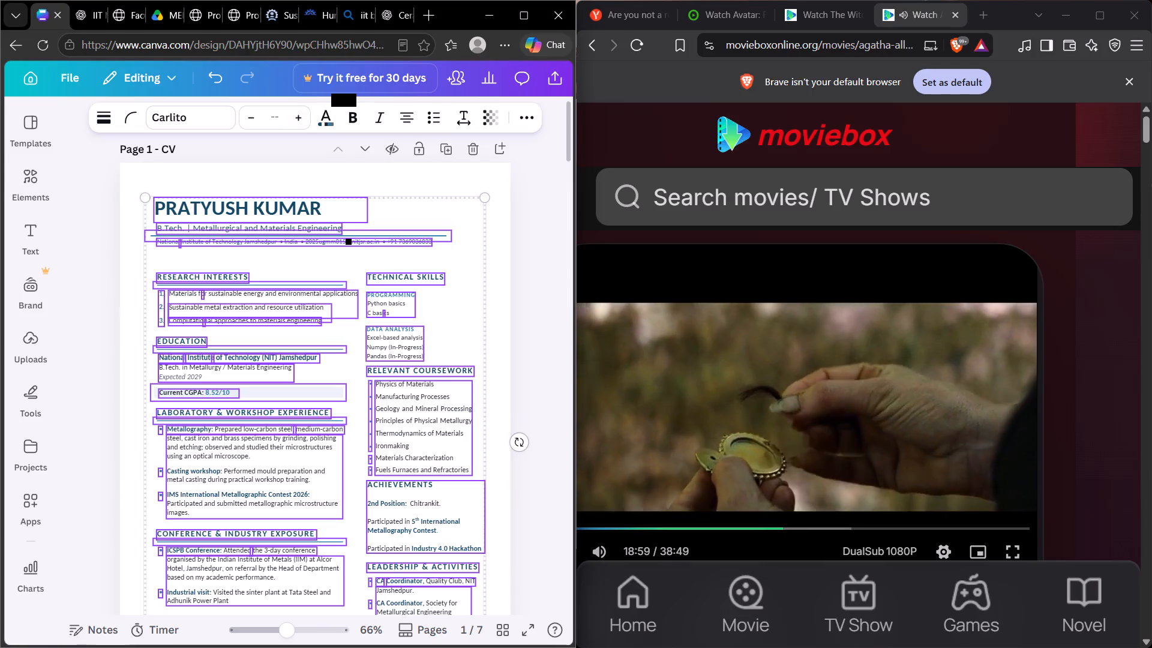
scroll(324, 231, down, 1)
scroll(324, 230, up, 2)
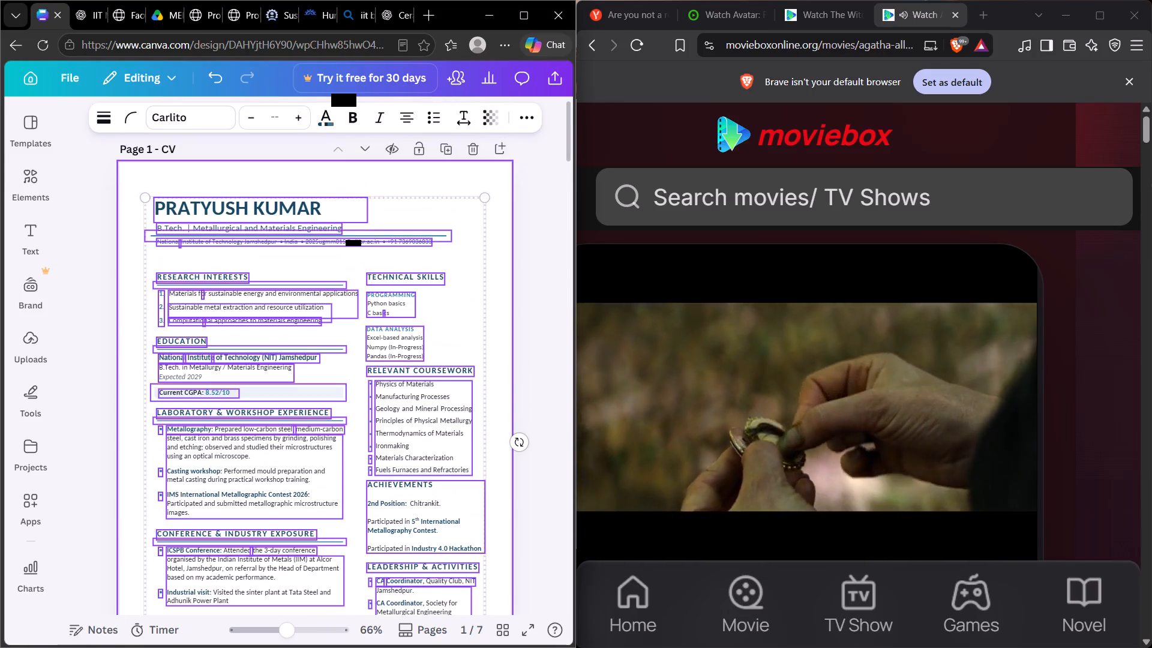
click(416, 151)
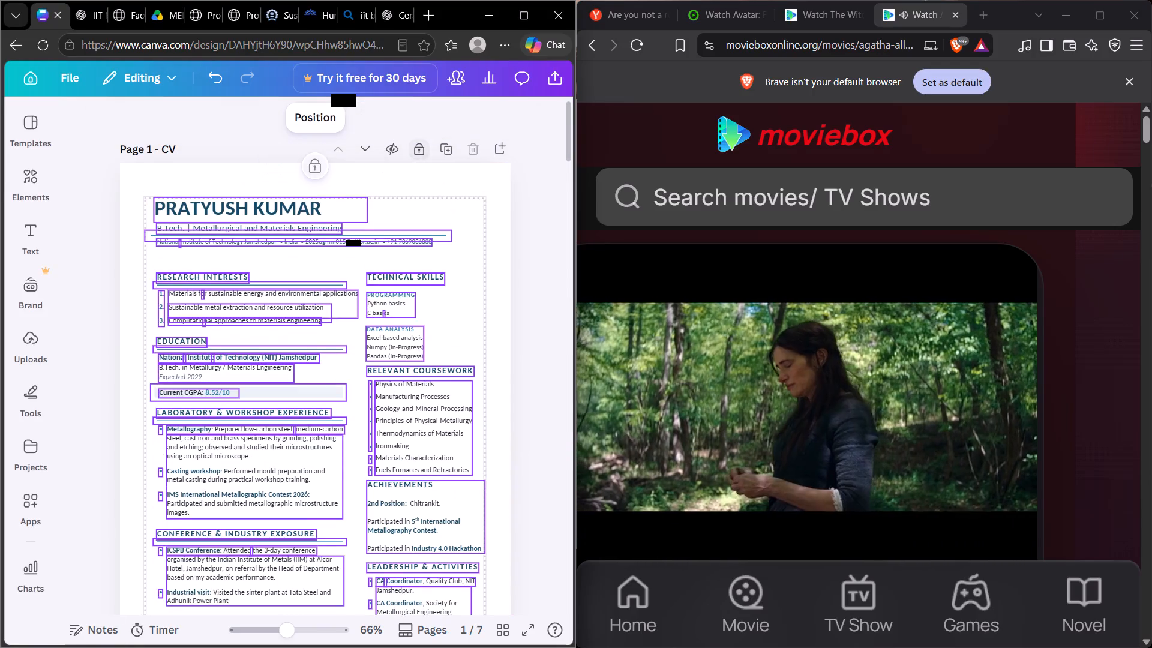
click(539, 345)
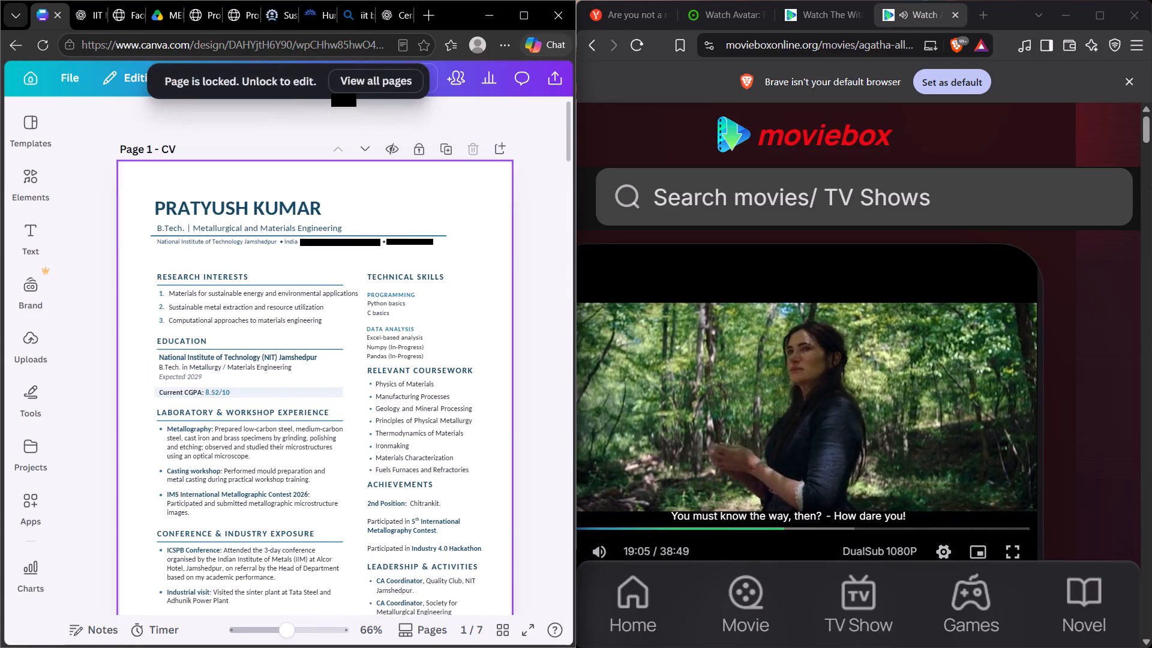
Review locked page 1 alongside page 2, checking the divider line under the Conference & Industry Exposure heading.
scroll(394, 247, down, 5)
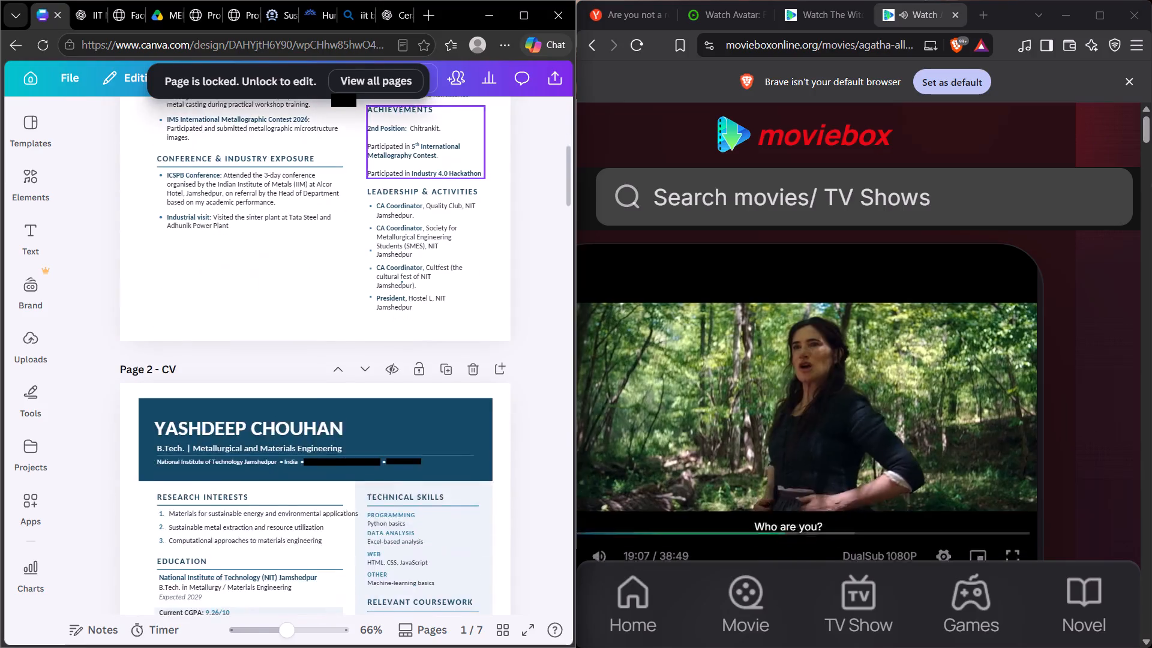
scroll(394, 247, down, 2)
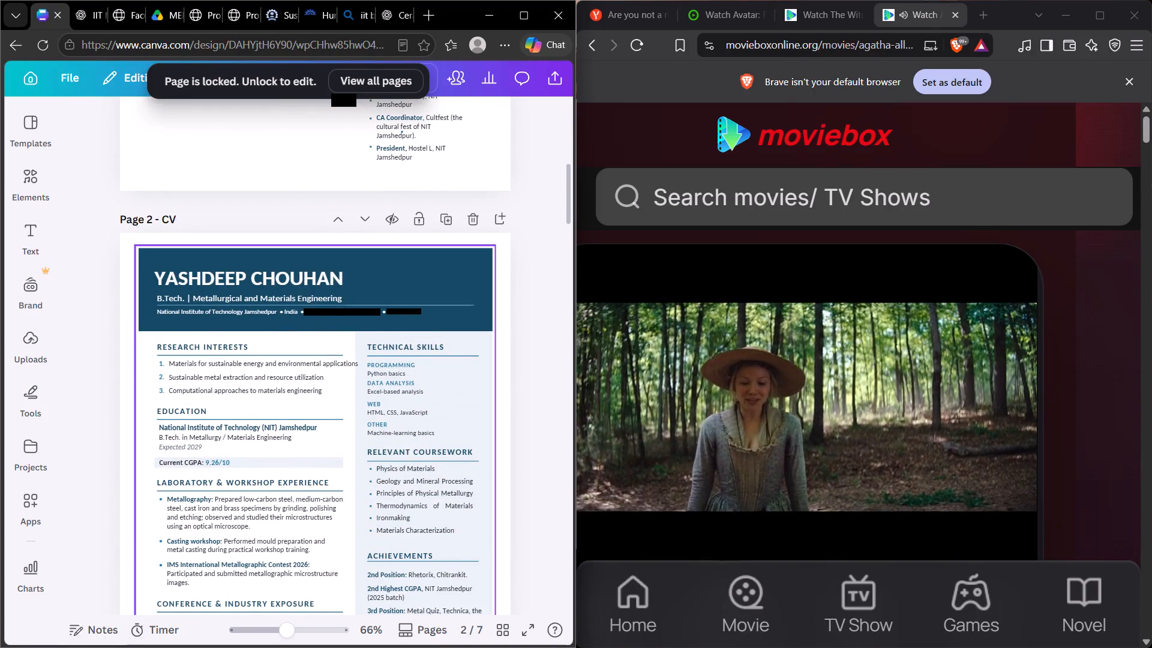
scroll(404, 280, up, 10)
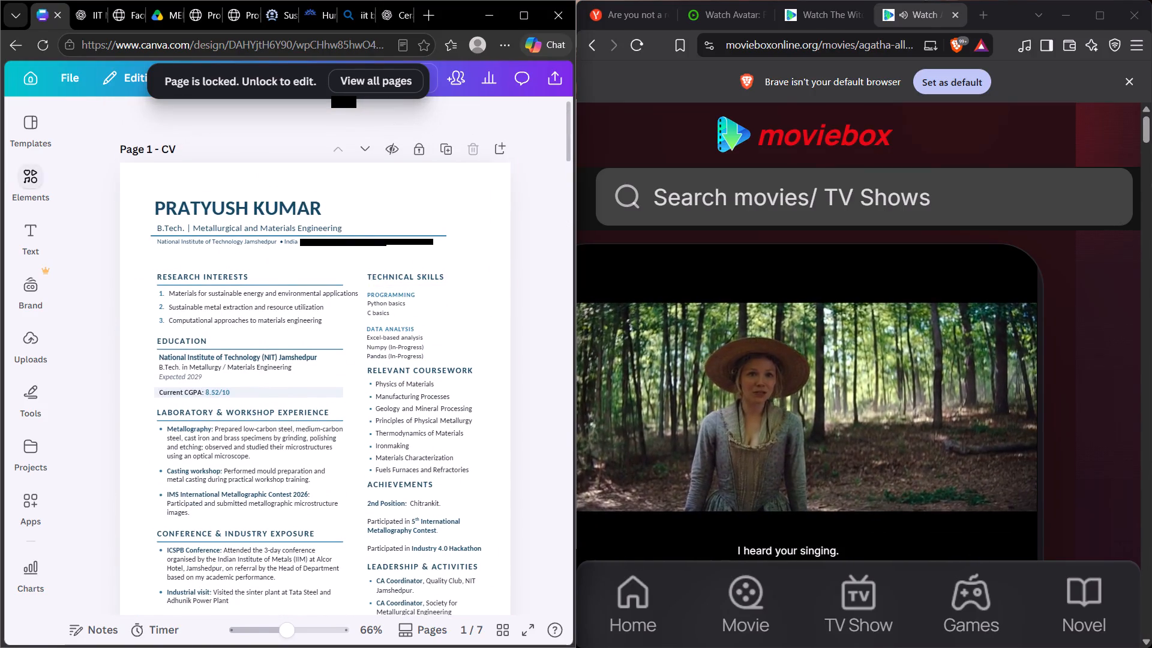
scroll(255, 155, down, 1)
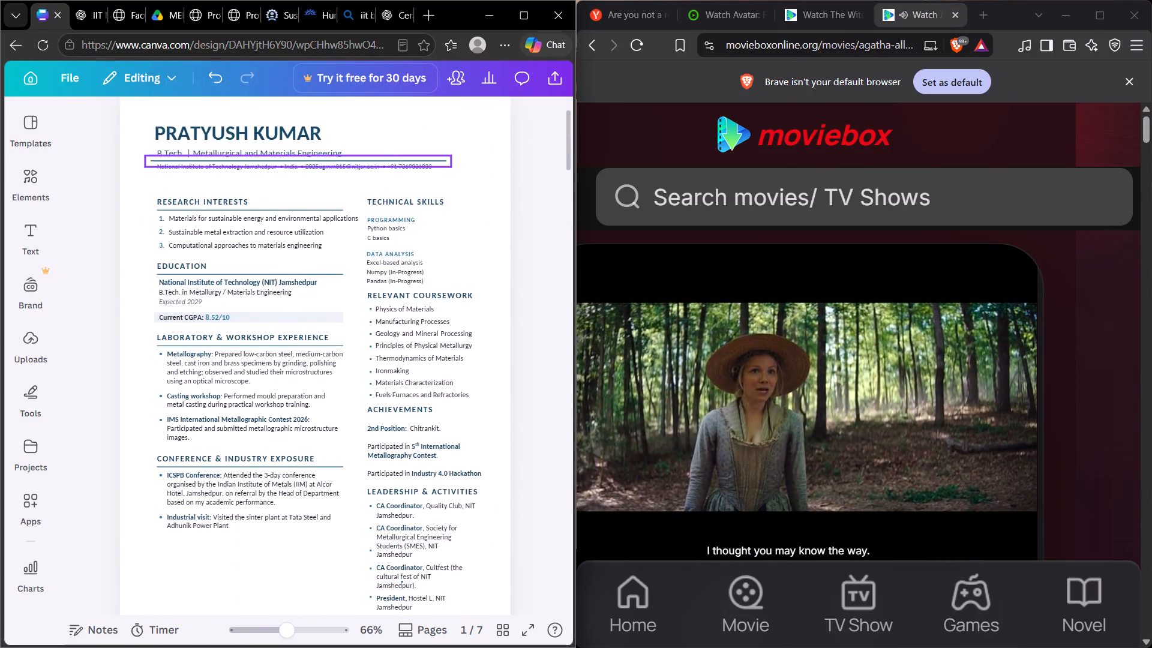
scroll(484, 150, up, 3)
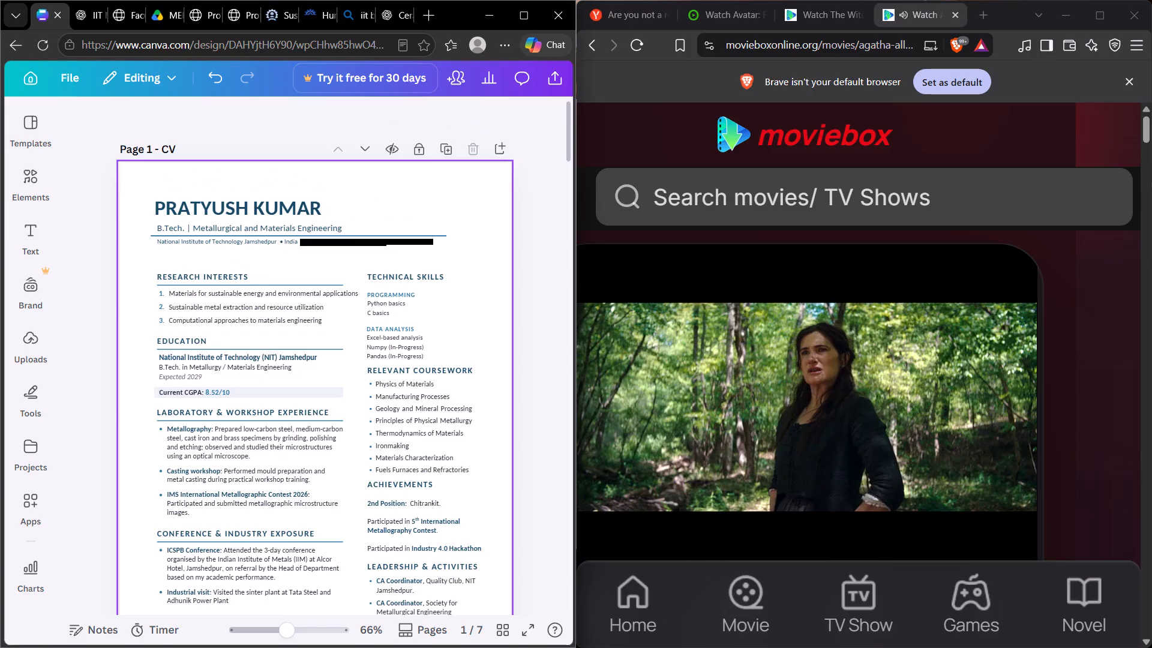
scroll(484, 150, down, 4)
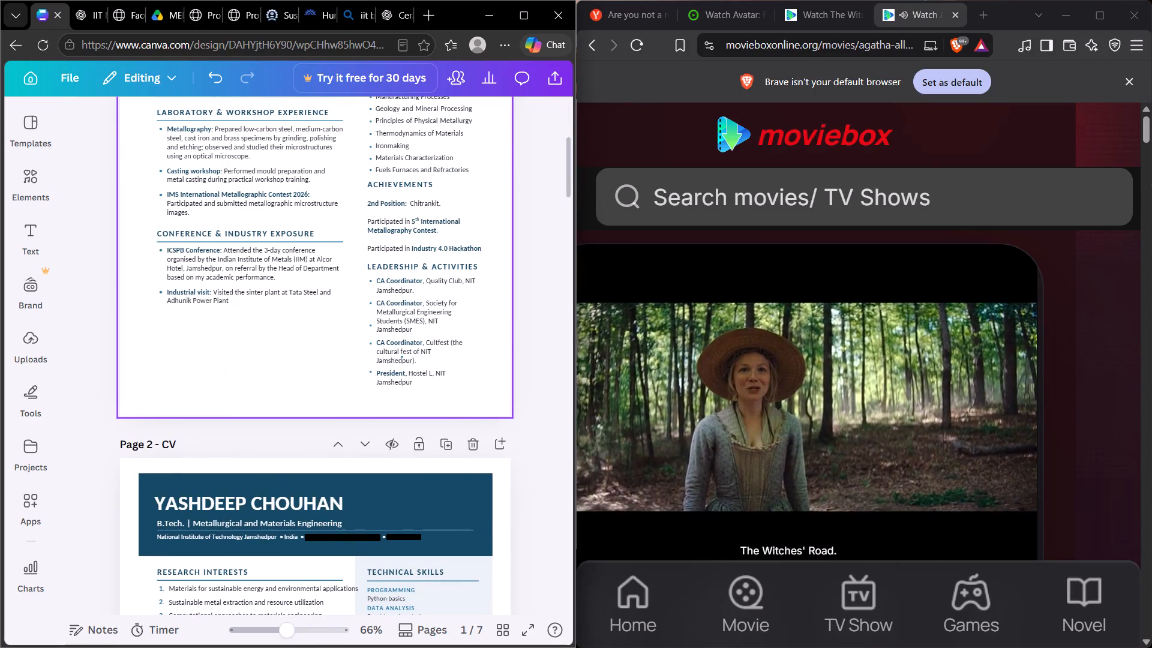
click(317, 239)
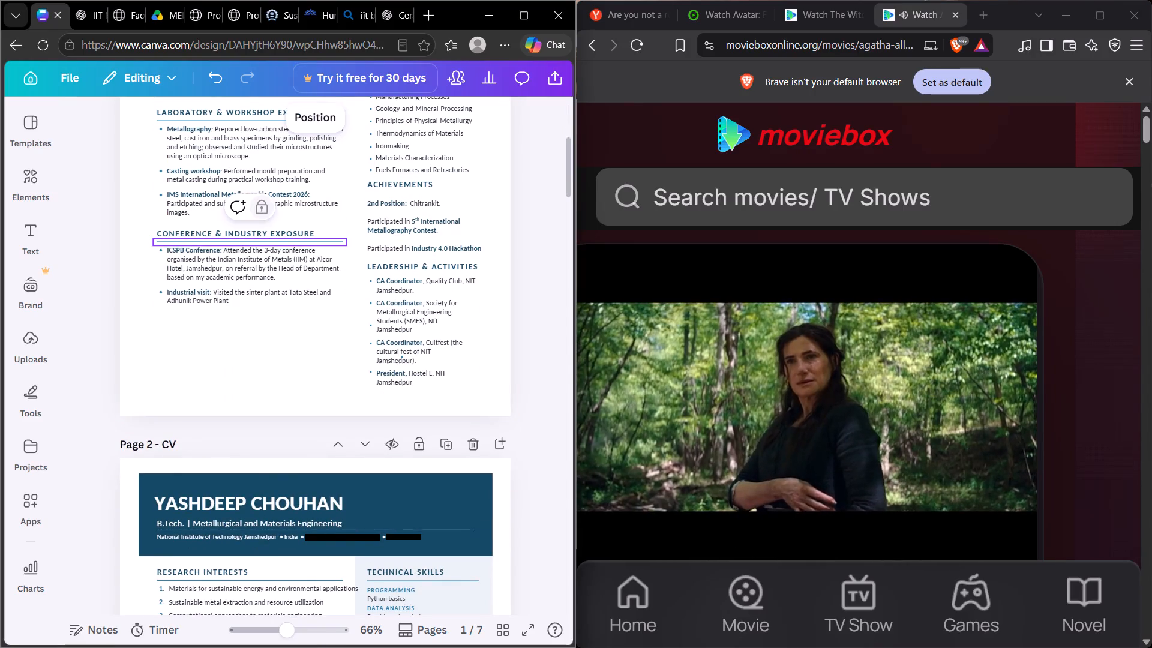
scroll(345, 218, up, 6)
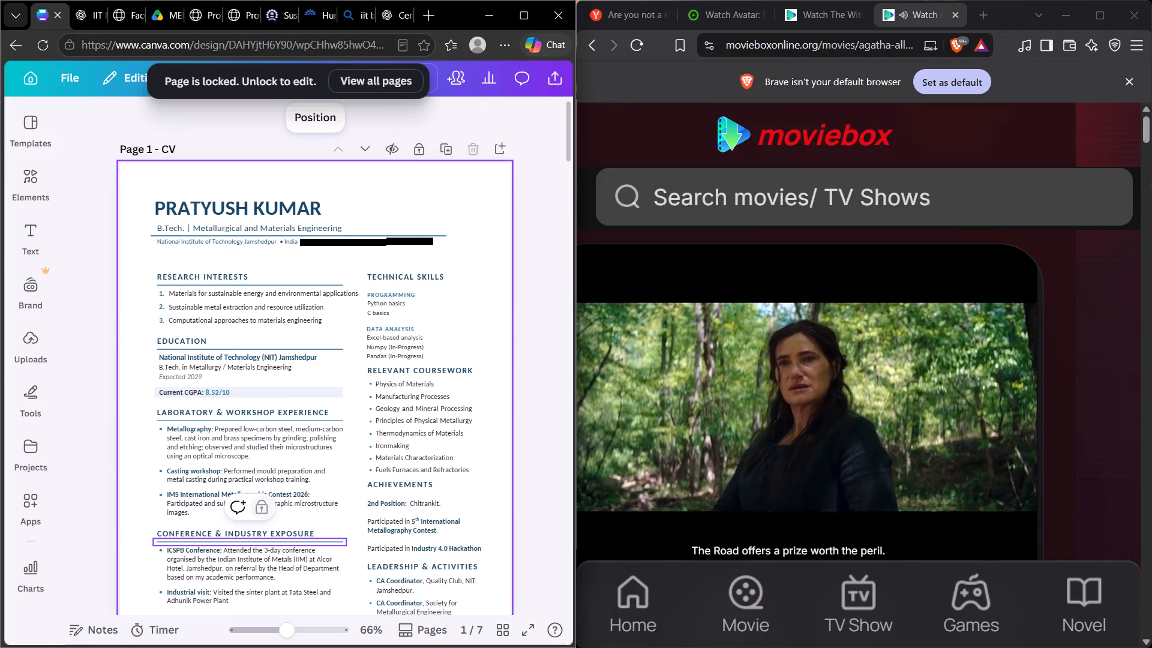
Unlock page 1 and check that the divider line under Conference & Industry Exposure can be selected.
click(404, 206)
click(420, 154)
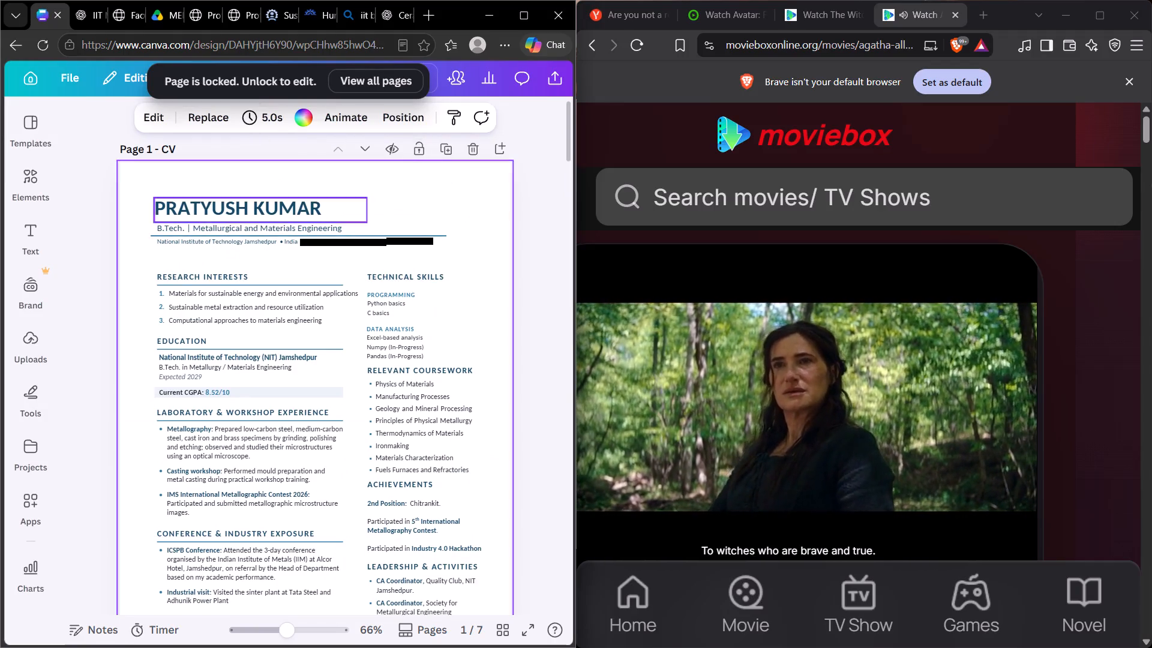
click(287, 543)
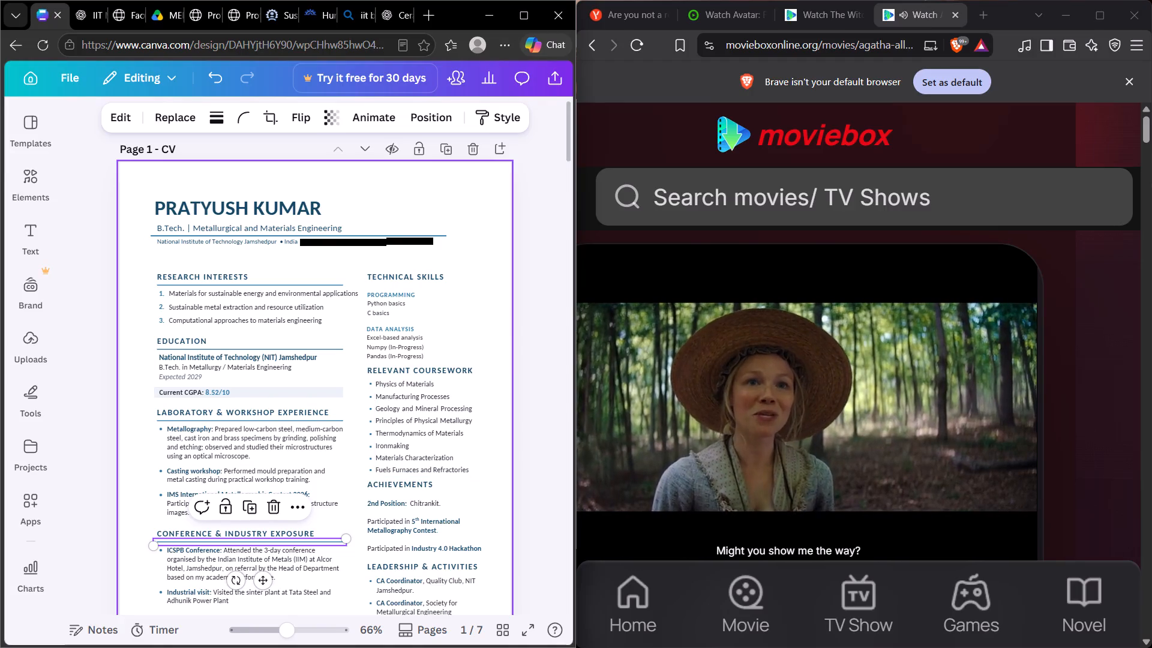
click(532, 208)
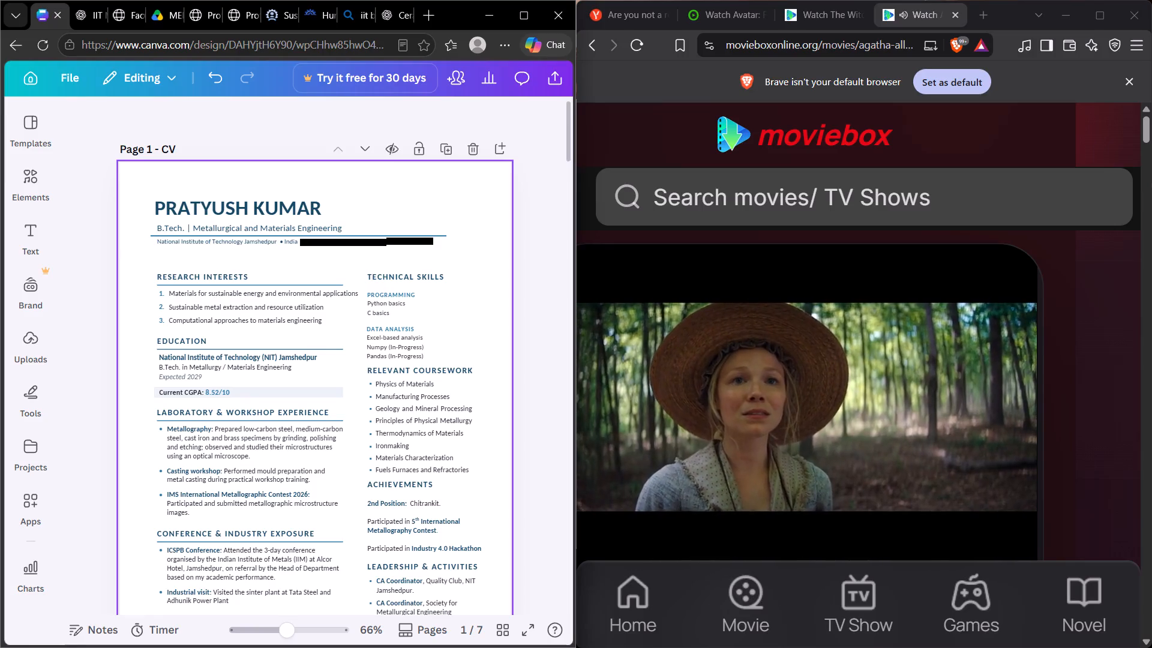
Hide page 1 in the design.
scroll(491, 271, down, 7)
scroll(472, 277, up, 3)
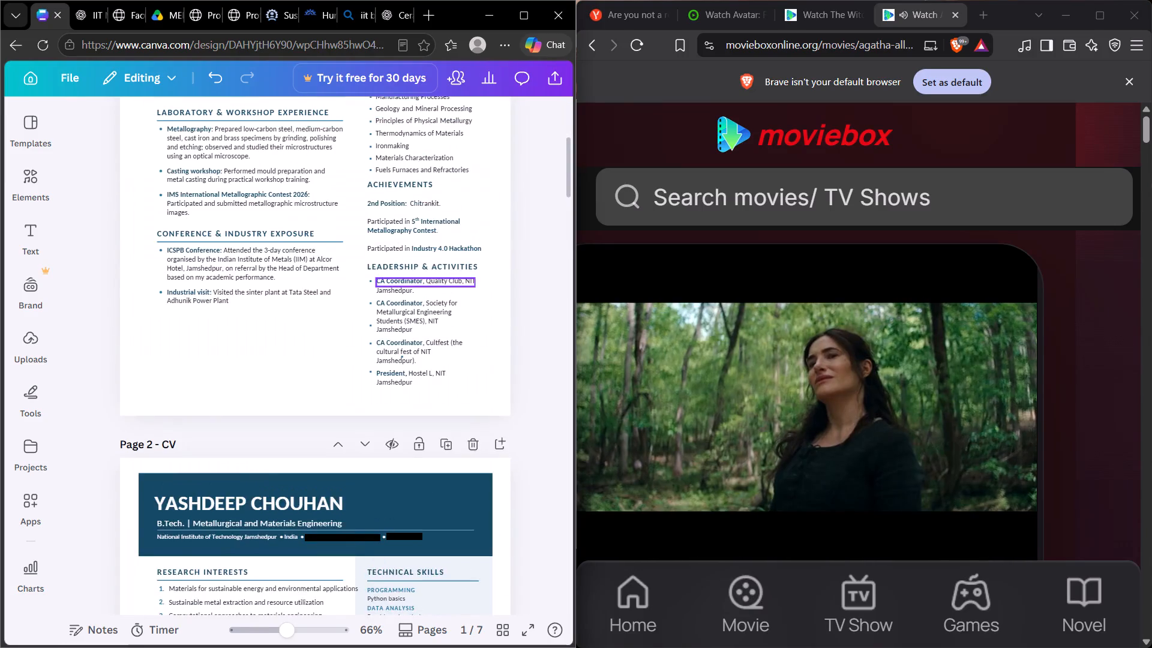
scroll(471, 278, up, 6)
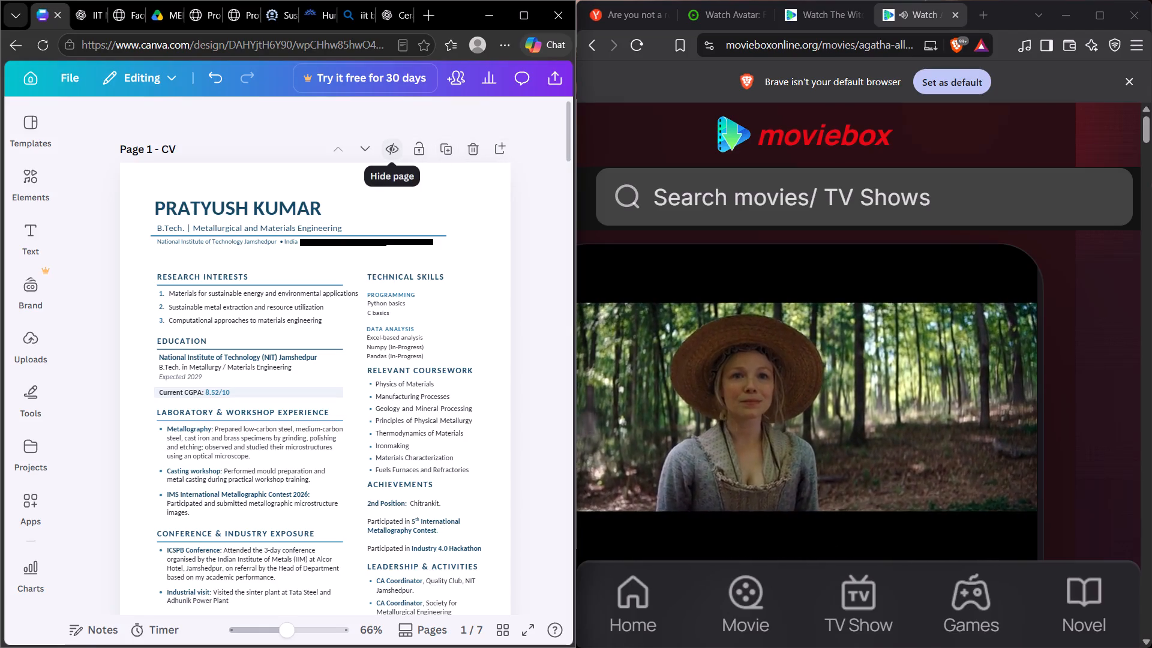
click(398, 152)
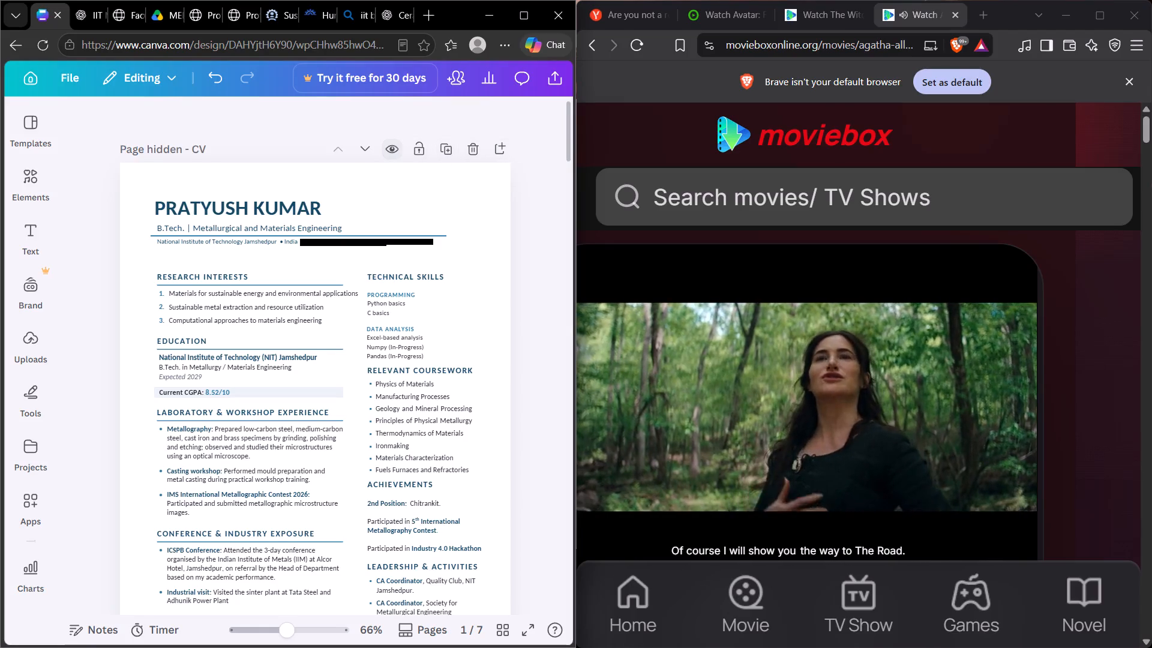
Unhide page 1 so it is shown in the design again.
scroll(398, 152, down, 5)
scroll(397, 156, up, 7)
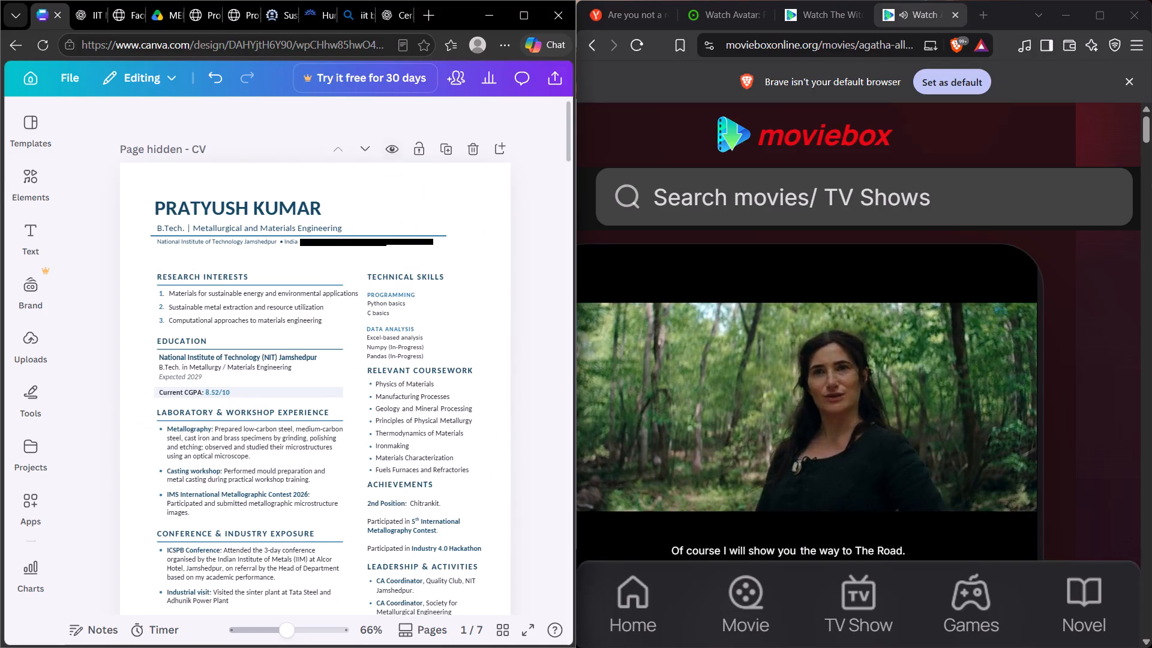
click(396, 154)
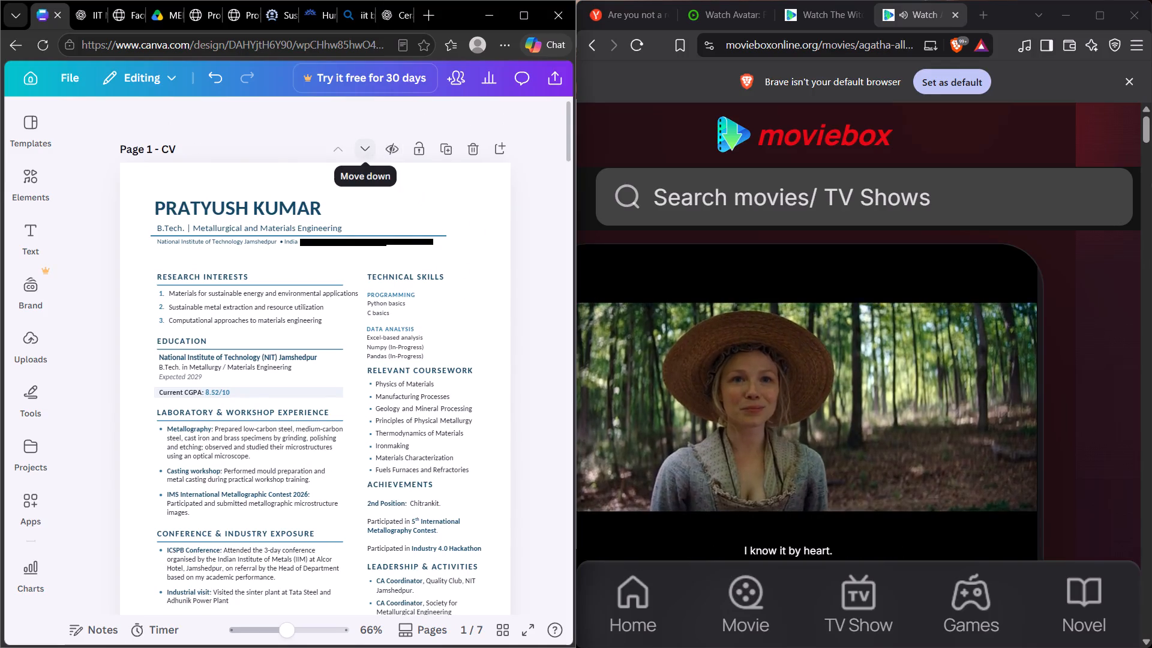
Move the page 1 CV down through the page order until it is page 7, the last page.
click(367, 151)
scroll(357, 172, up, 2)
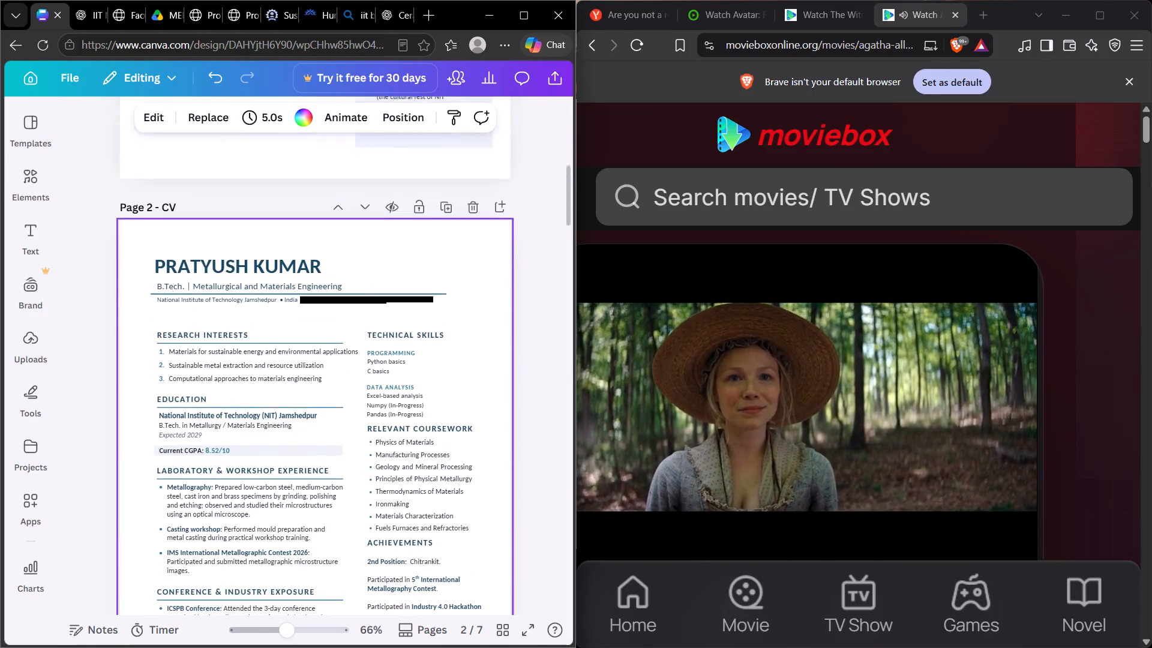
scroll(357, 172, up, 4)
scroll(357, 173, down, 7)
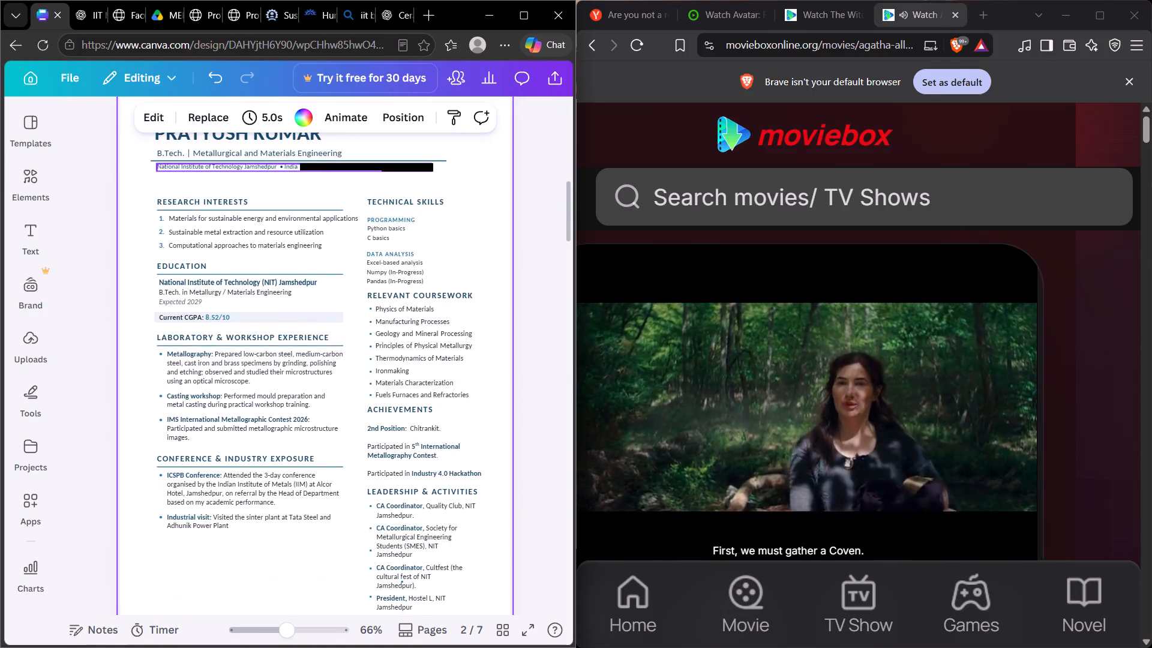
scroll(376, 168, up, 3)
scroll(374, 171, down, 3)
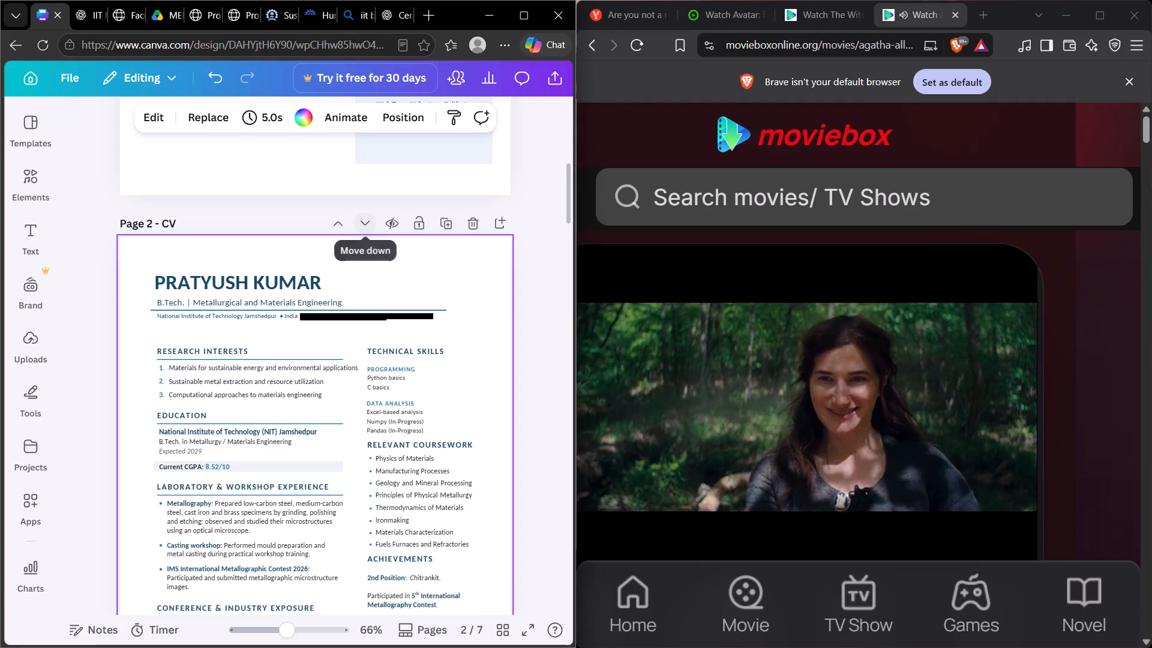
click(364, 221)
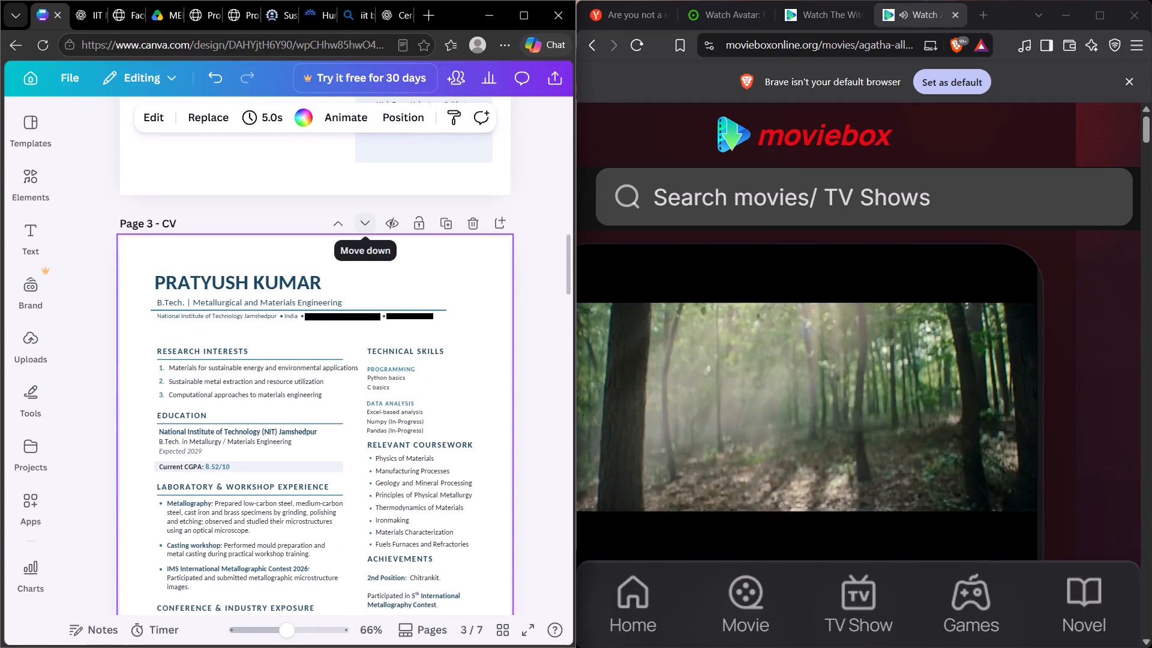
click(364, 221)
click(364, 218)
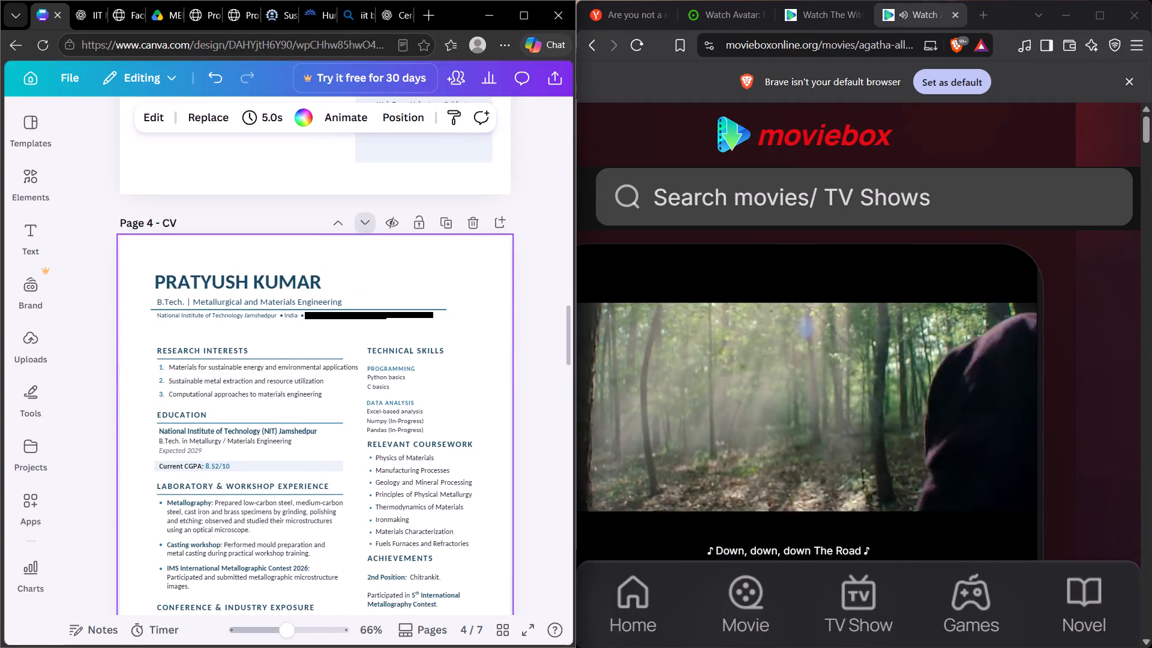
click(364, 217)
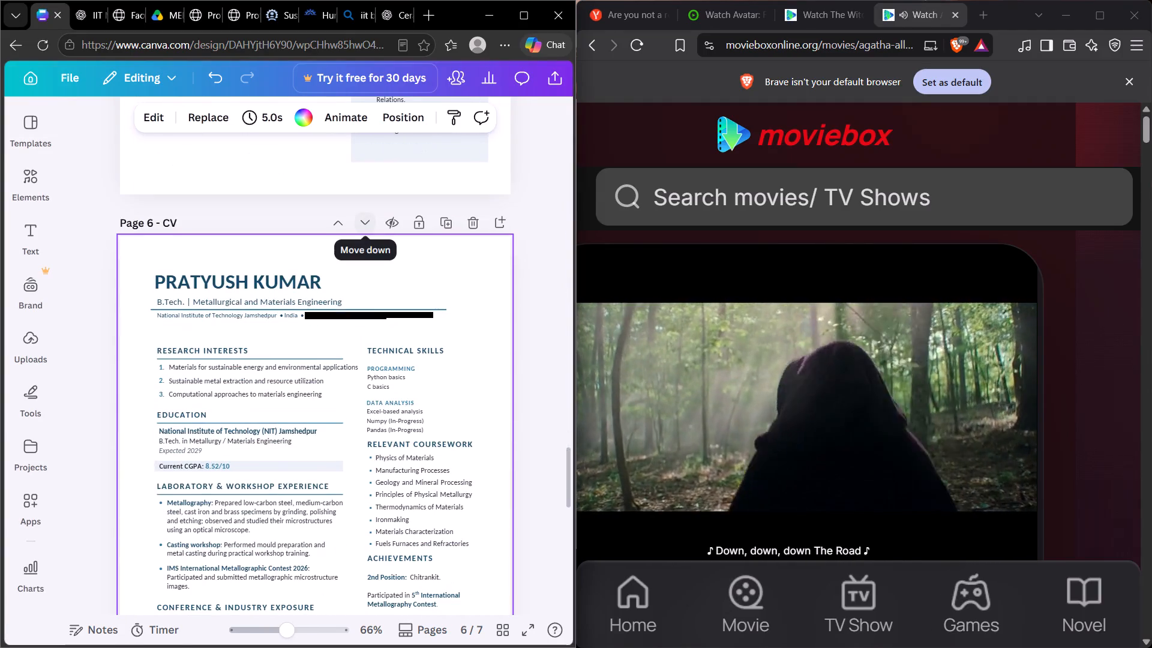
click(362, 215)
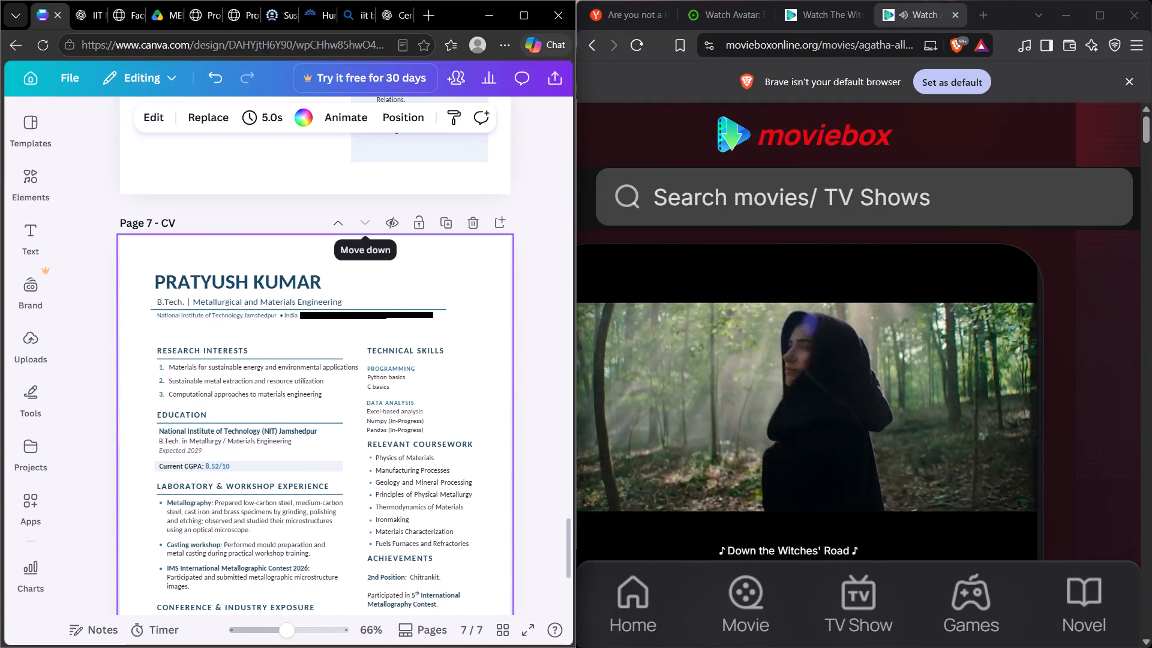
click(552, 216)
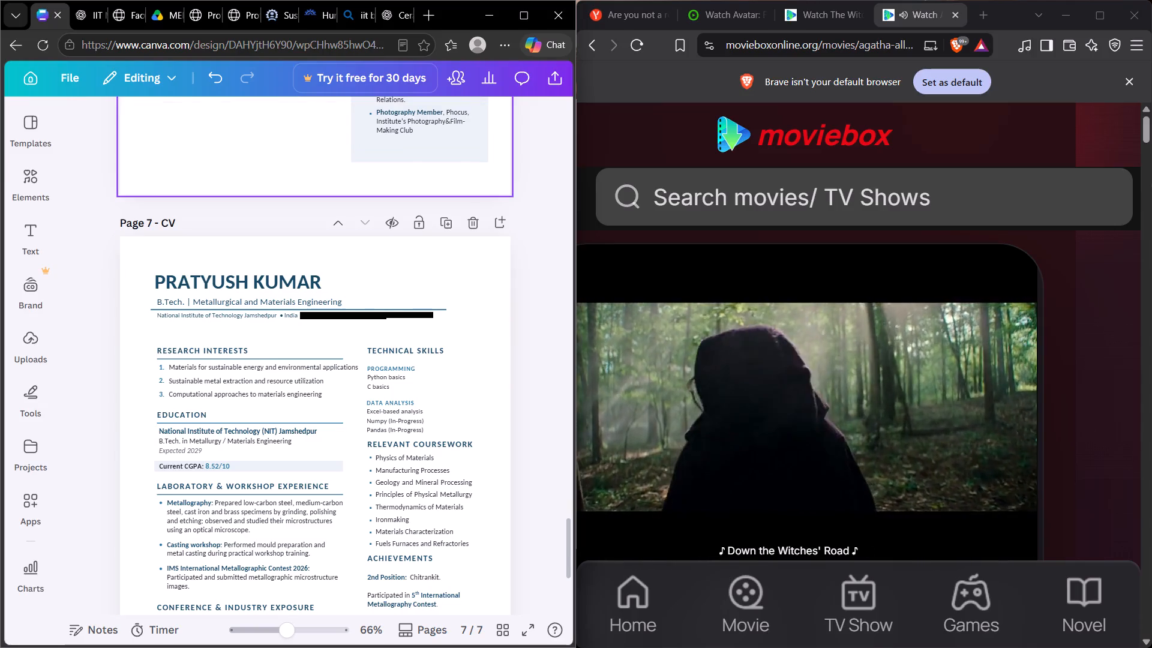
Browse the dotted line element results, including more of the graphics, for a line suitable as a section divider.
scroll(407, 193, down, 5)
scroll(402, 204, up, 3)
scroll(395, 206, down, 3)
scroll(393, 201, up, 2)
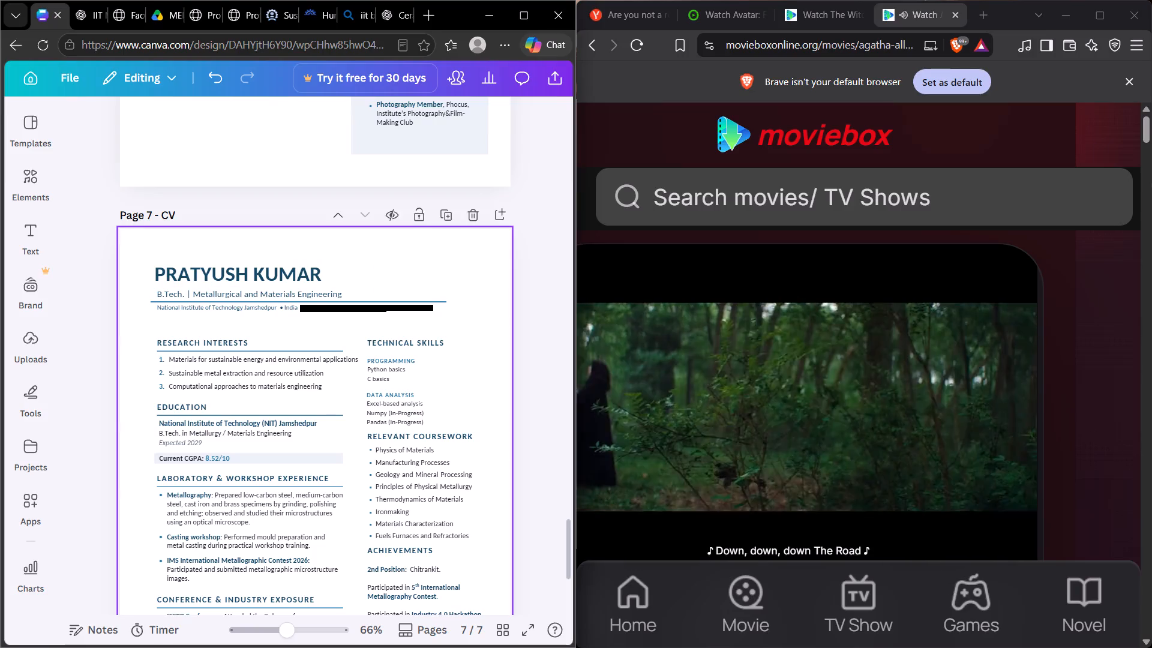
scroll(460, 257, up, 6)
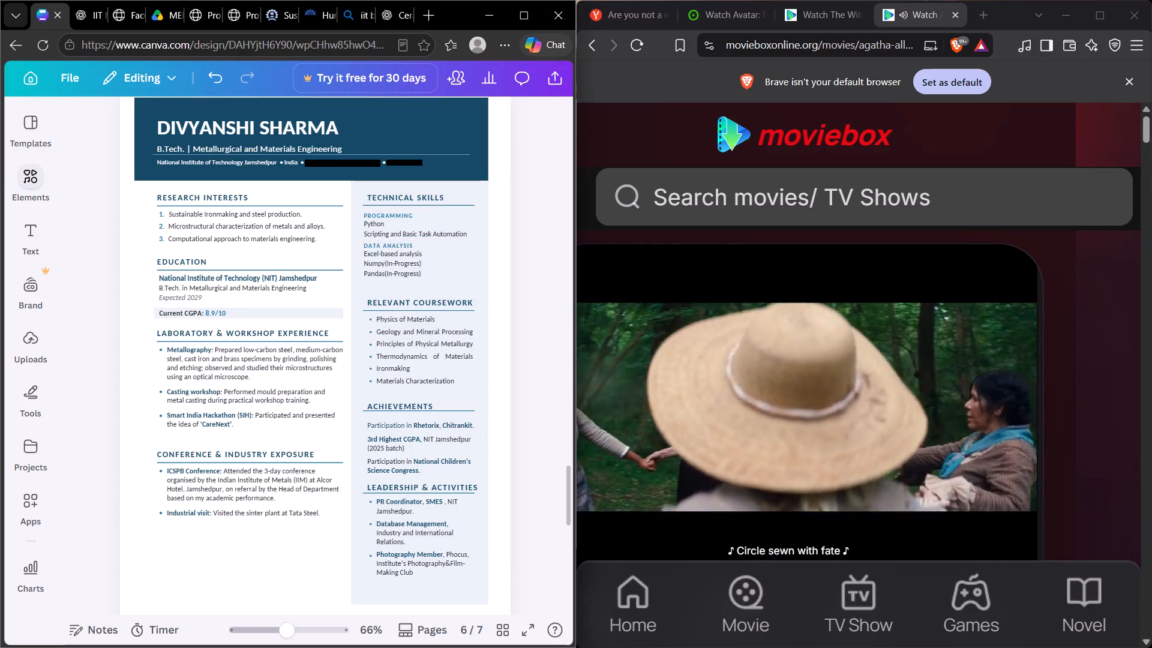
click(41, 173)
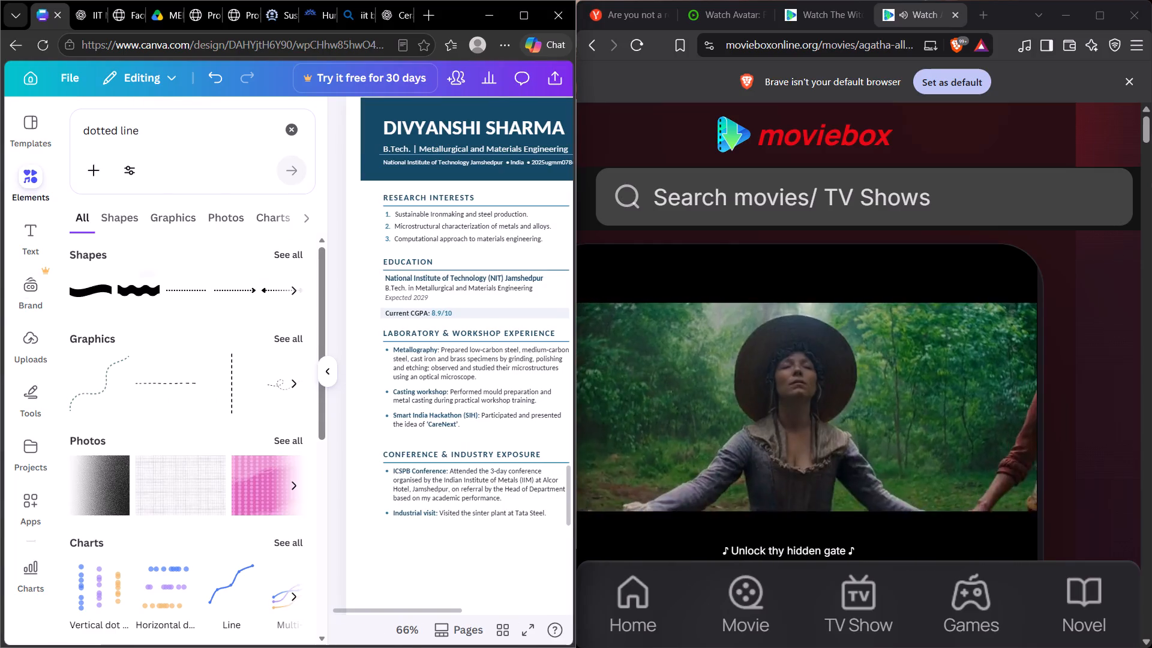
scroll(269, 319, down, 2)
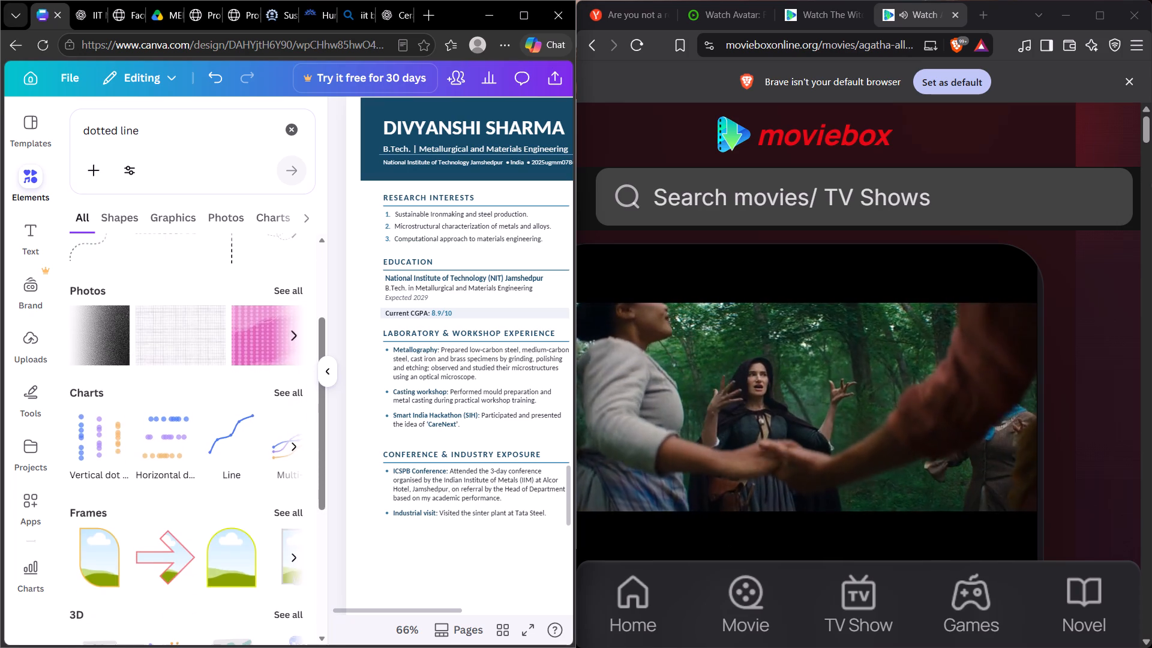
scroll(272, 325, up, 5)
scroll(272, 326, down, 1)
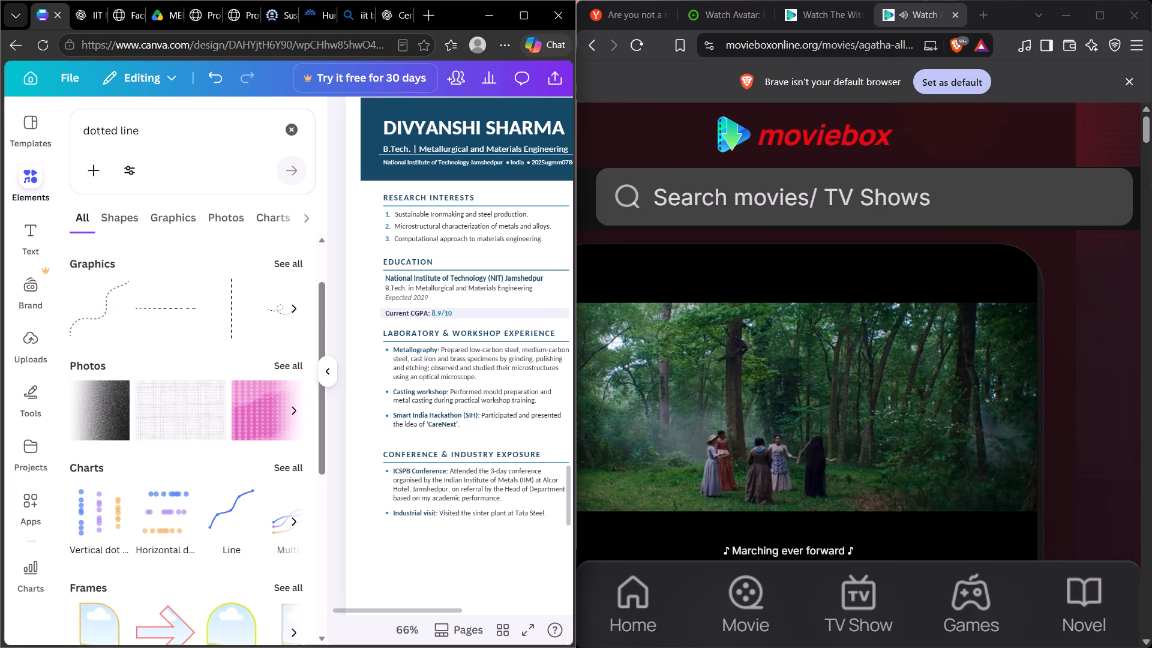
click(296, 310)
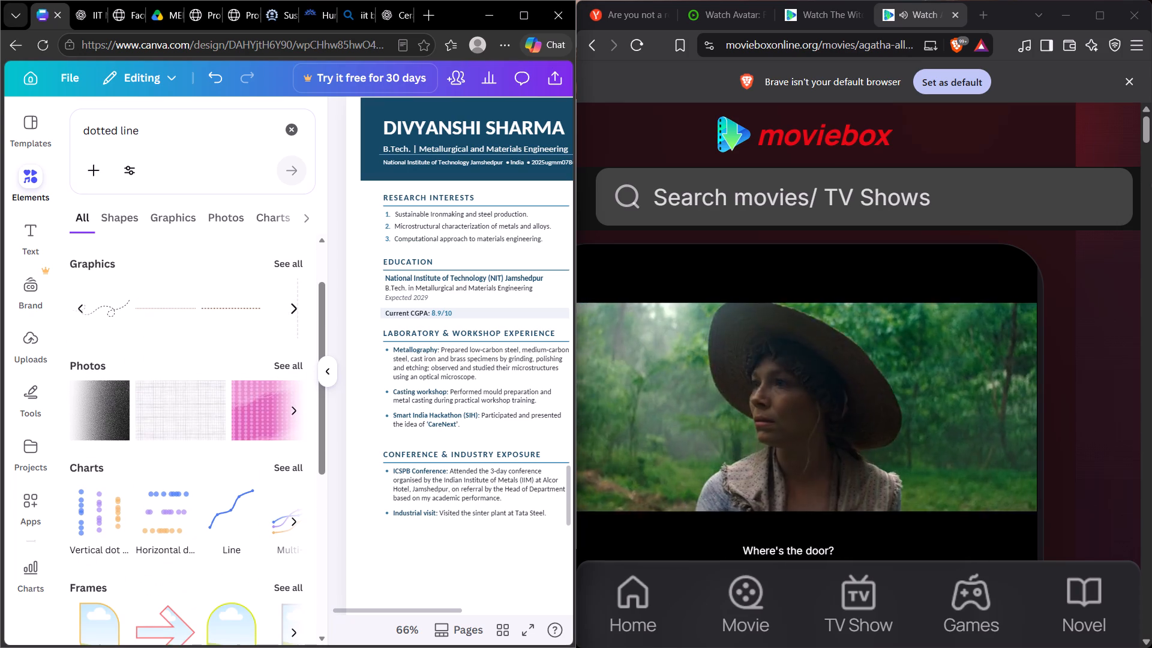
click(295, 310)
click(295, 310)
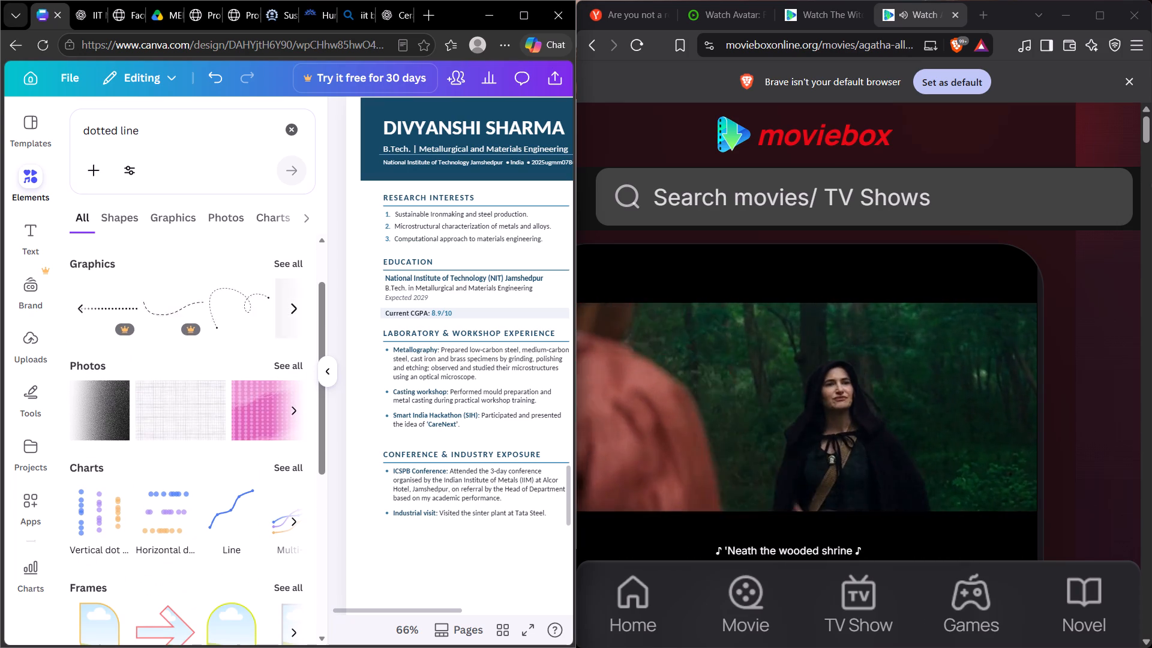
triple_click(295, 310)
double_click(293, 311)
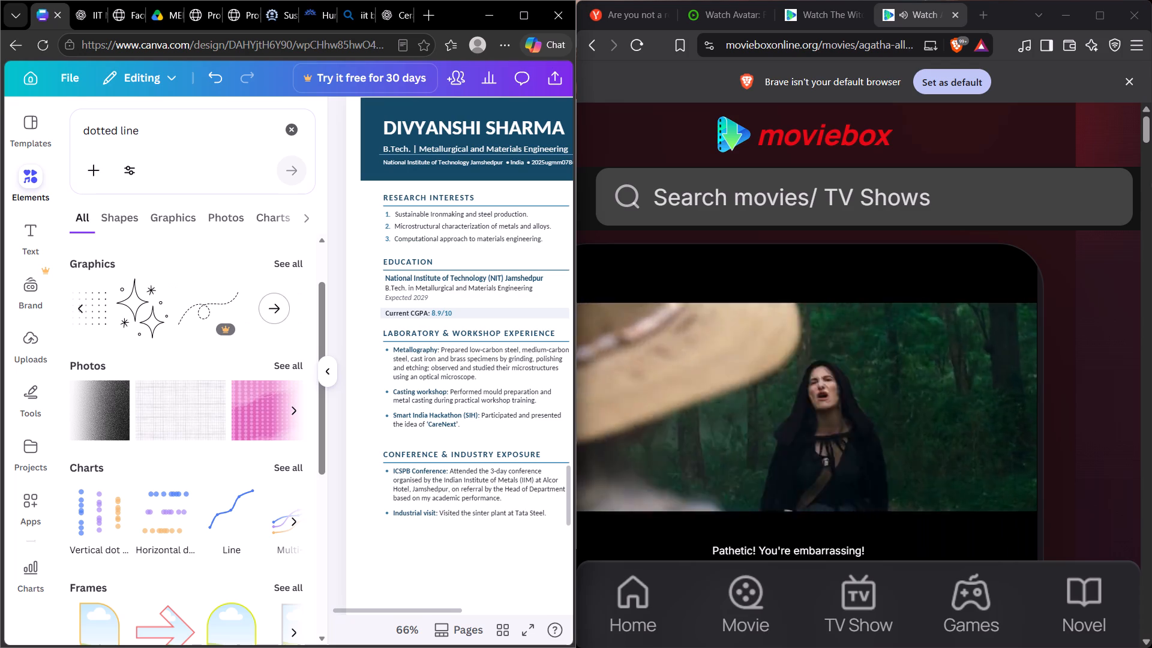
scroll(261, 325, down, 2)
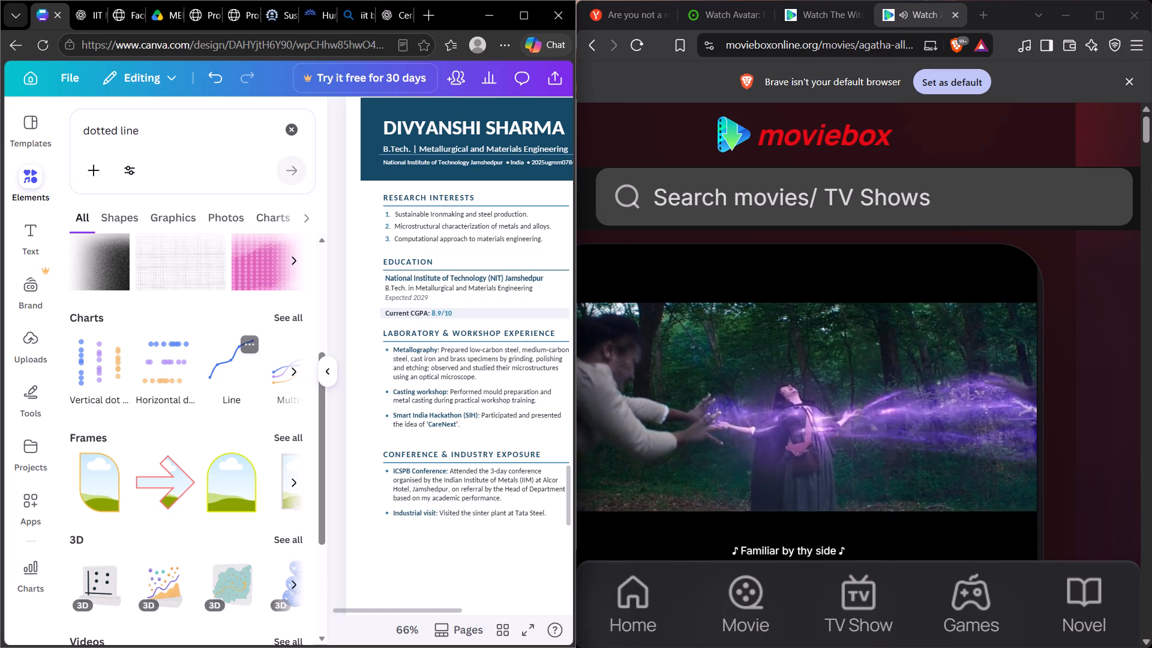
scroll(234, 378, down, 1)
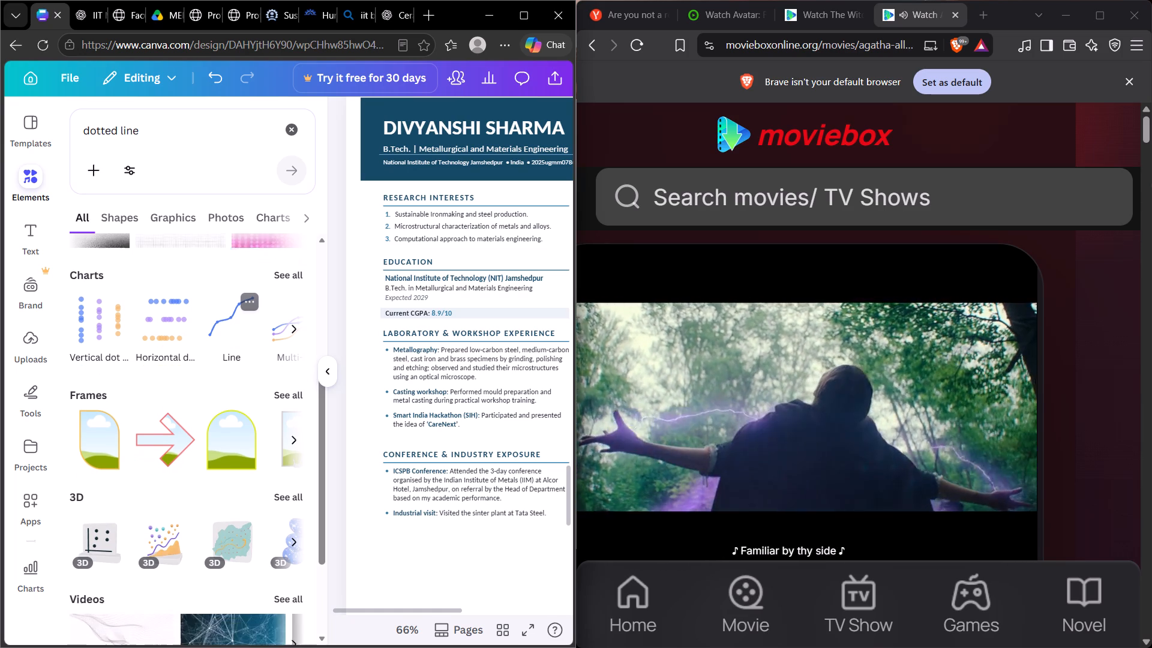
scroll(234, 381, down, 2)
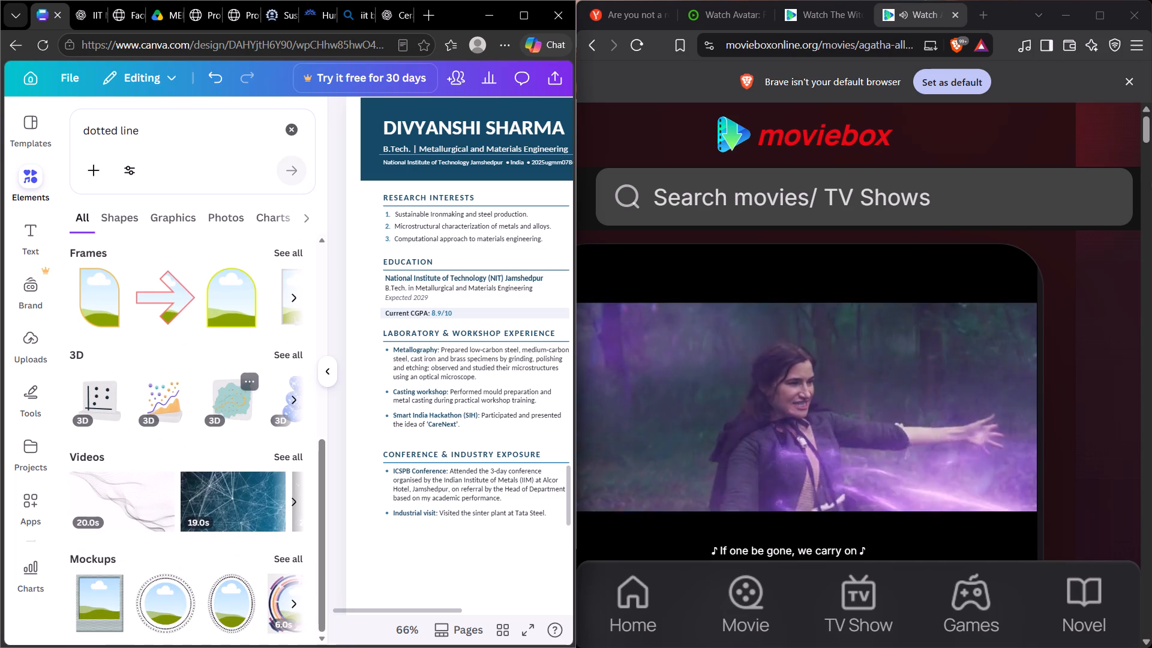
scroll(234, 381, up, 9)
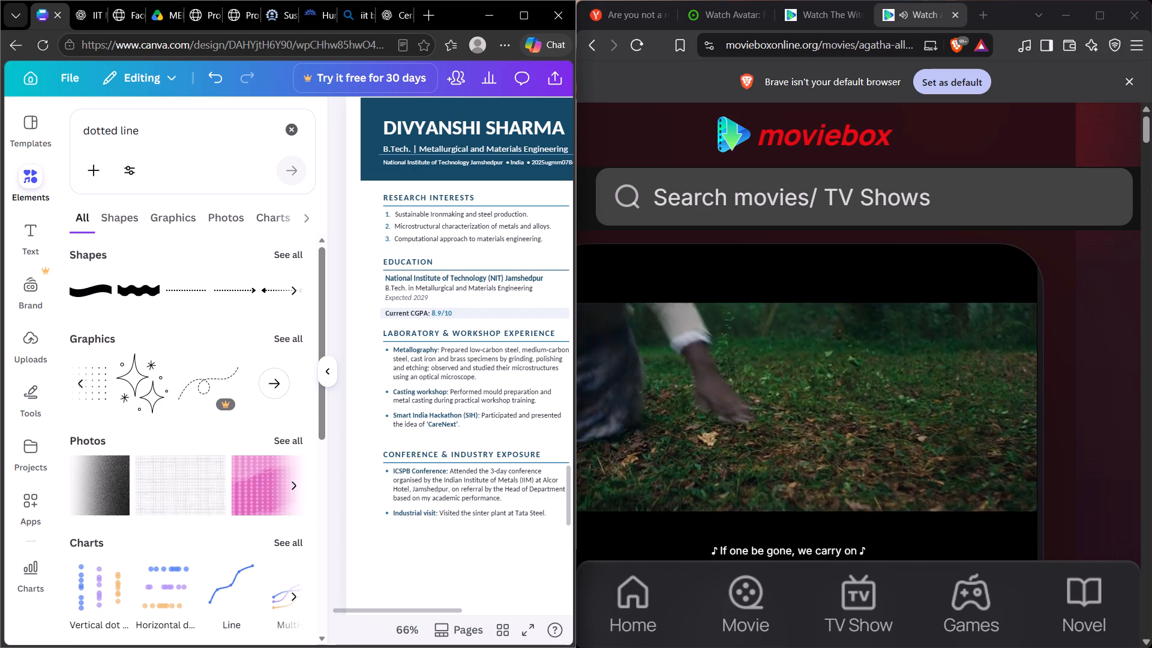
Search the elements for straight line thin and add a thin, straight horizontal line from the graphics to page 6.
triple_click(232, 140)
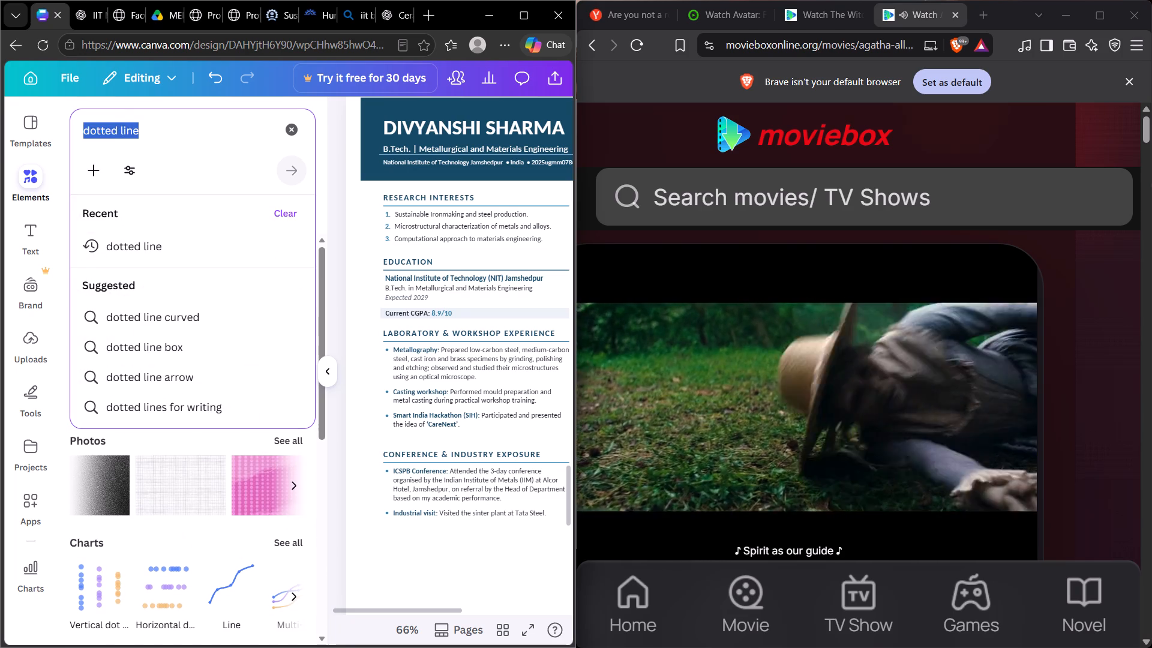
key(s)
text(tra)
text(ight line)
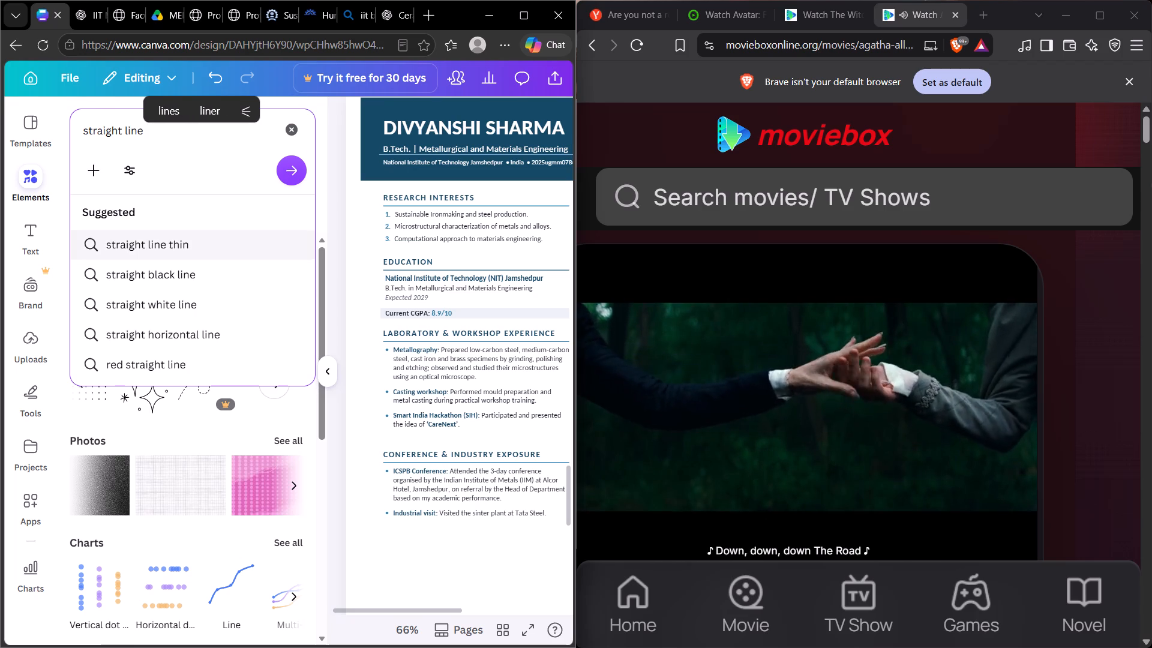
click(172, 251)
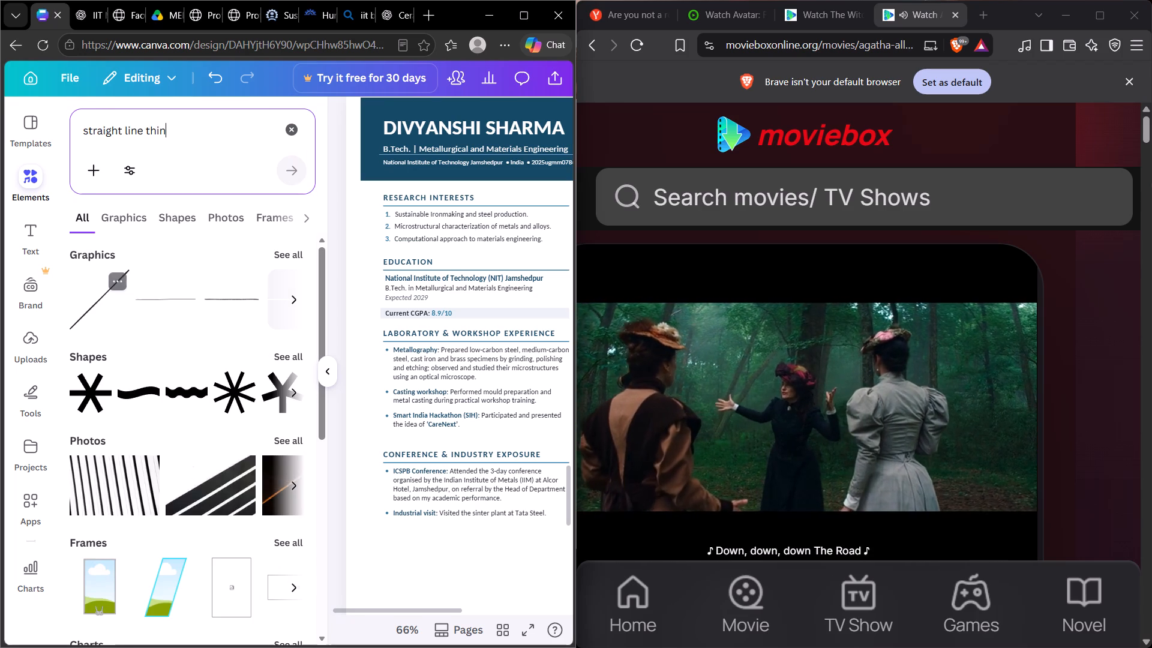
click(236, 302)
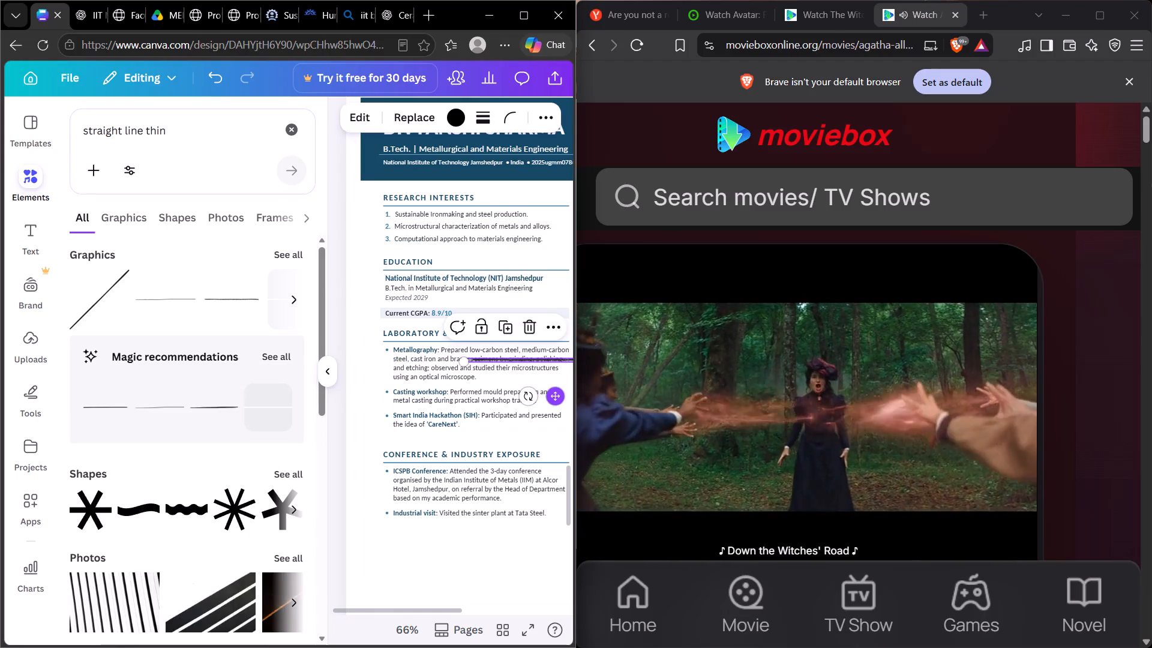
Move the new line from page 6 to page 7, placing it directly beneath the Technical Skills heading.
drag(557, 400, 567, 378)
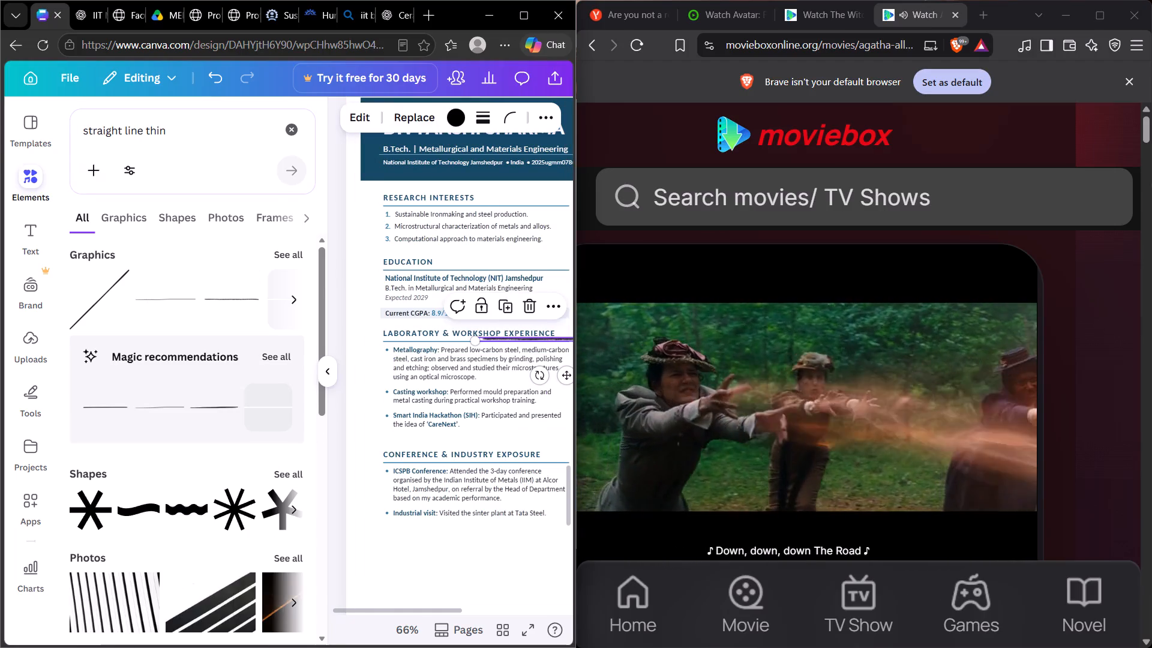
click(13, 175)
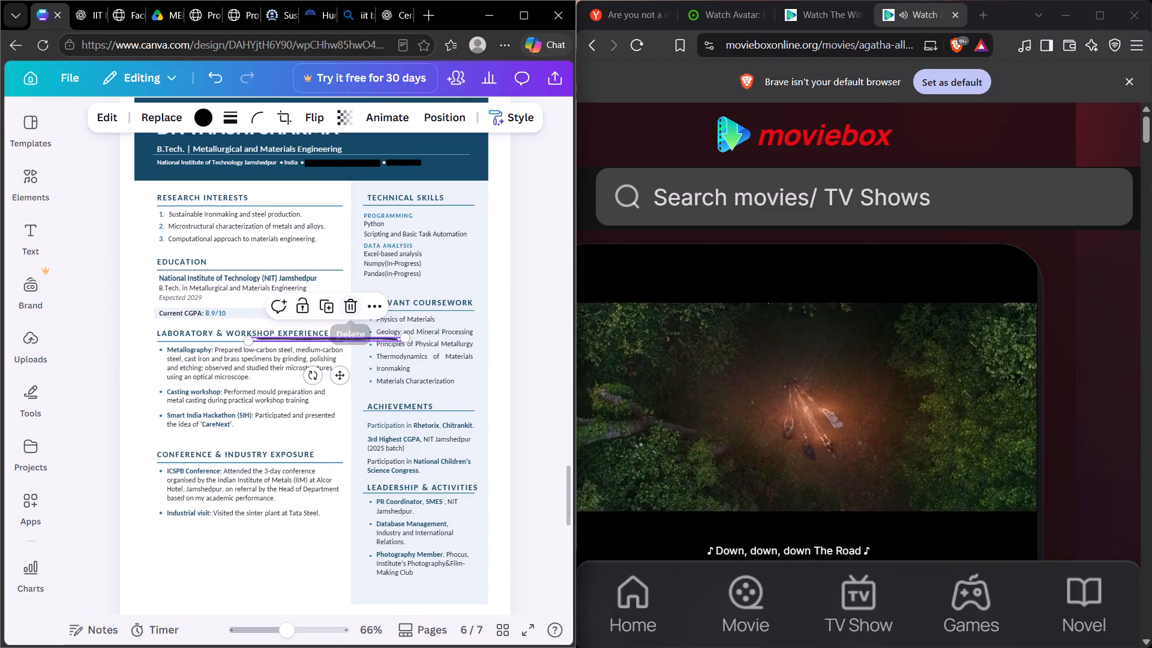
scroll(376, 368, down, 7)
scroll(375, 373, up, 4)
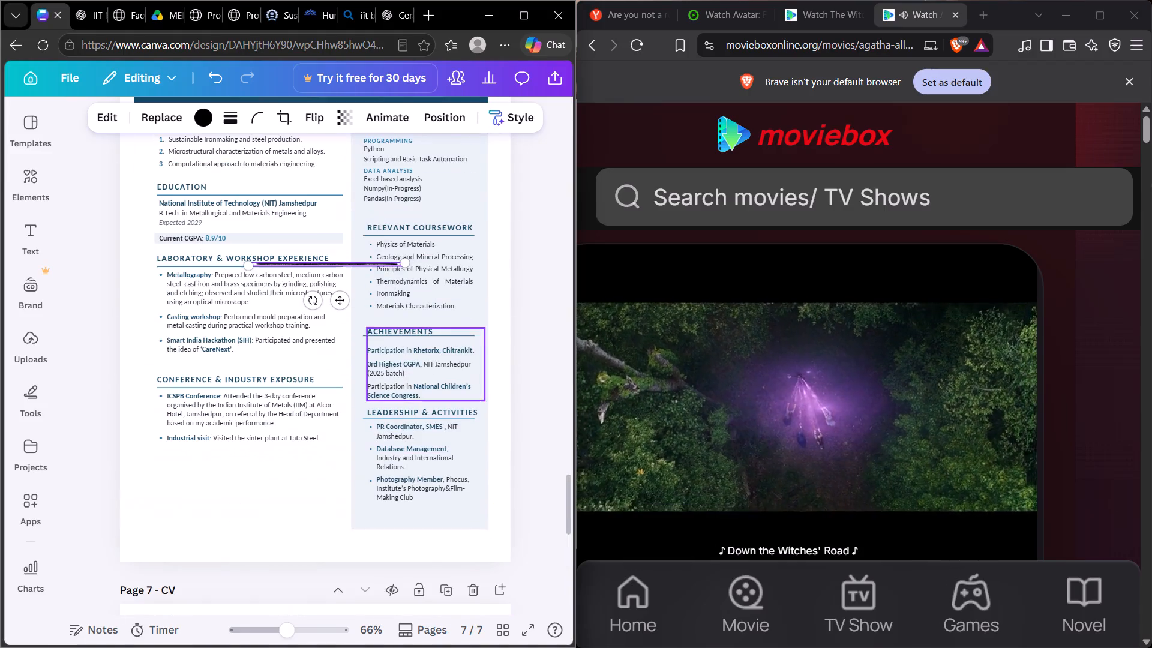
drag(341, 299, 379, 433)
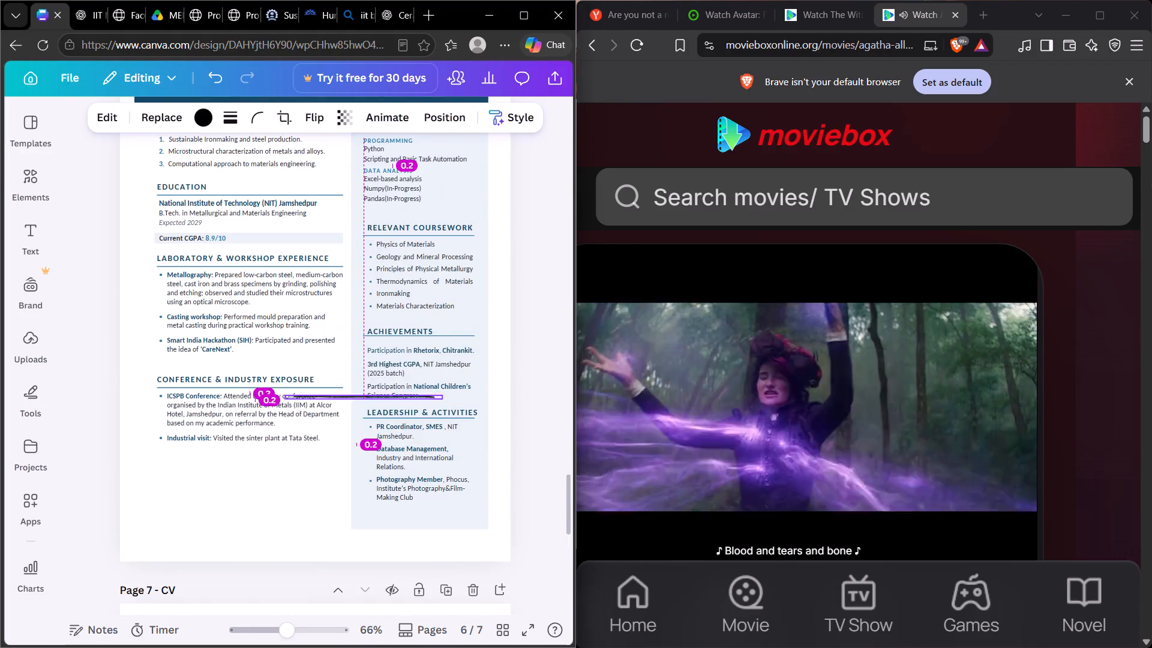
drag(379, 433, 467, 275)
scroll(379, 433, down, 7)
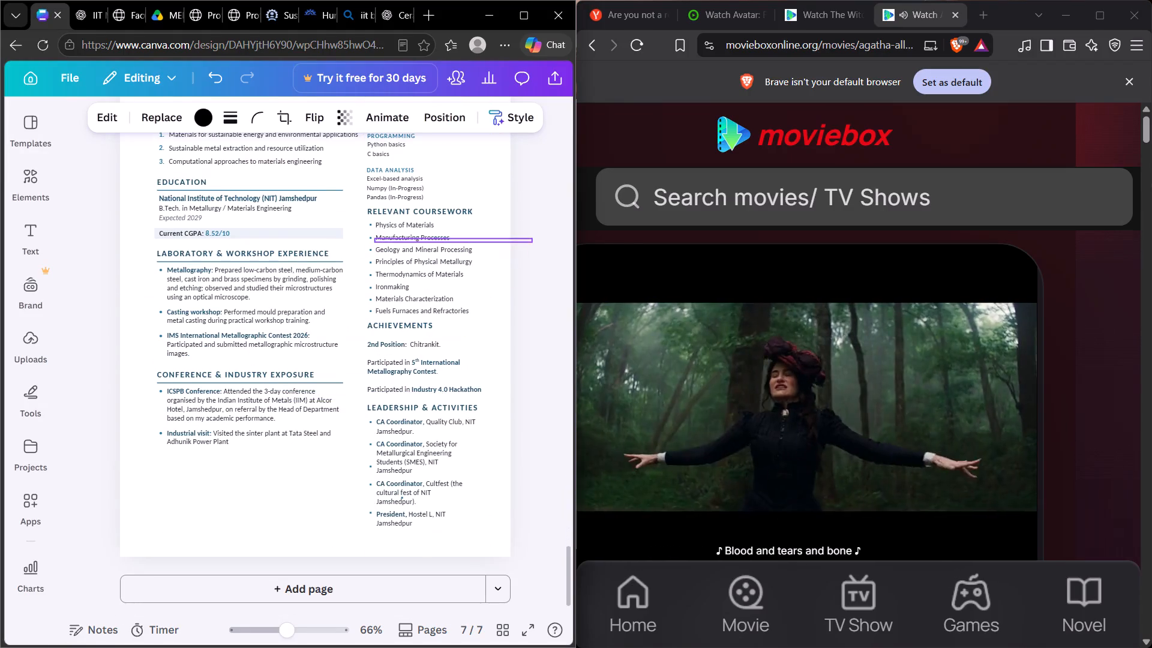
drag(467, 275, 438, 290)
scroll(467, 275, up, 2)
scroll(460, 287, down, 2)
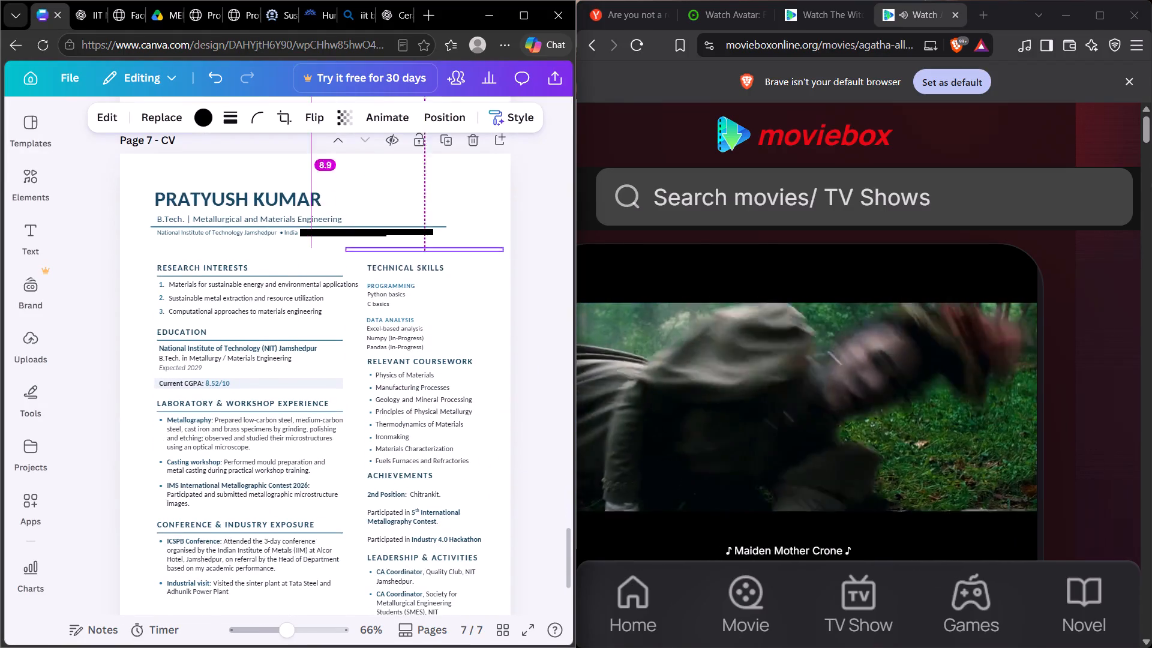
drag(438, 290, 445, 314)
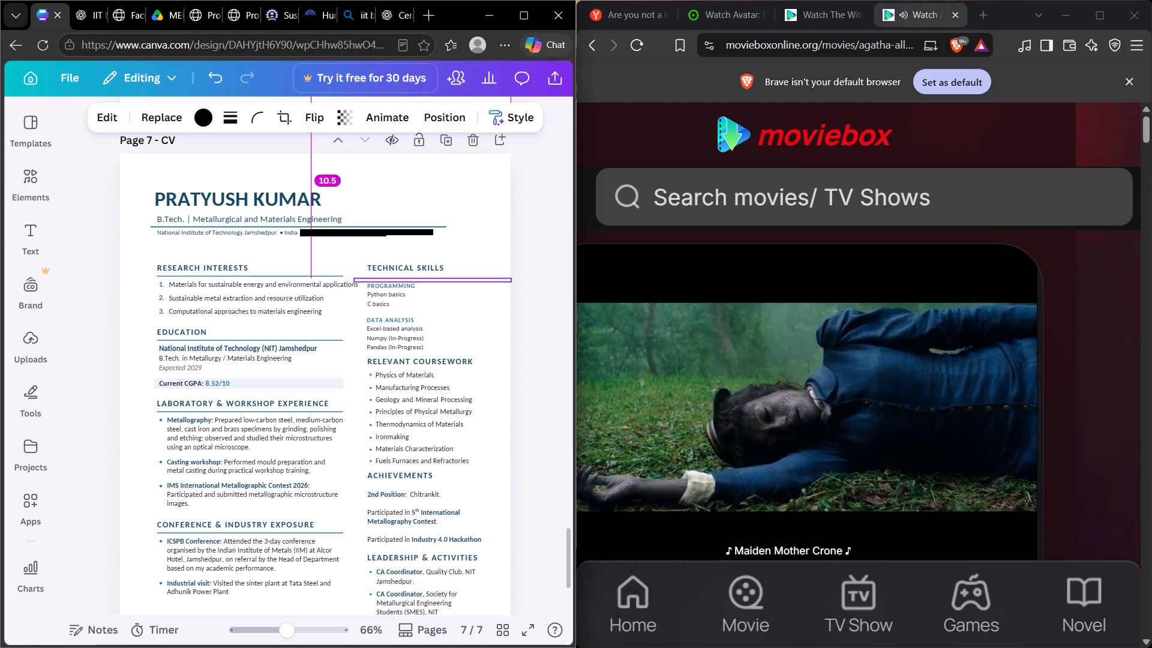
drag(445, 314, 446, 311)
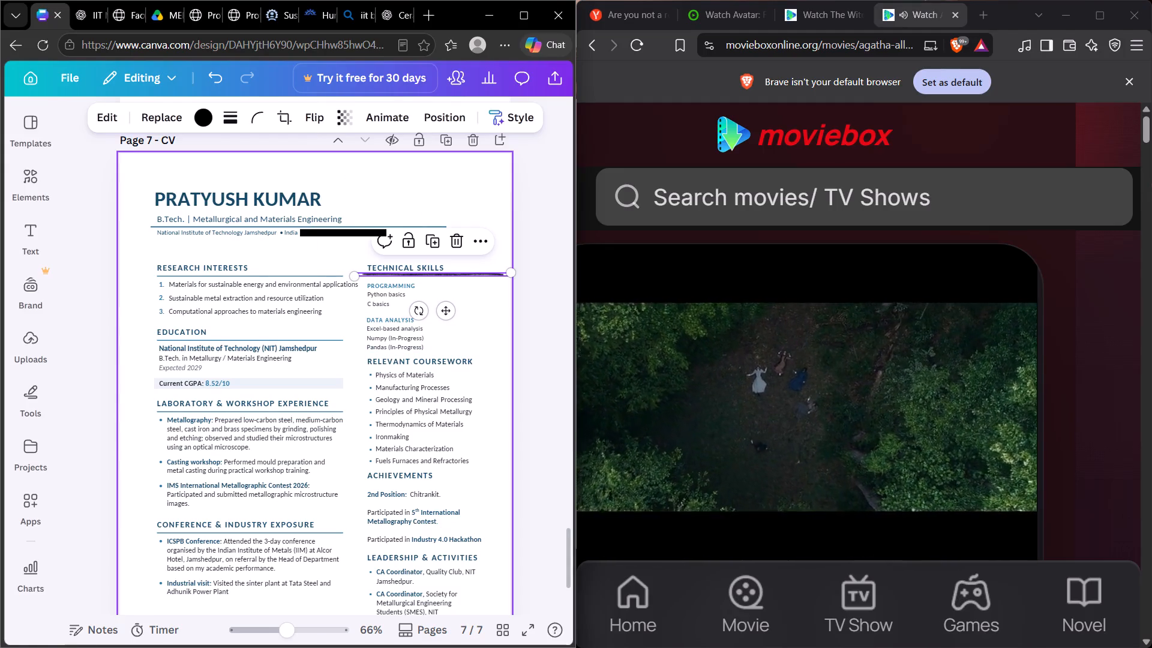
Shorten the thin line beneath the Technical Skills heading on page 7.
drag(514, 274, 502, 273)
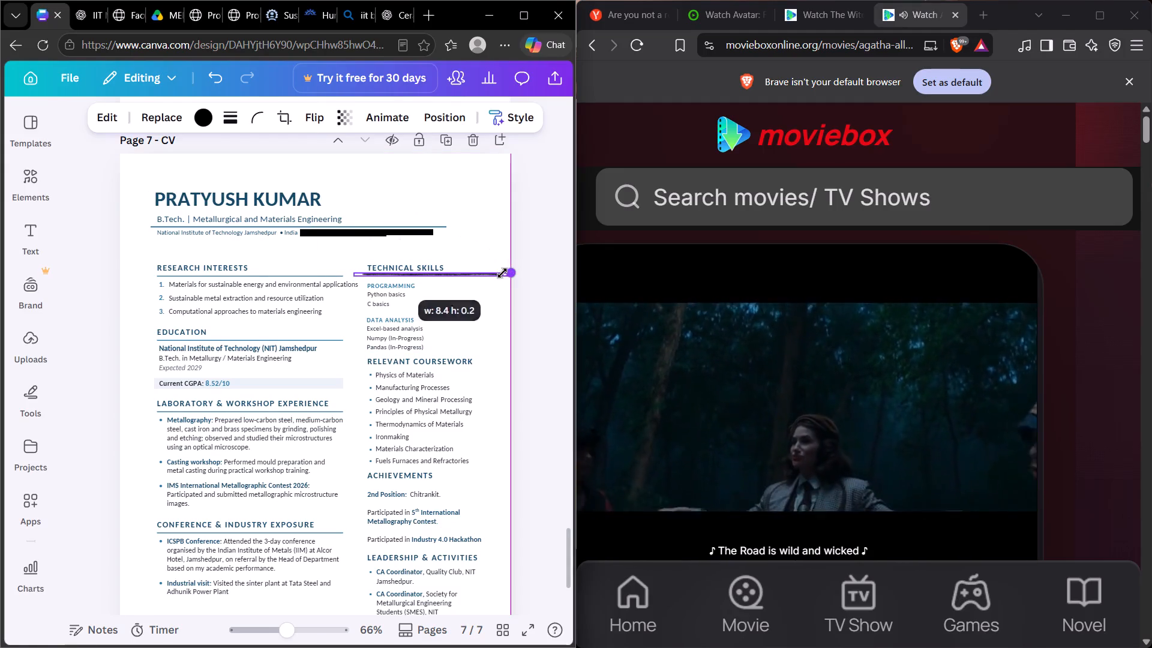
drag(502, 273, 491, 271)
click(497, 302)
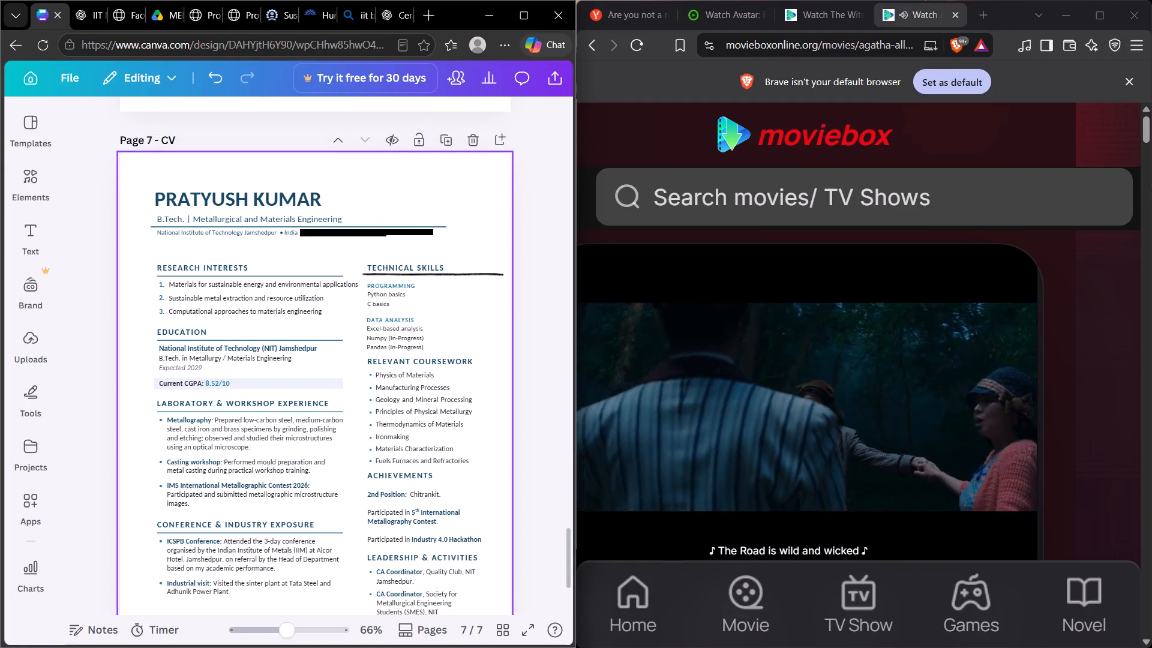
Delete the thin line beneath the Technical Skills heading on page 7.
click(487, 274)
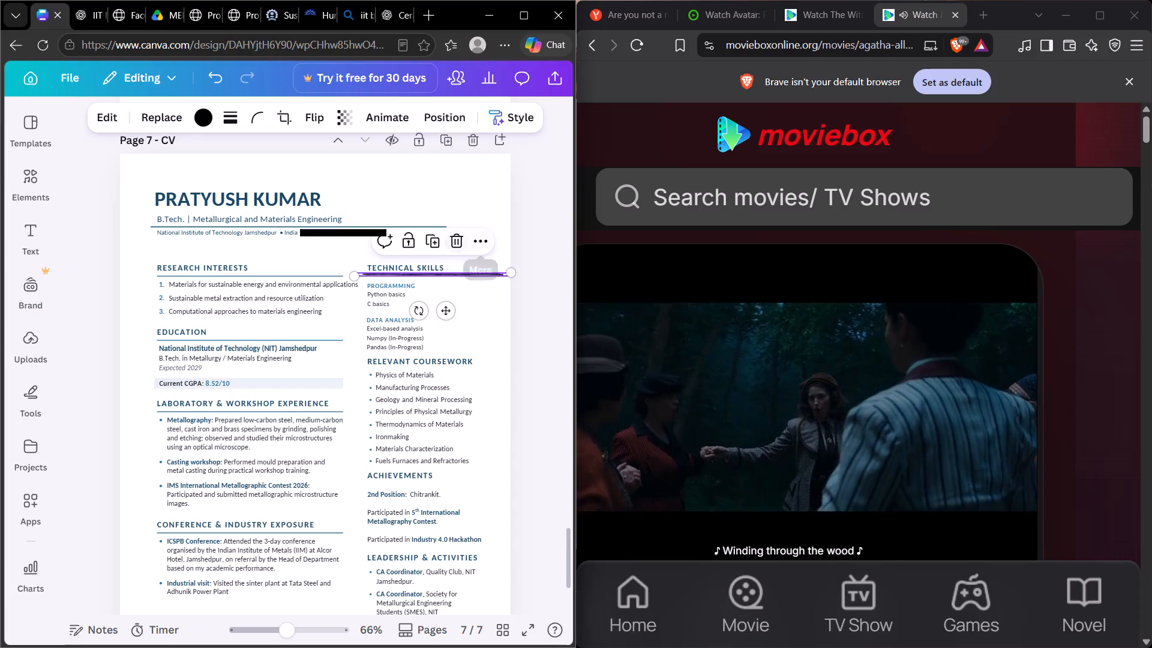
click(464, 243)
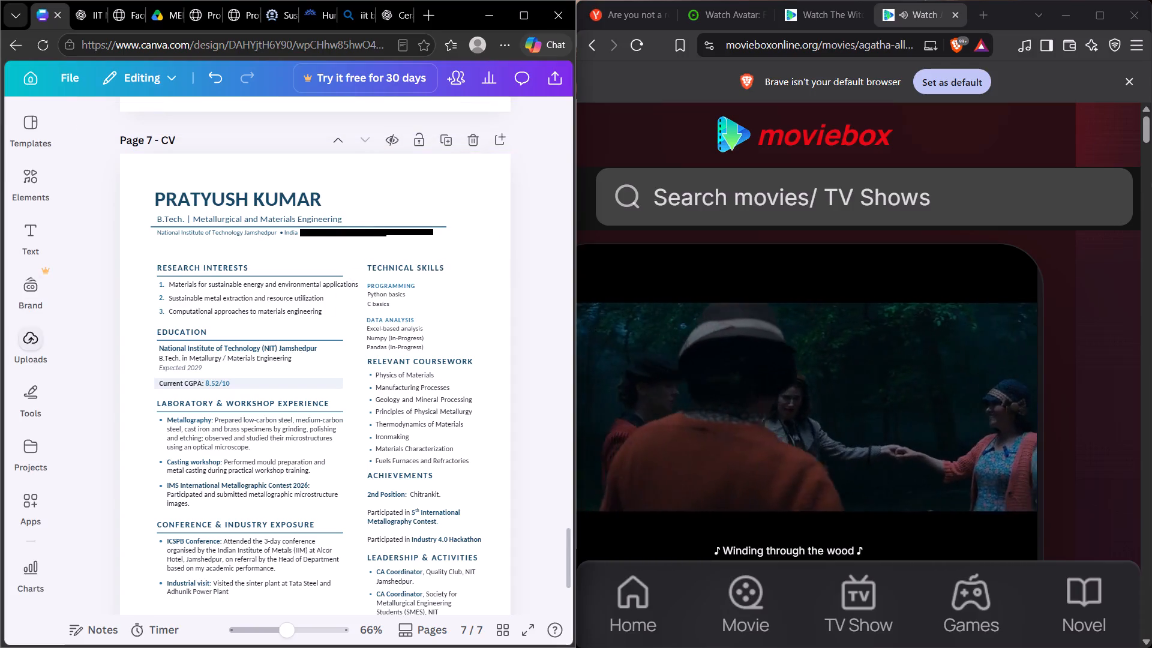
Add the diagonal straight line from the straight line thin graphics to page 7 and shrink it proportionally.
click(27, 199)
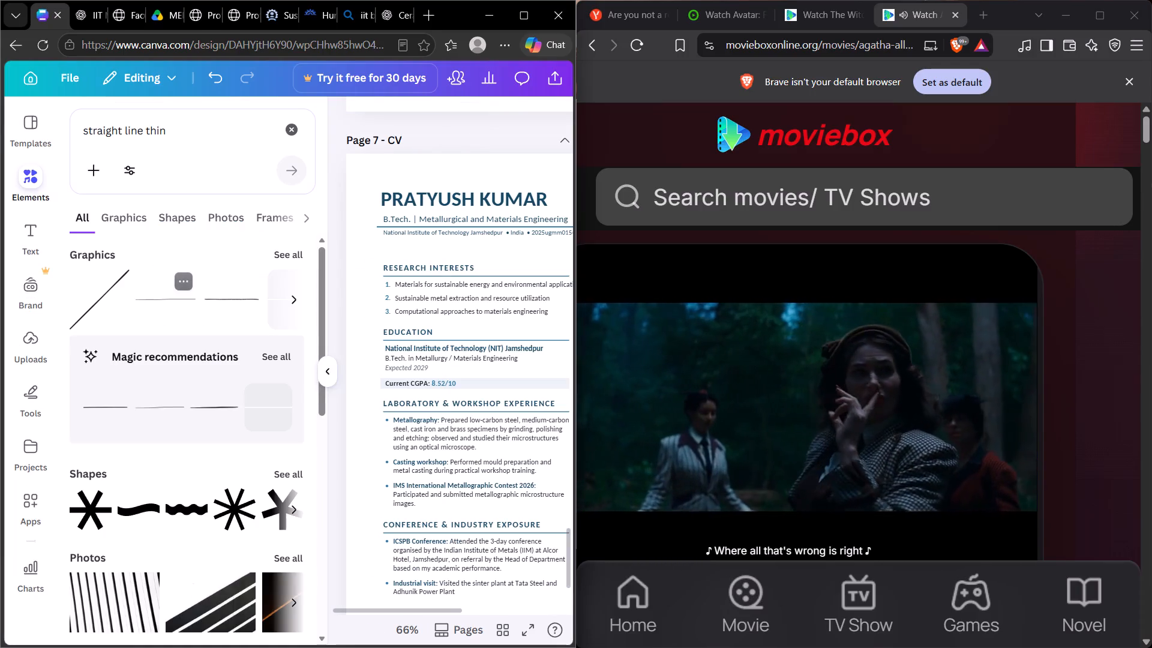
click(100, 301)
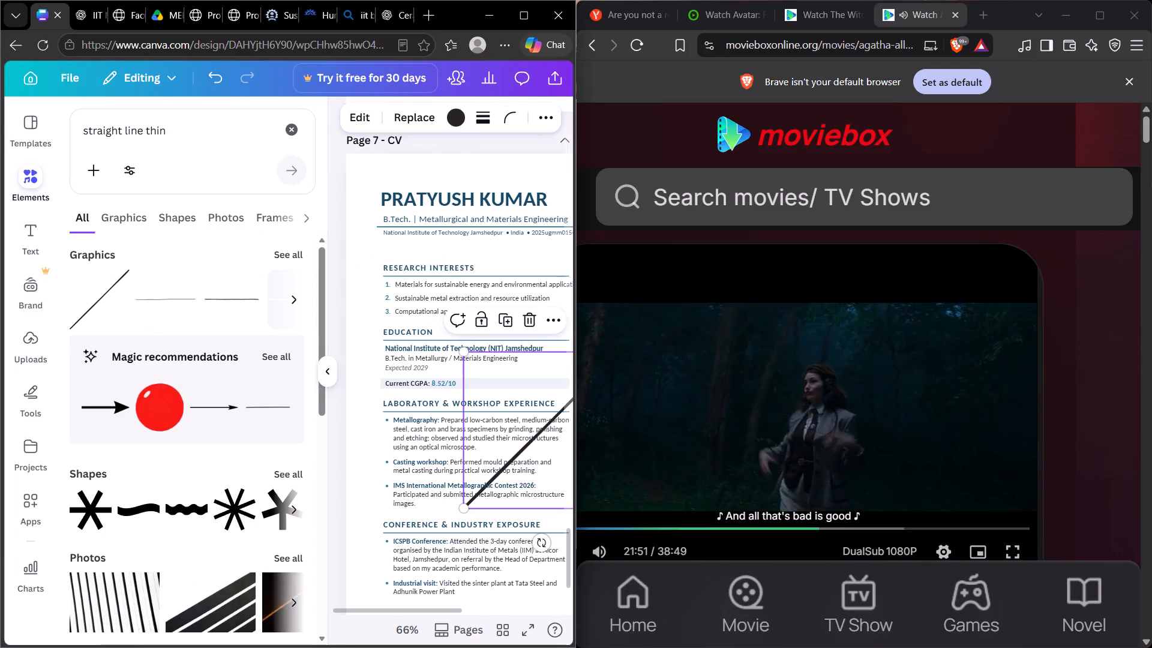
drag(465, 506, 495, 454)
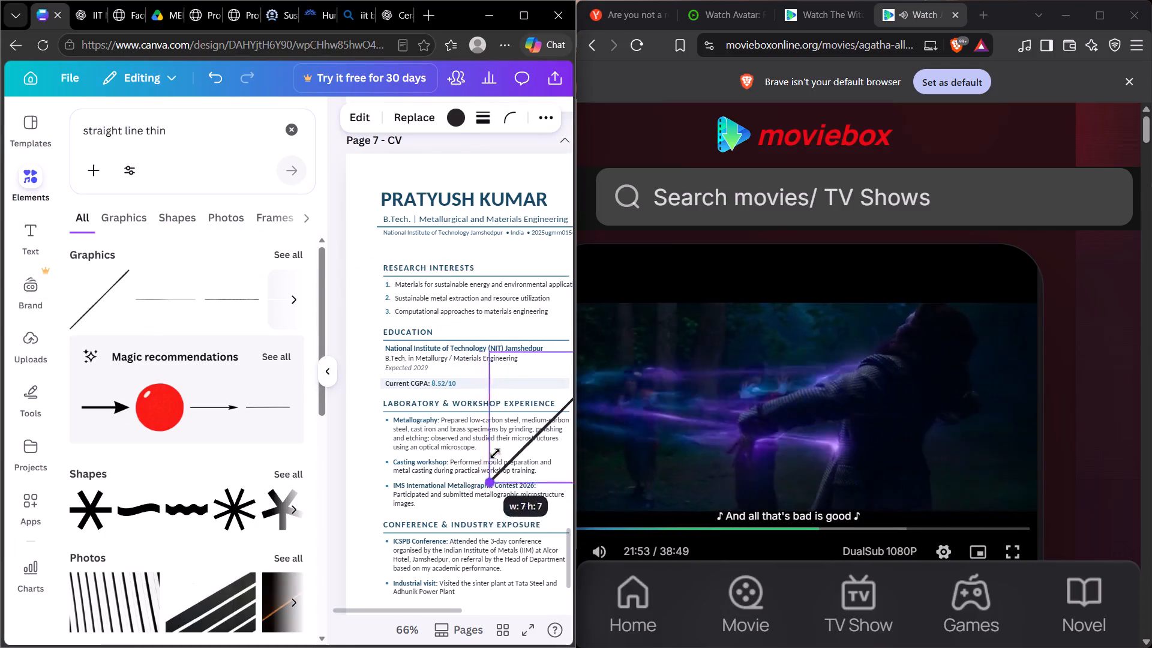
drag(495, 454, 508, 436)
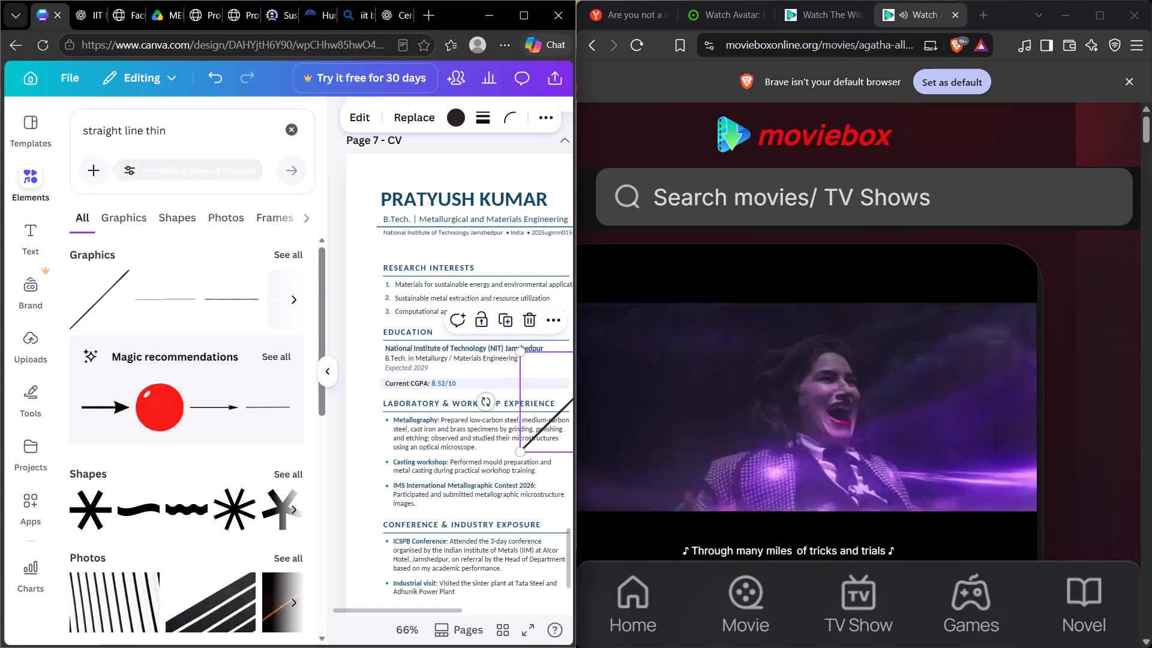
click(40, 185)
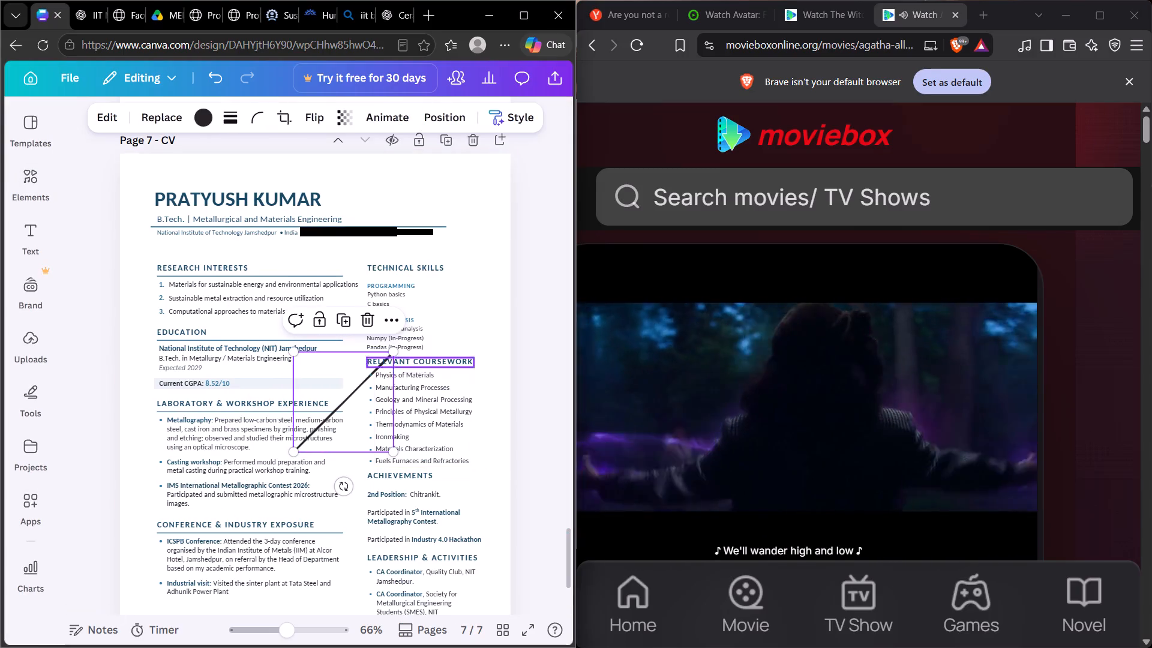
Rotate the diagonal line until it is horizontal and place it directly beneath the Technical Skills heading on page 7.
drag(349, 490, 325, 461)
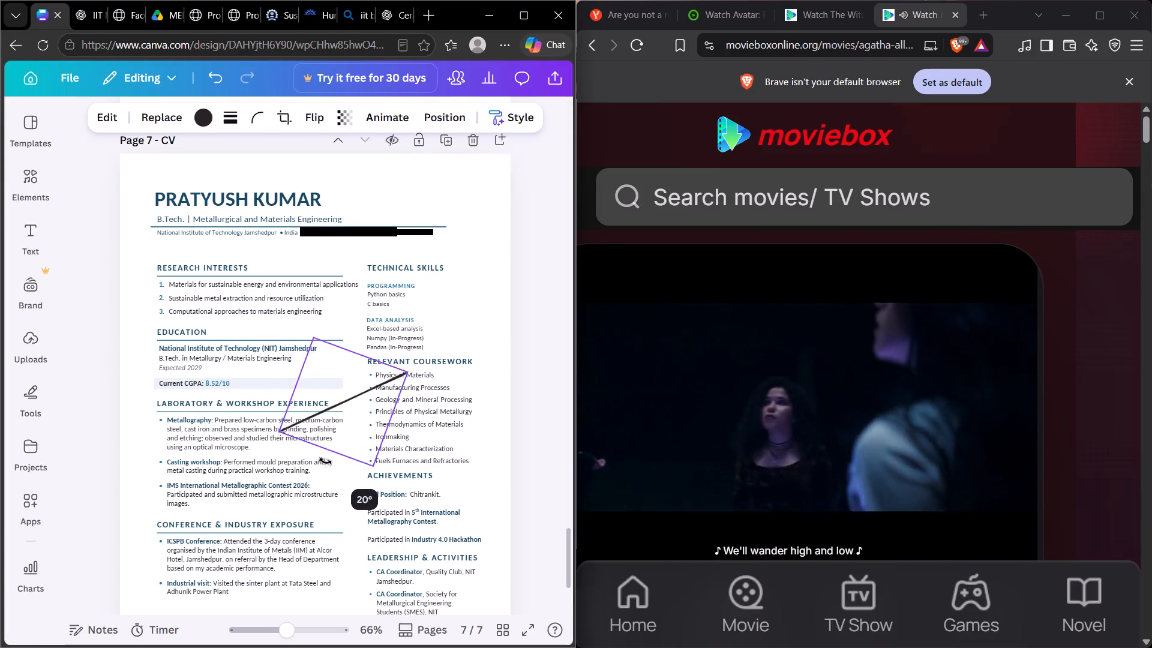
drag(325, 461, 313, 441)
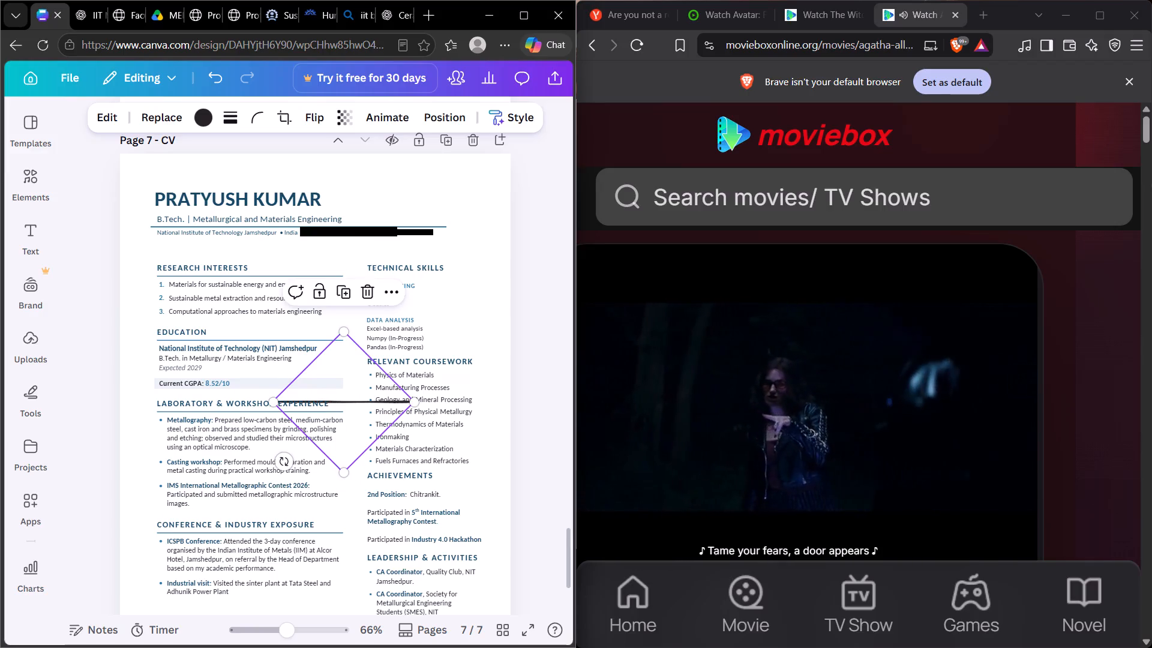
drag(357, 394, 339, 403)
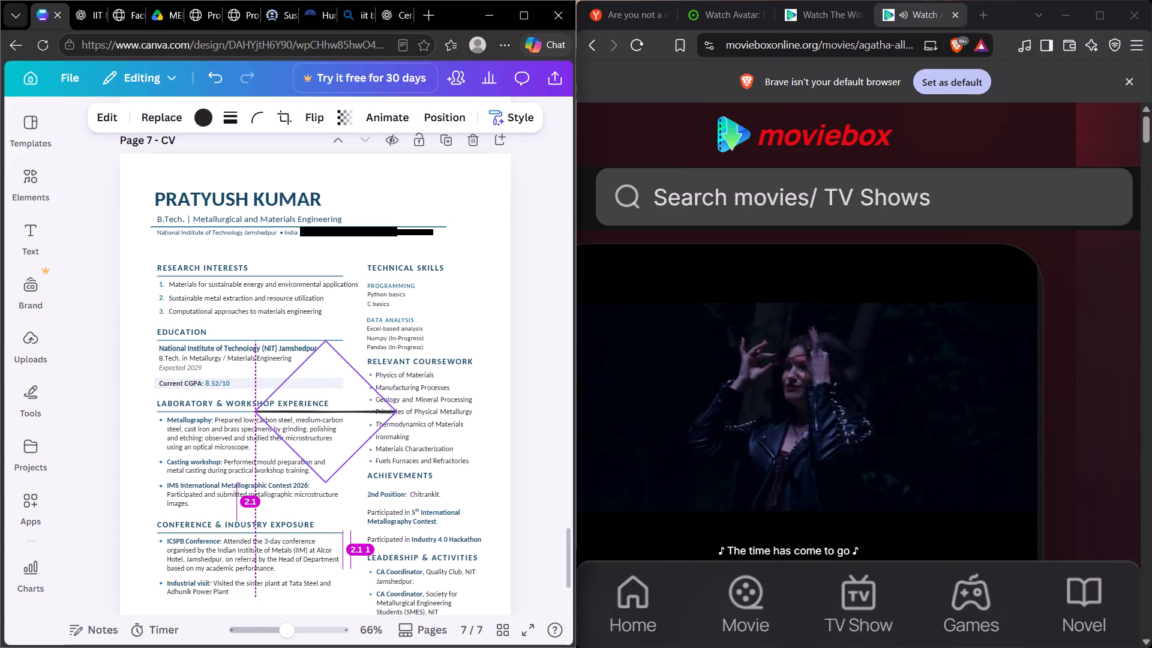
drag(339, 403, 270, 403)
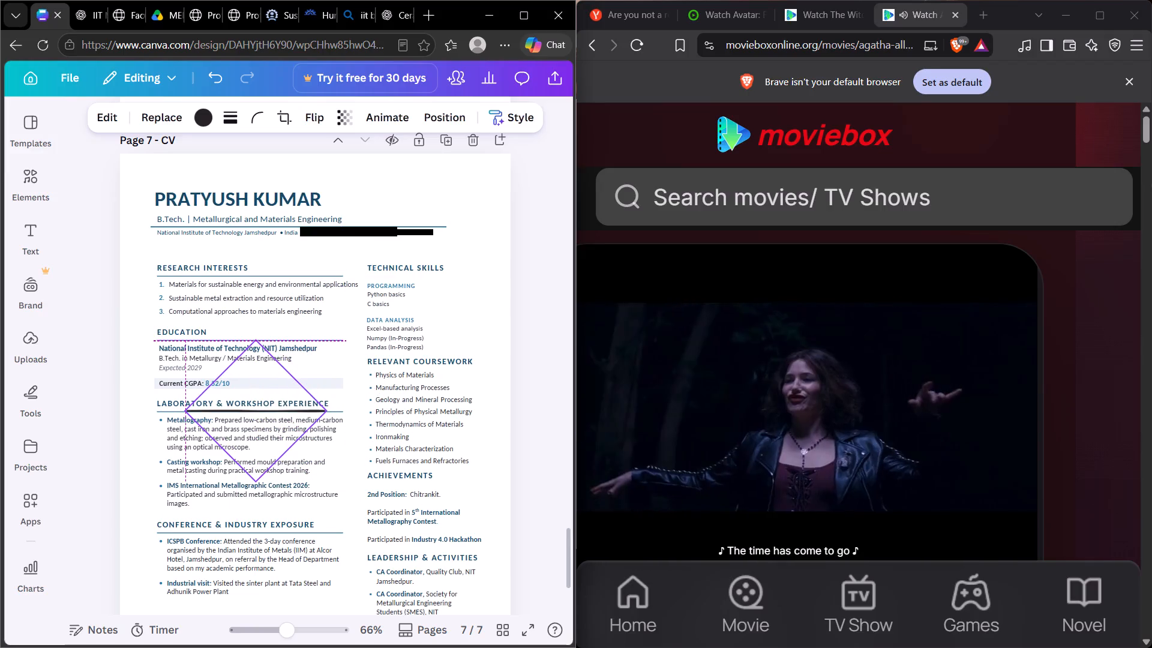
drag(270, 403, 431, 264)
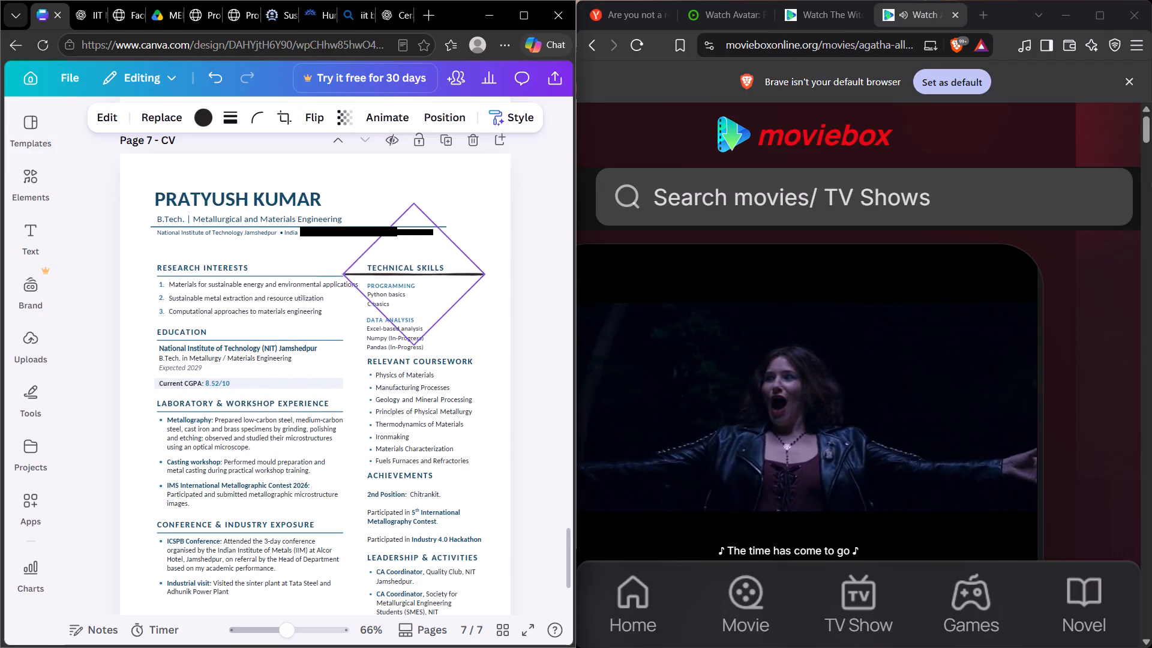
drag(431, 264, 446, 266)
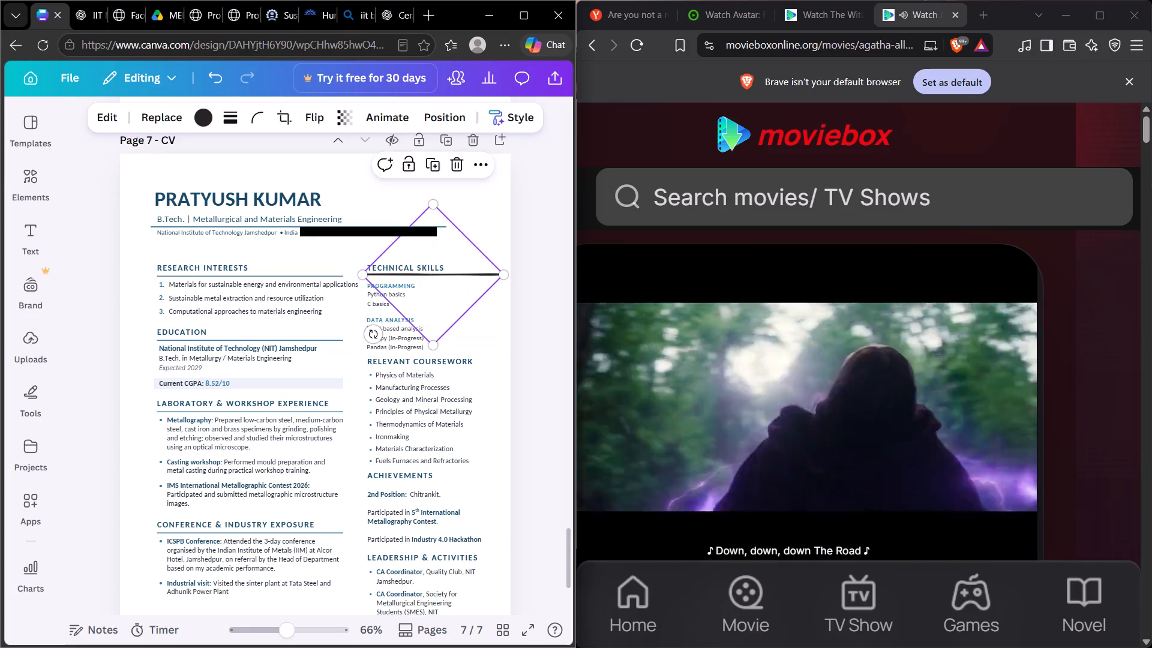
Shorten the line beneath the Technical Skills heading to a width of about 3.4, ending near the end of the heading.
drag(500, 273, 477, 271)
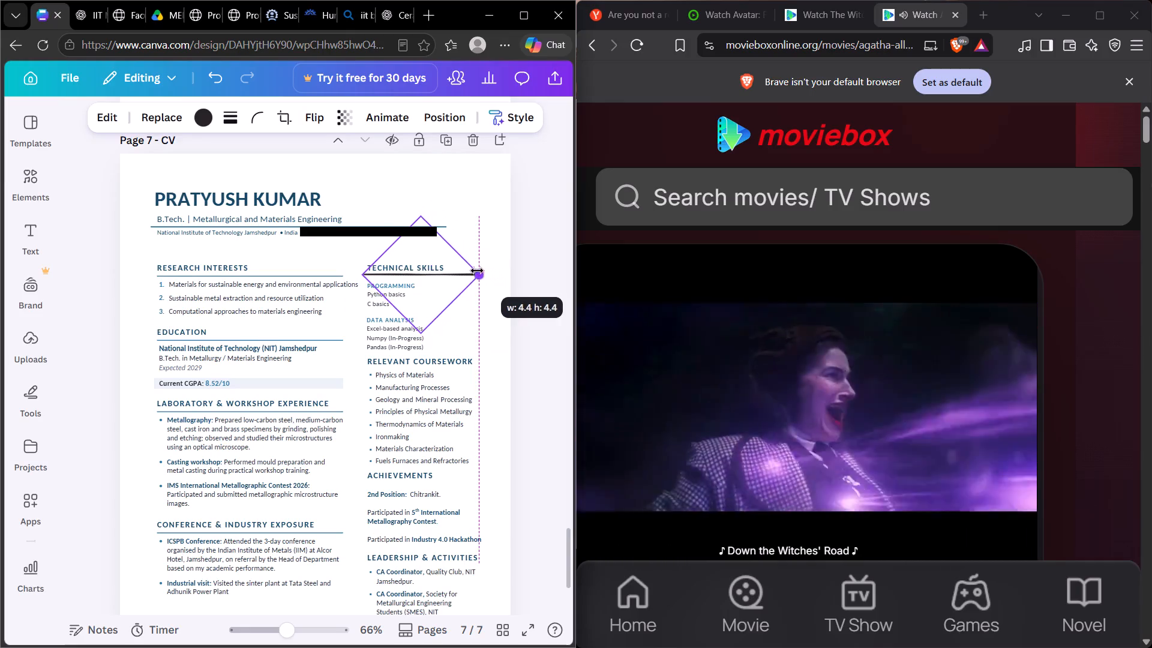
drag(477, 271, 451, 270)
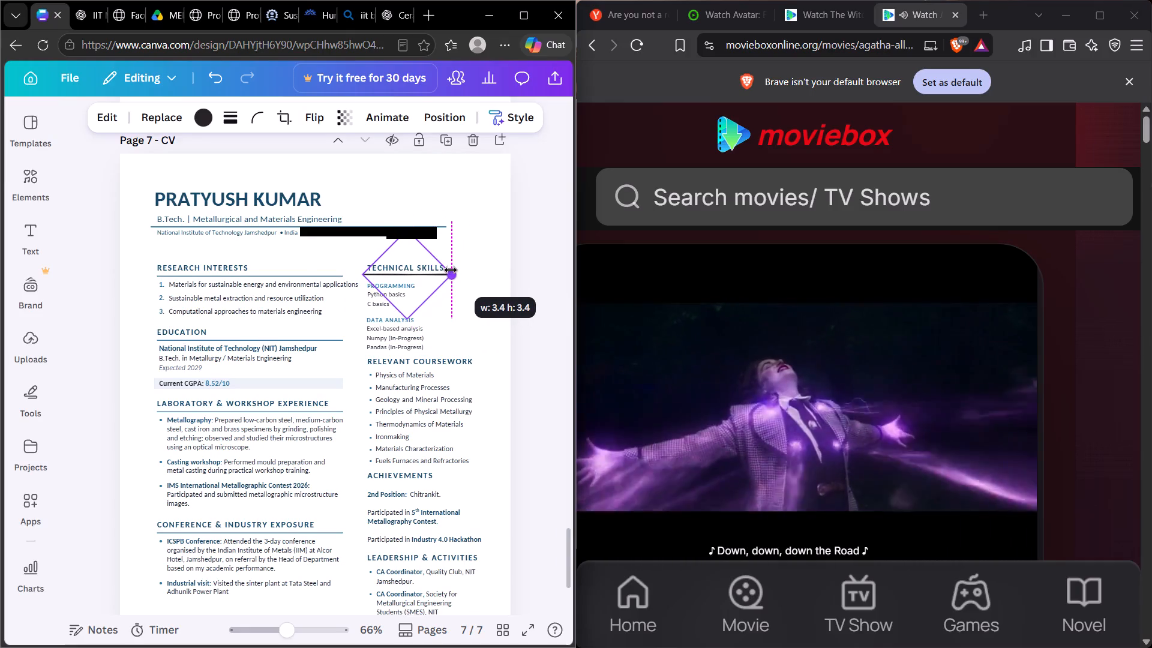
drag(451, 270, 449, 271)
Move the line onto page 6 and match its length and position to the divider beneath that page's Technical Skills heading.
scroll(479, 299, up, 7)
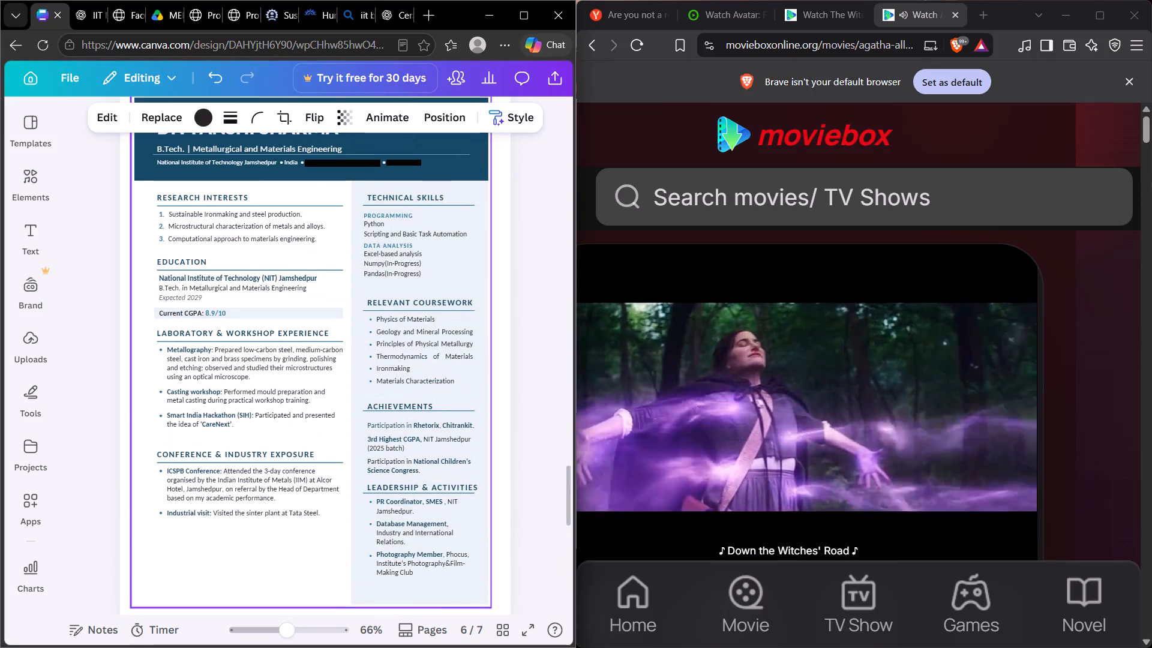
scroll(475, 301, down, 2)
scroll(475, 301, up, 2)
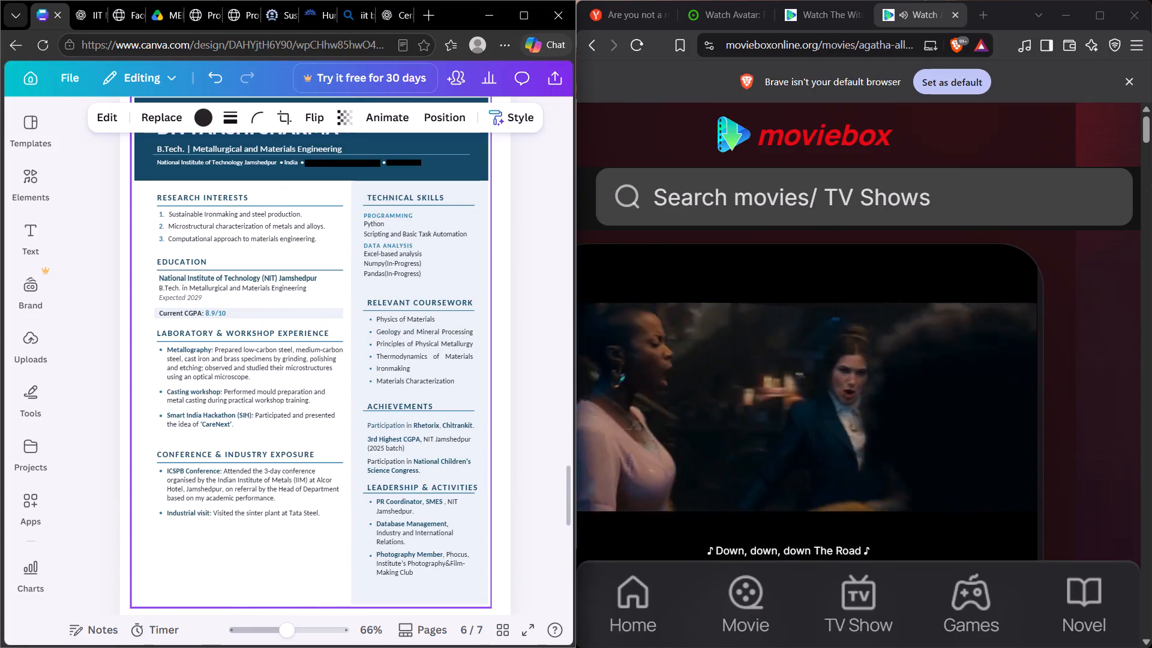
scroll(475, 301, down, 5)
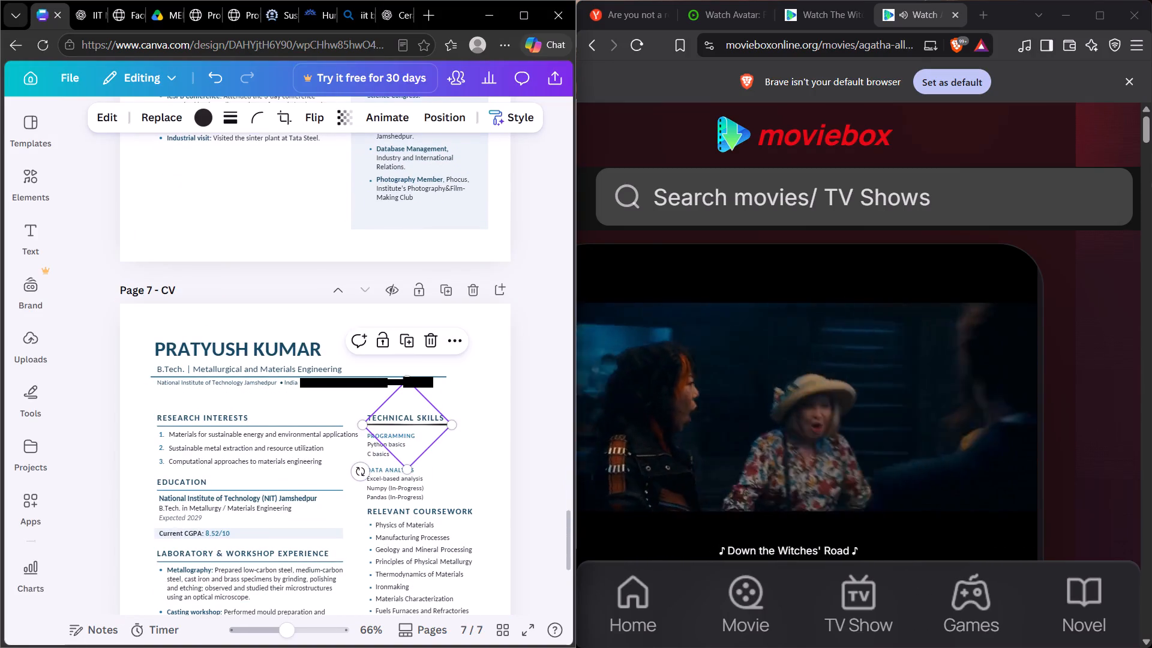
drag(419, 430, 415, 241)
scroll(415, 241, up, 3)
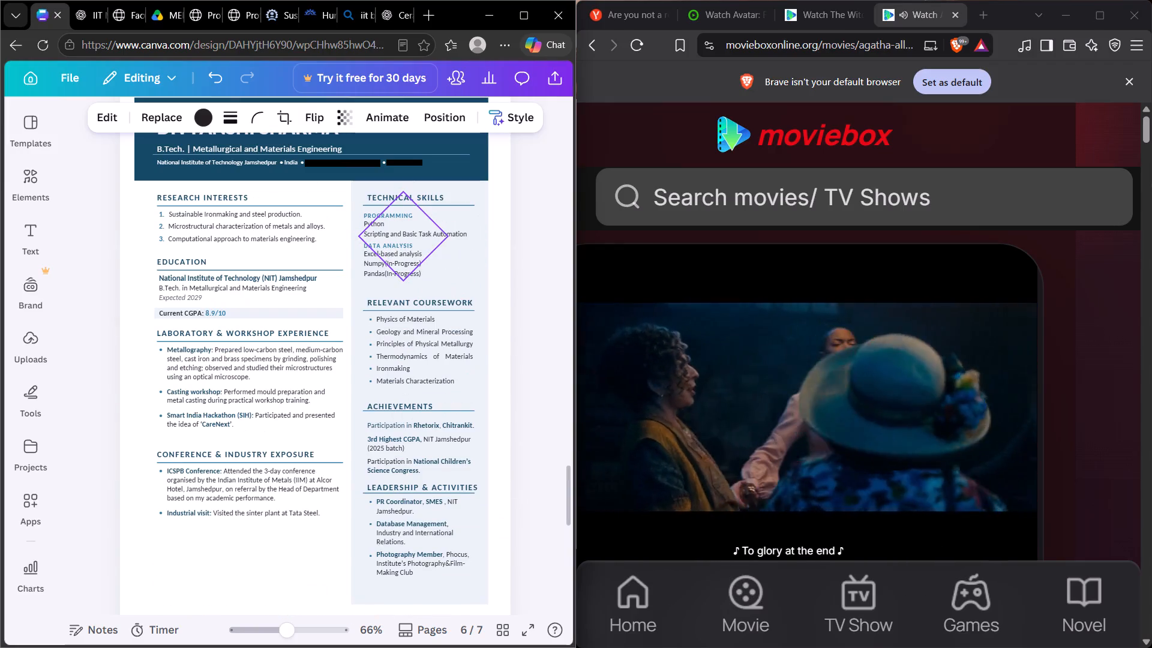
drag(415, 241, 406, 206)
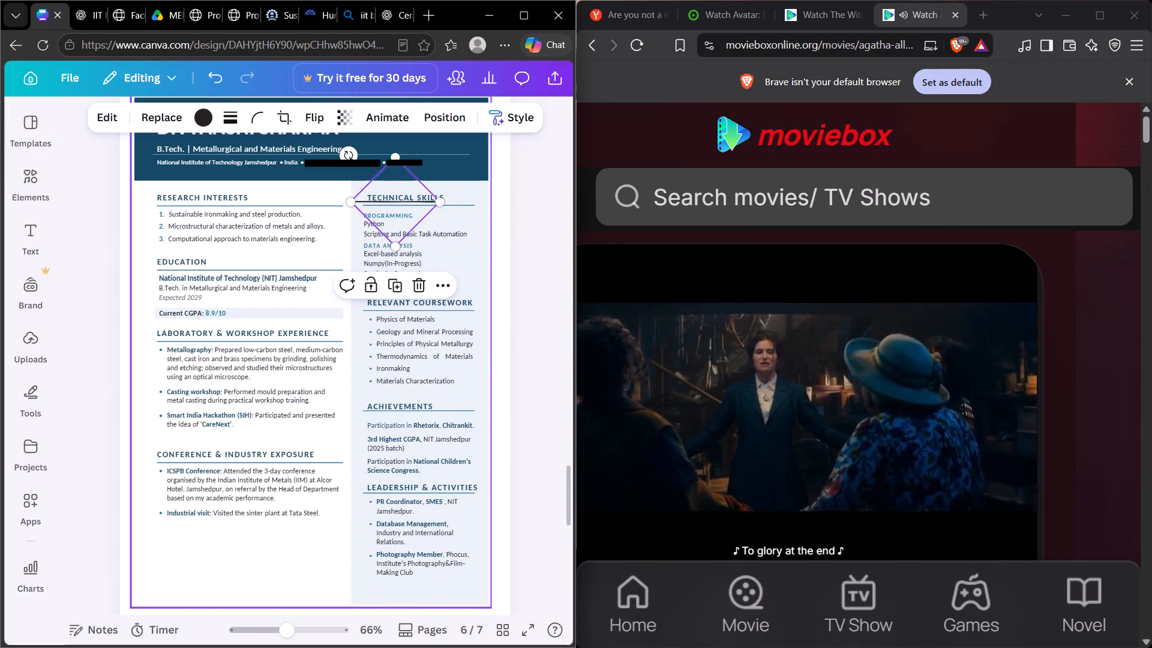
drag(400, 200, 408, 204)
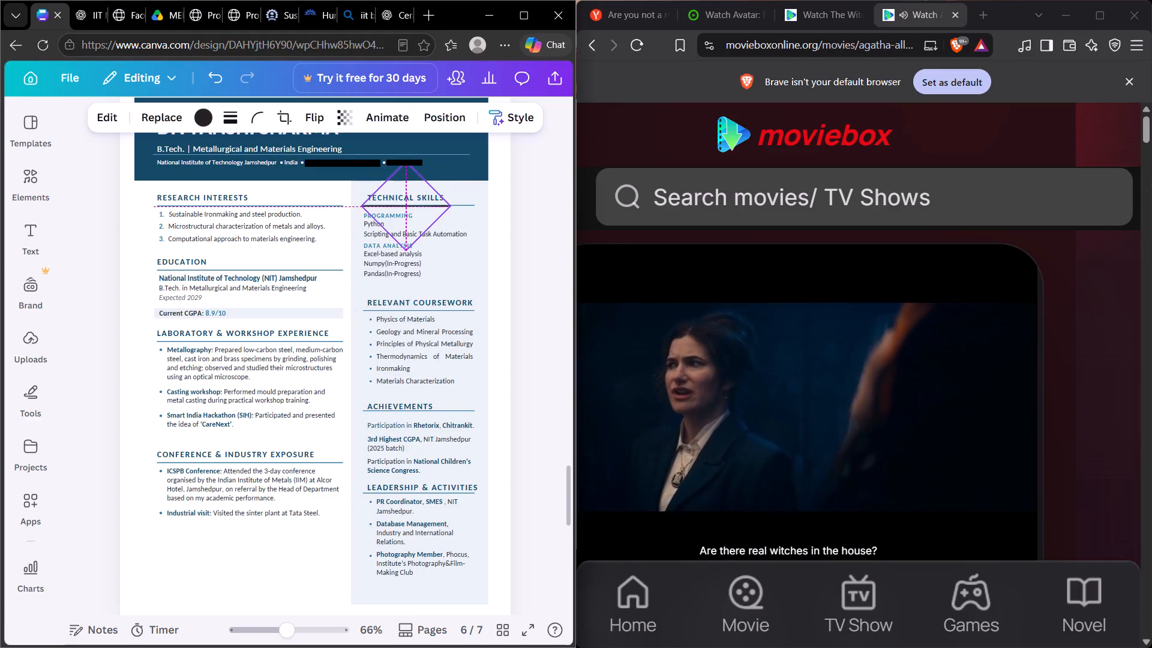
drag(408, 204, 407, 202)
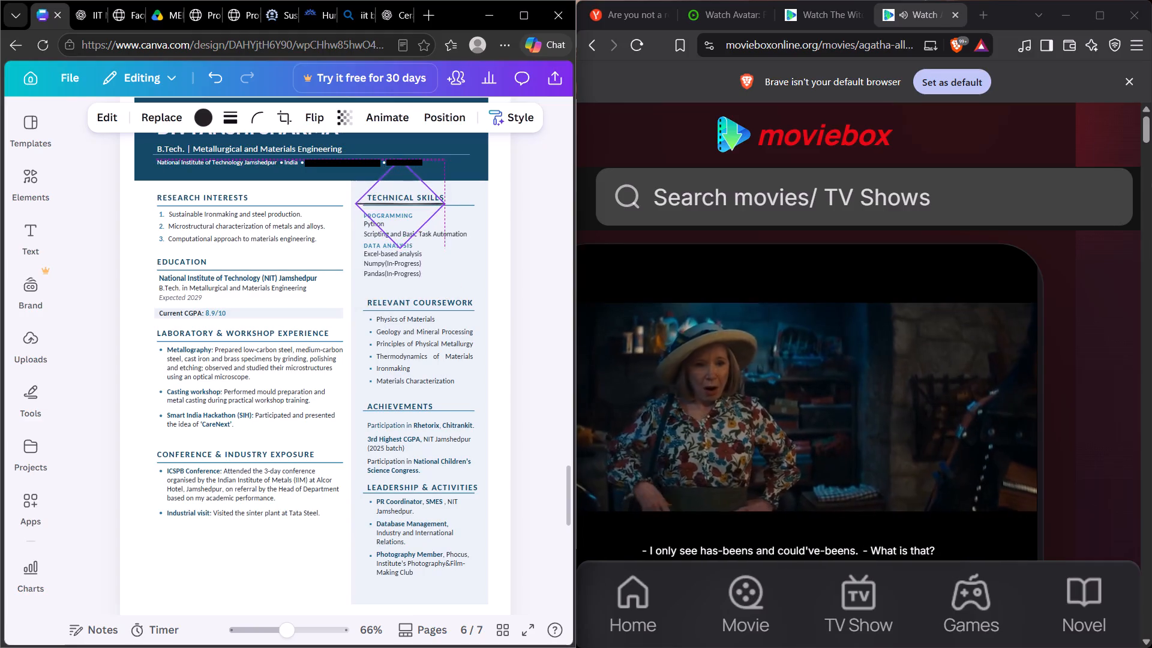
drag(407, 202, 412, 204)
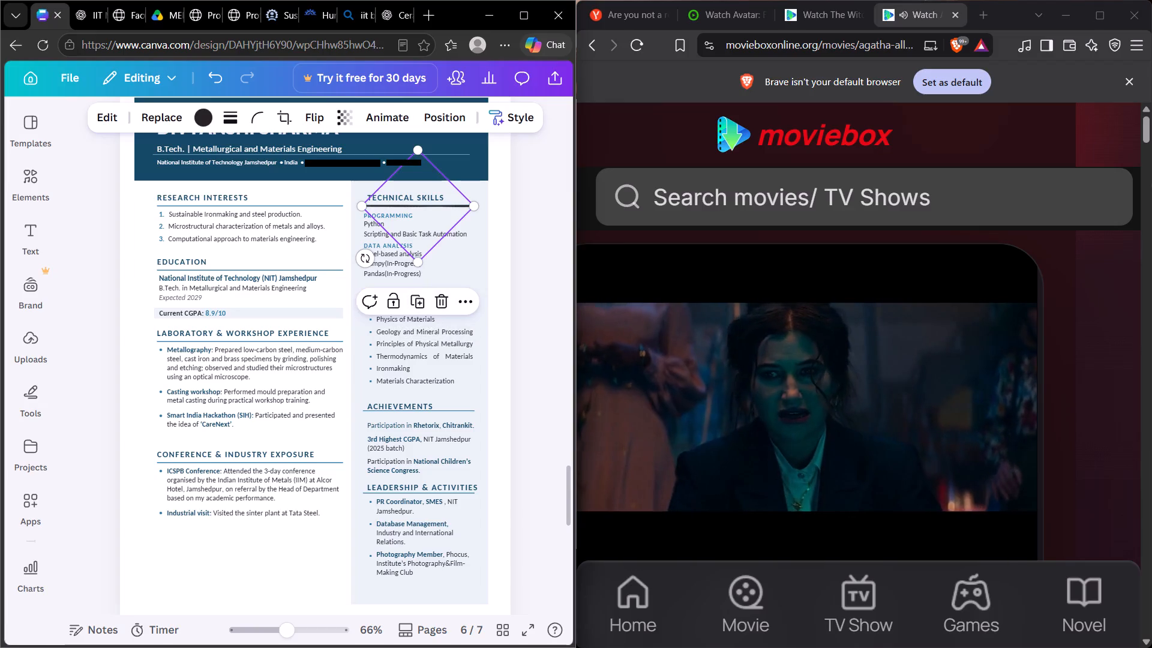
right_click(423, 190)
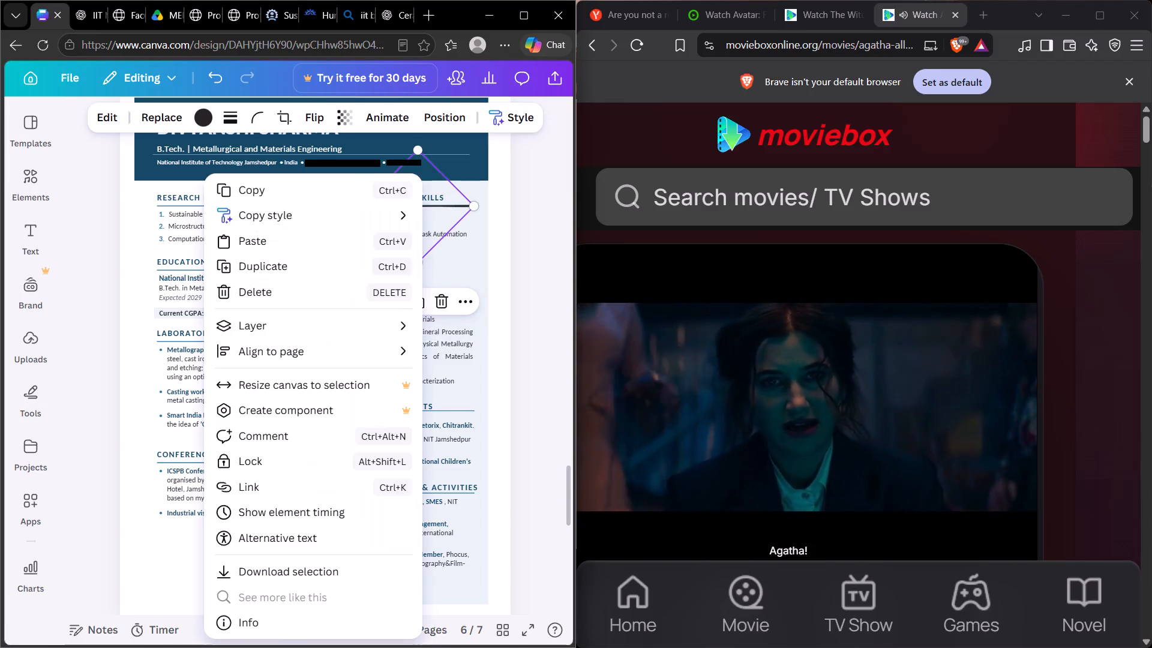
click(378, 184)
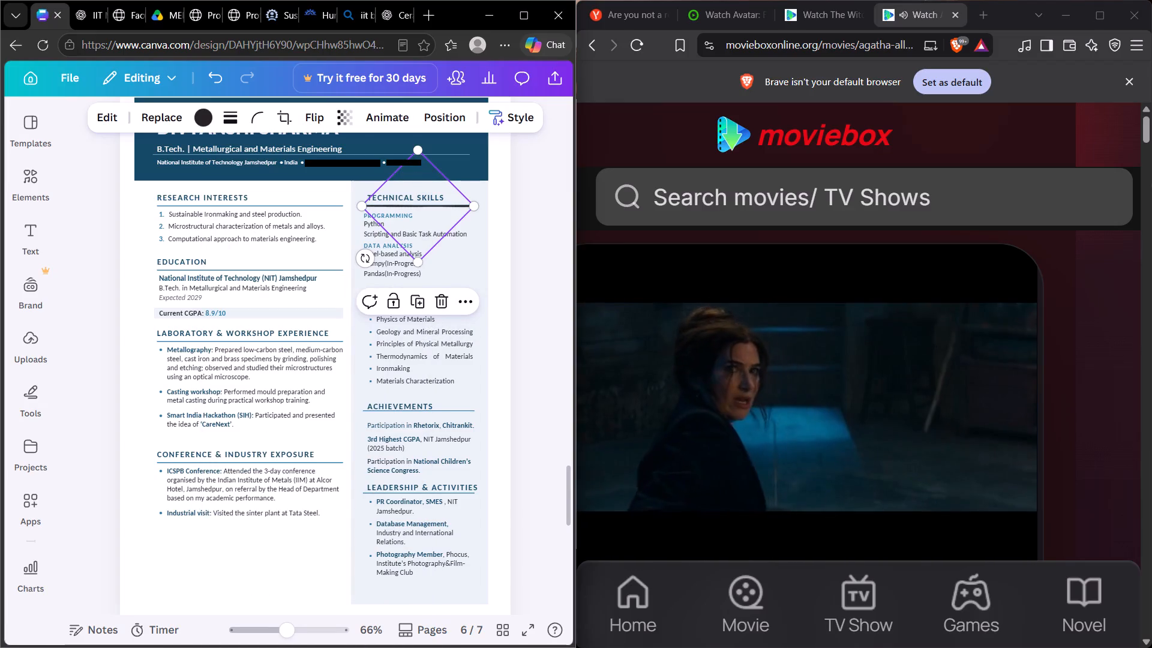
Move the resized line back to page 7 and align it beneath the Technical Skills heading, level with the Research Interests divider.
drag(426, 178, 425, 198)
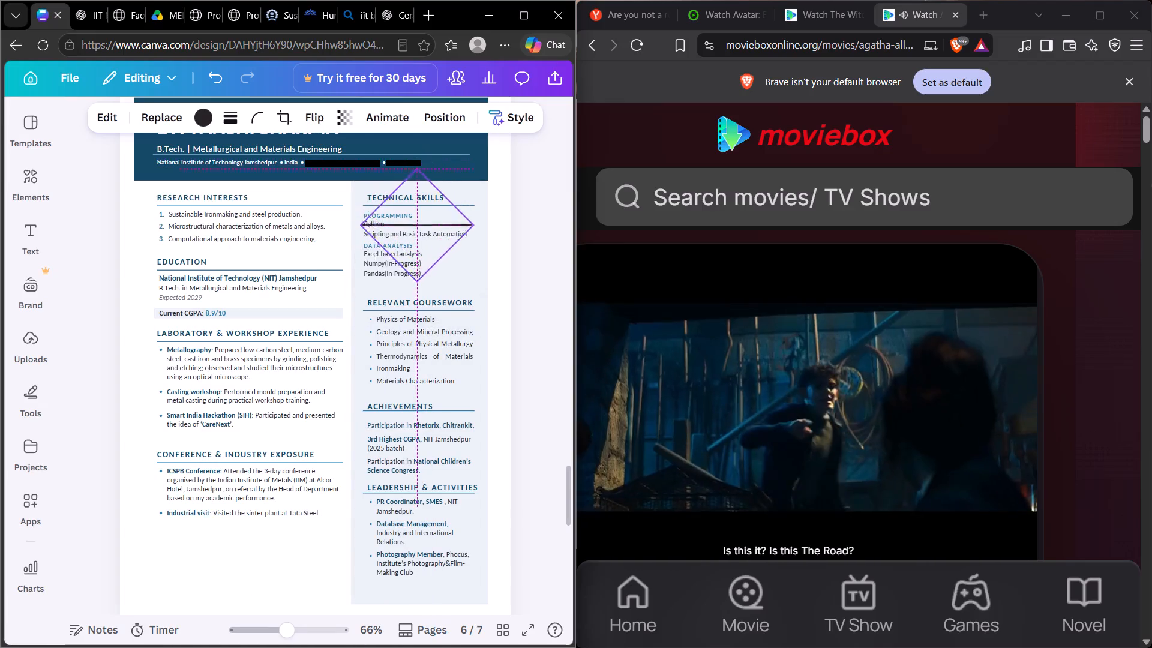
drag(425, 198, 397, 333)
scroll(398, 334, down, 6)
scroll(397, 333, up, 1)
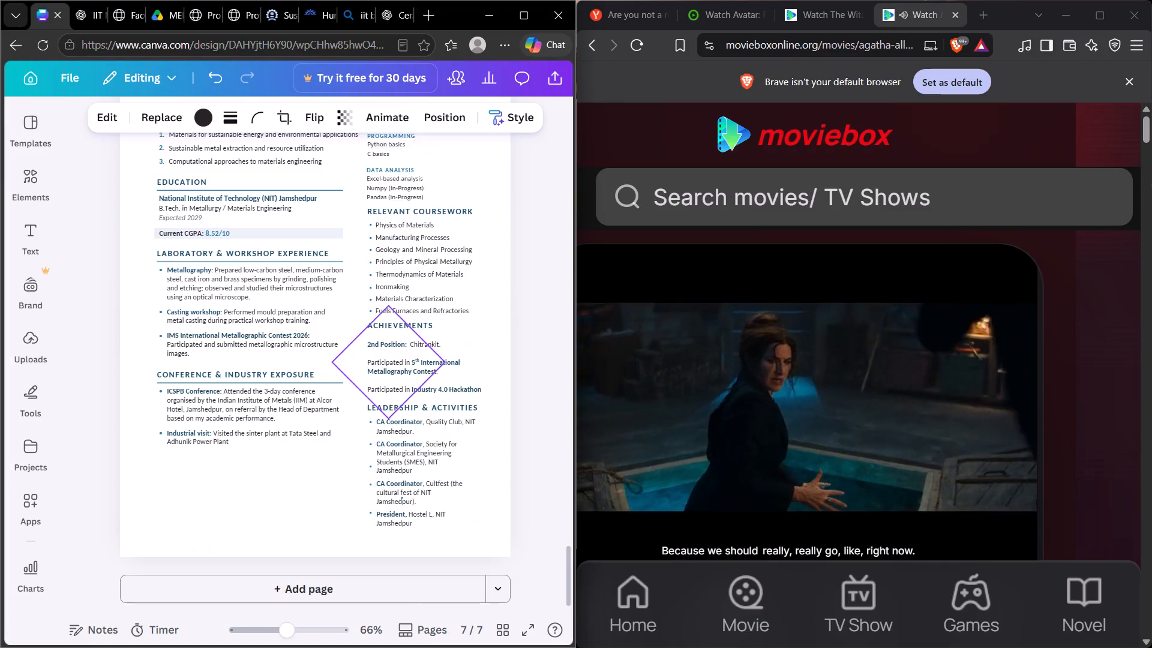
scroll(397, 333, up, 1)
drag(397, 333, 410, 241)
scroll(397, 333, down, 1)
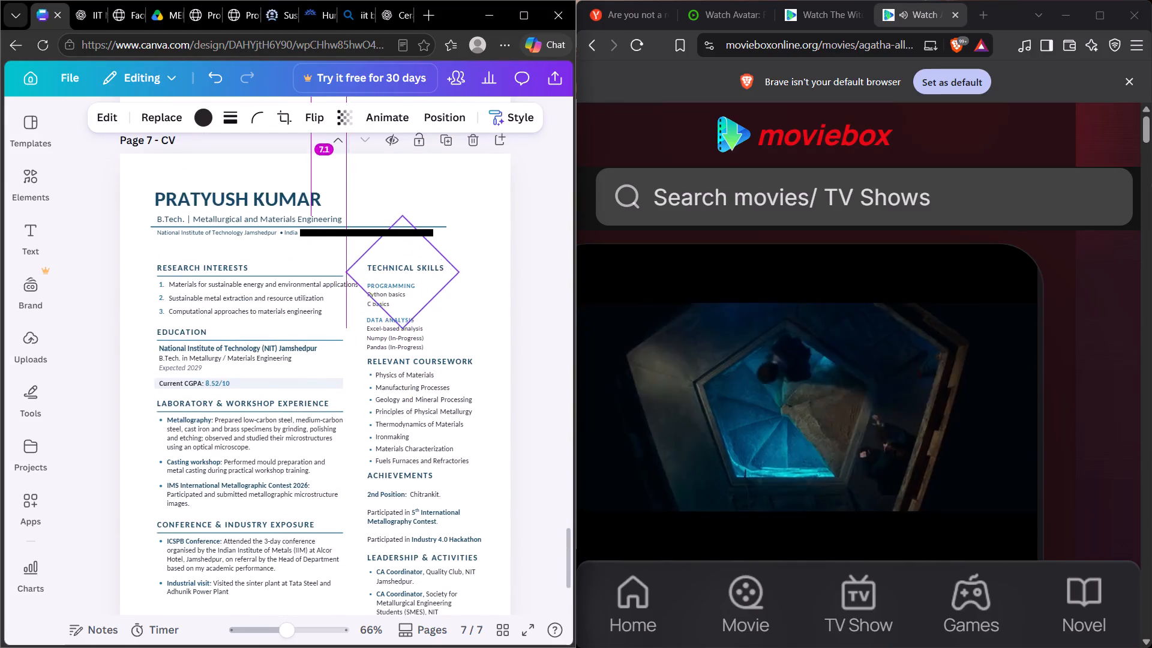
drag(410, 241, 410, 239)
drag(400, 283, 416, 290)
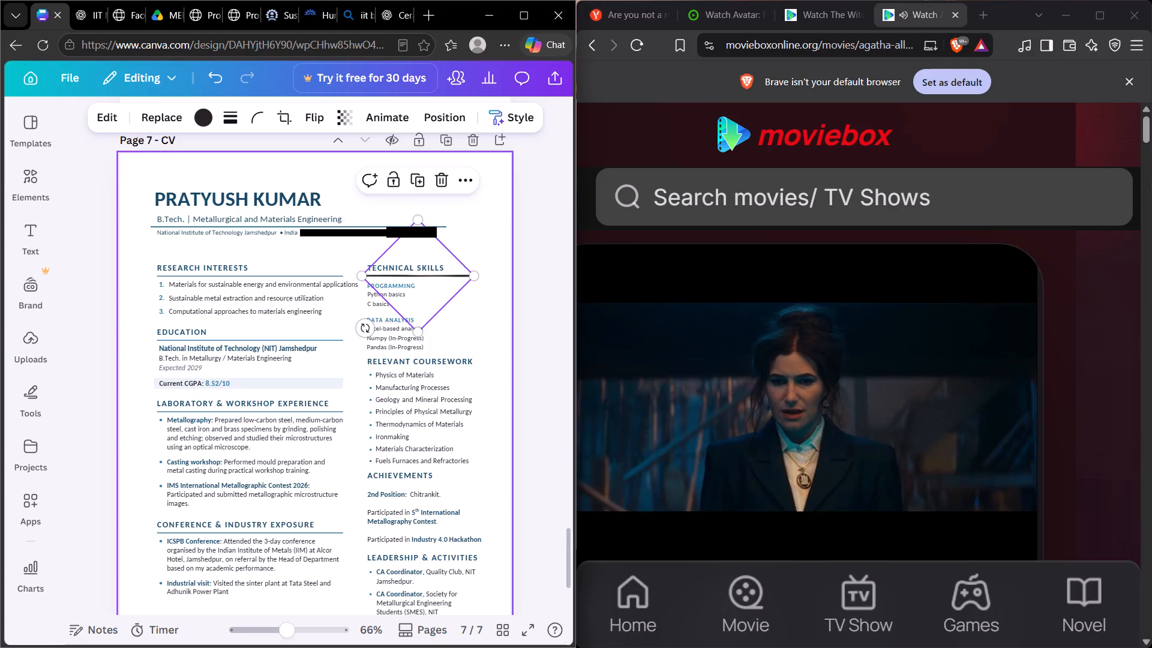
Recolour the Technical Skills divider line on page 7 with the design's dark blue graphic colour.
click(205, 115)
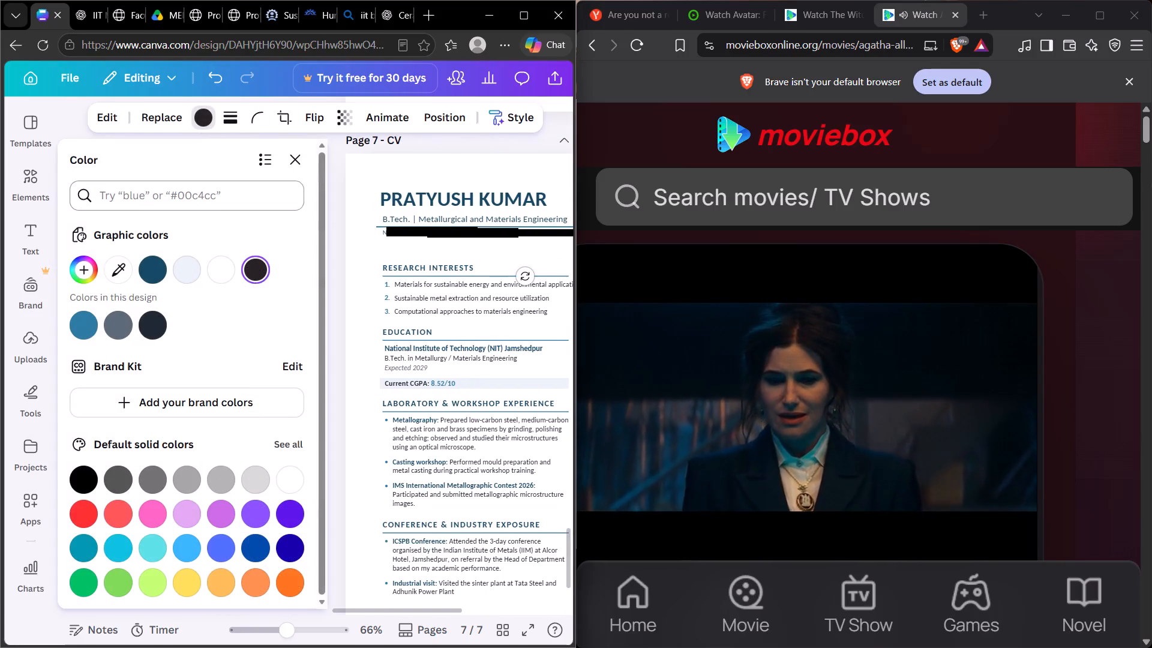
click(151, 264)
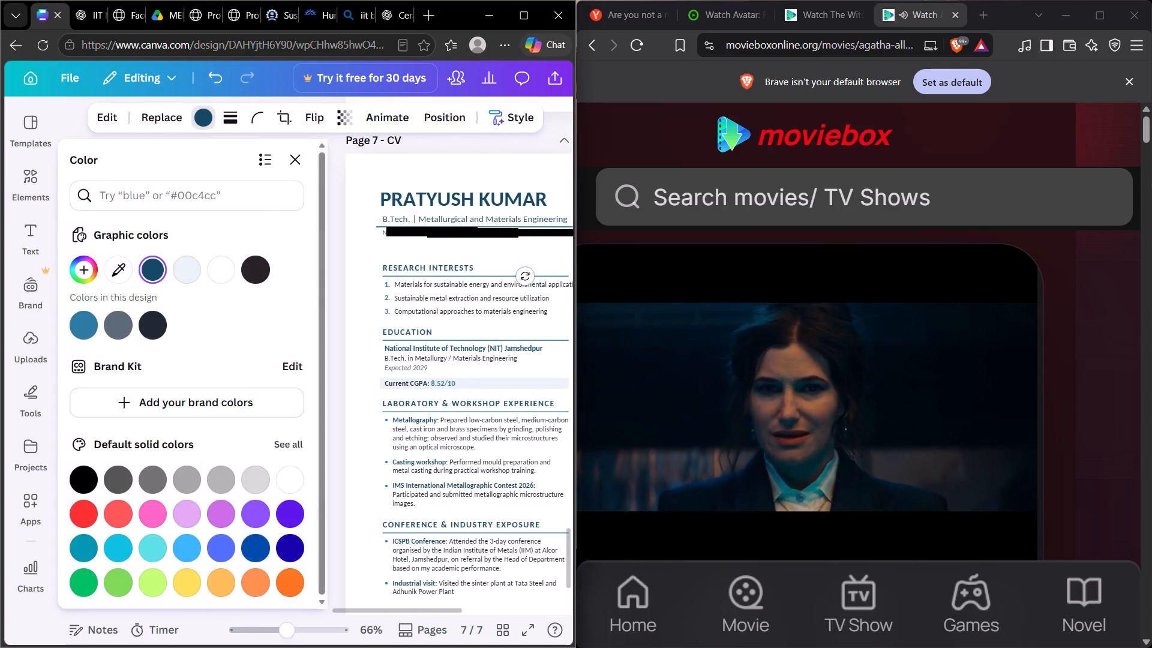
click(362, 245)
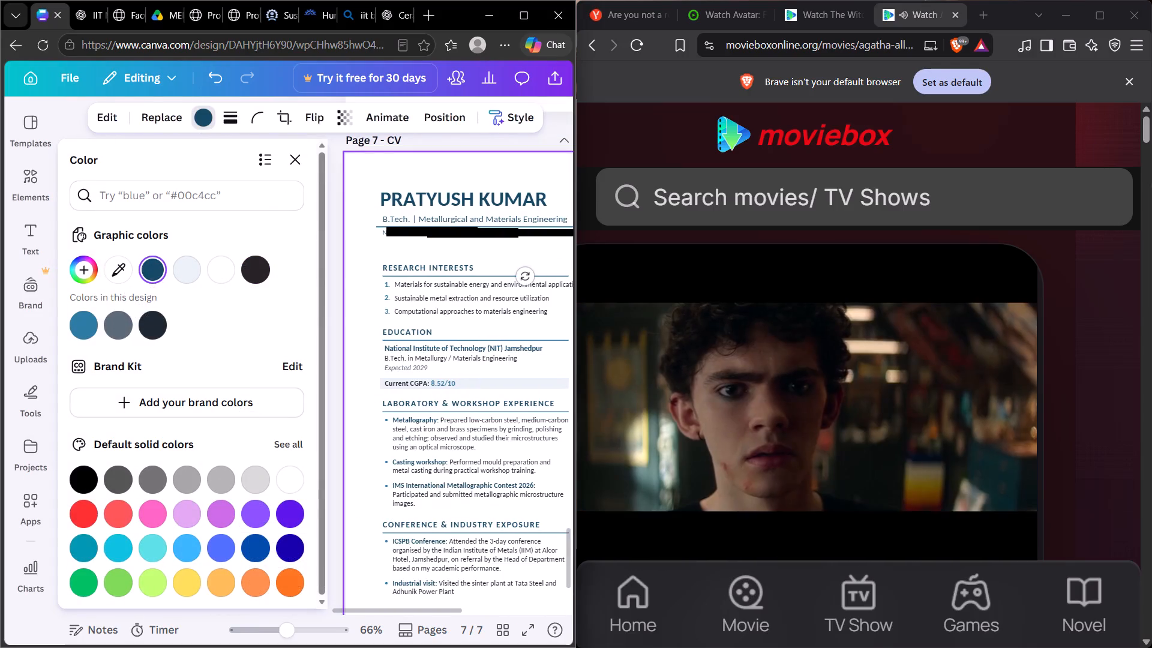
click(31, 190)
click(35, 182)
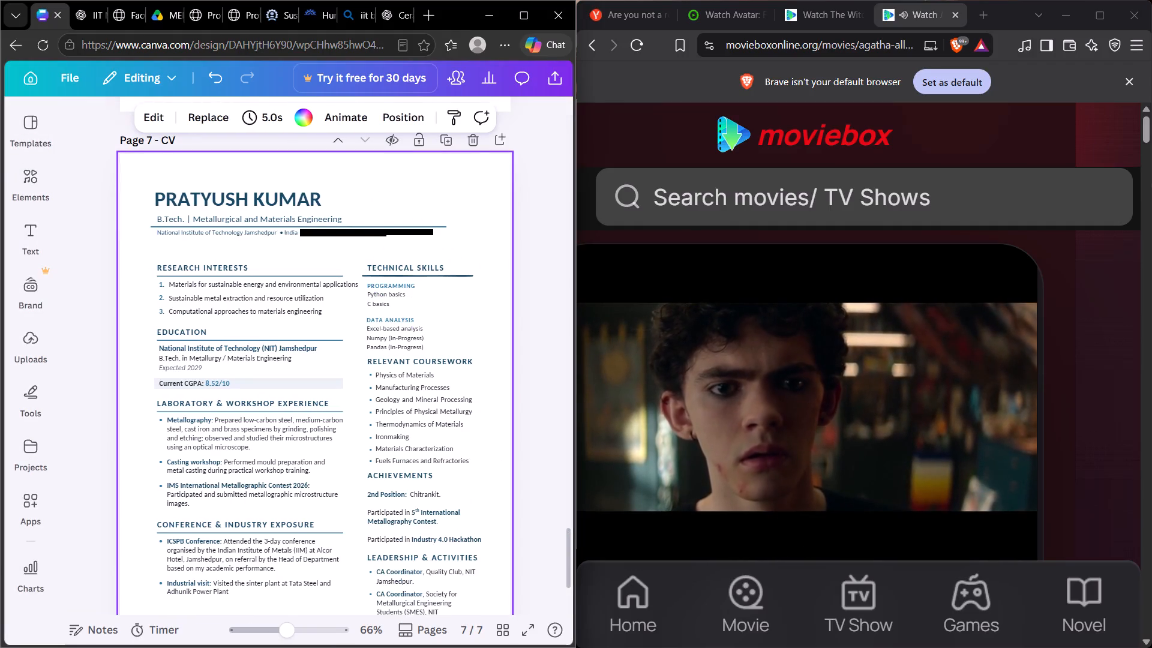
Delete the dark blue divider line beneath the Technical Skills heading on page 7.
click(482, 295)
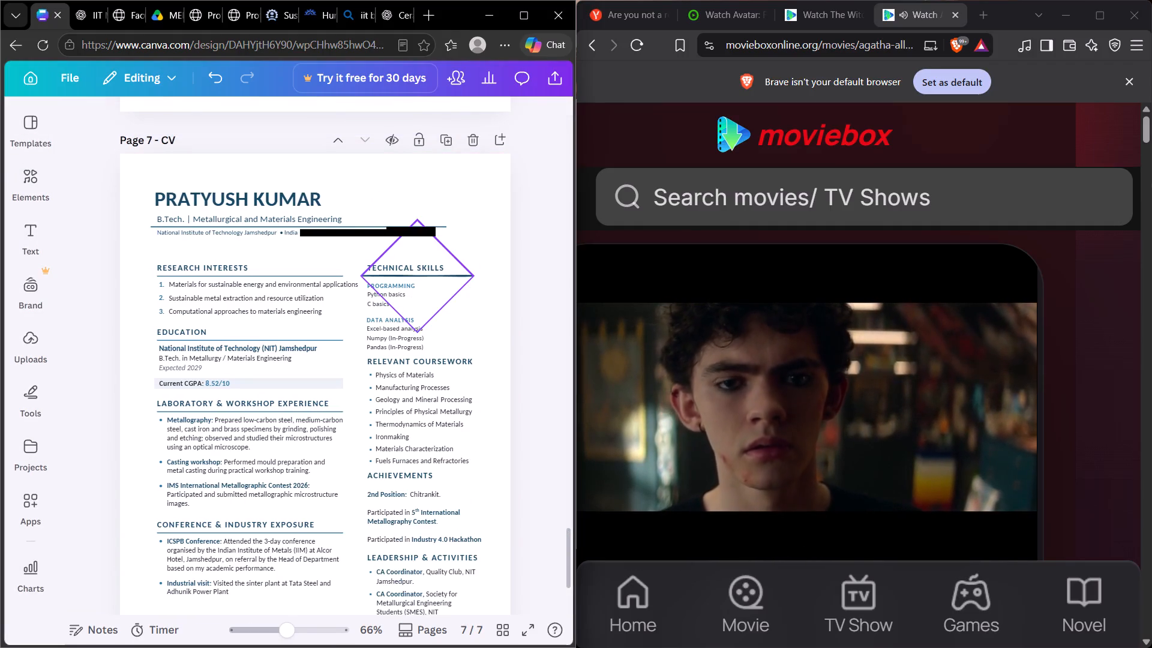
click(467, 277)
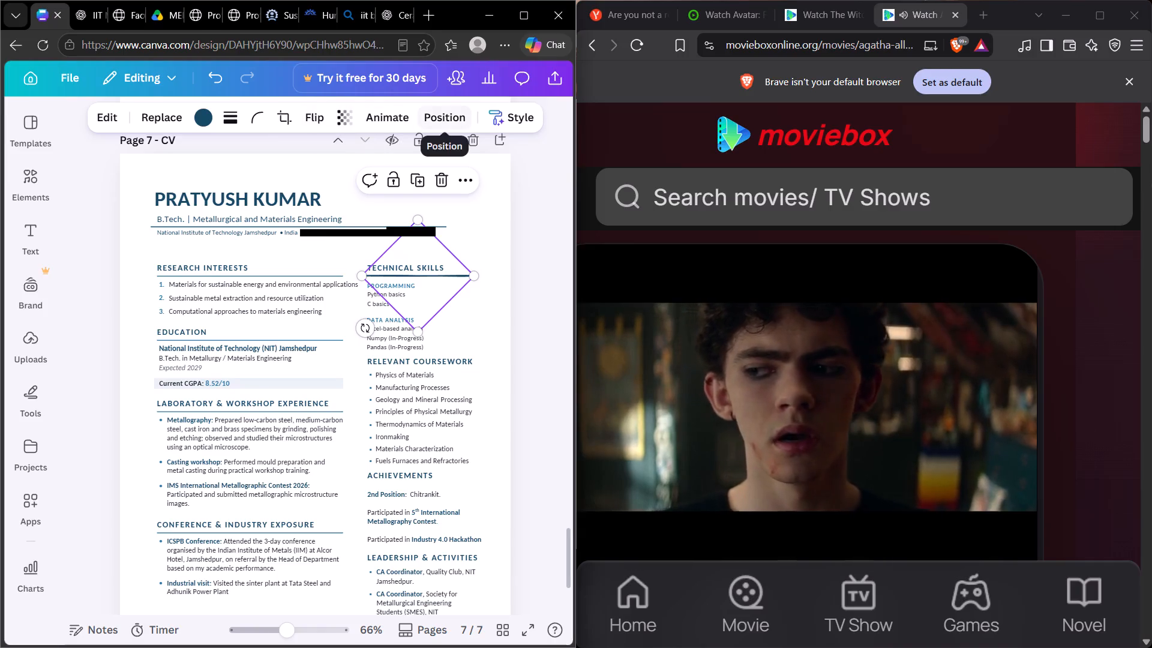
click(442, 174)
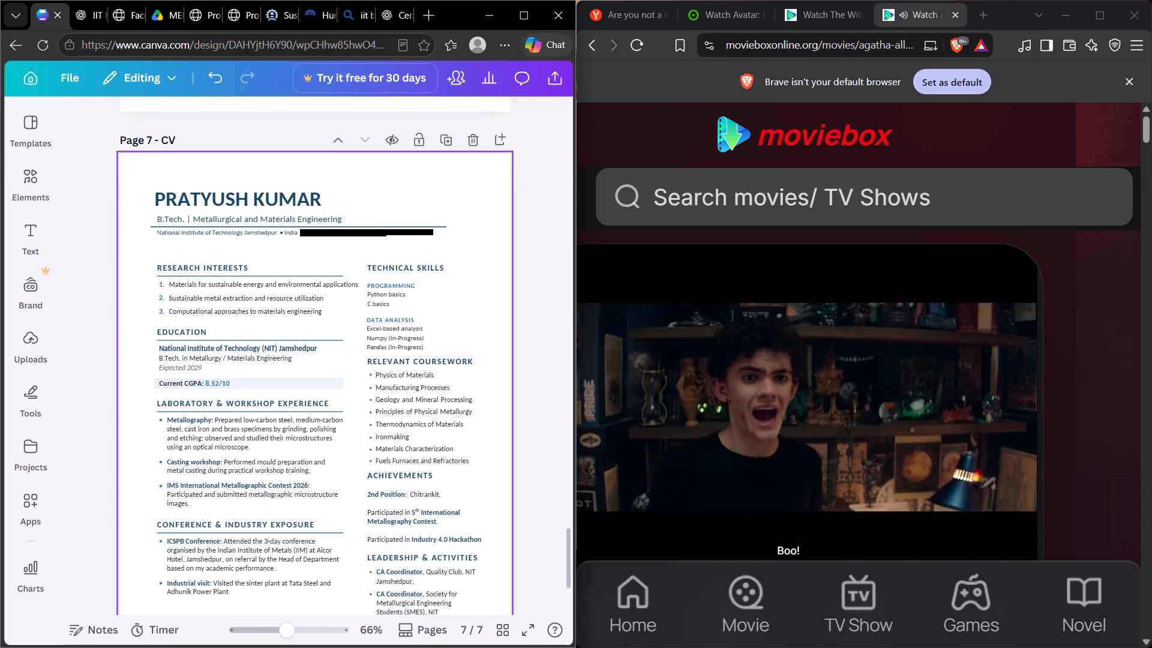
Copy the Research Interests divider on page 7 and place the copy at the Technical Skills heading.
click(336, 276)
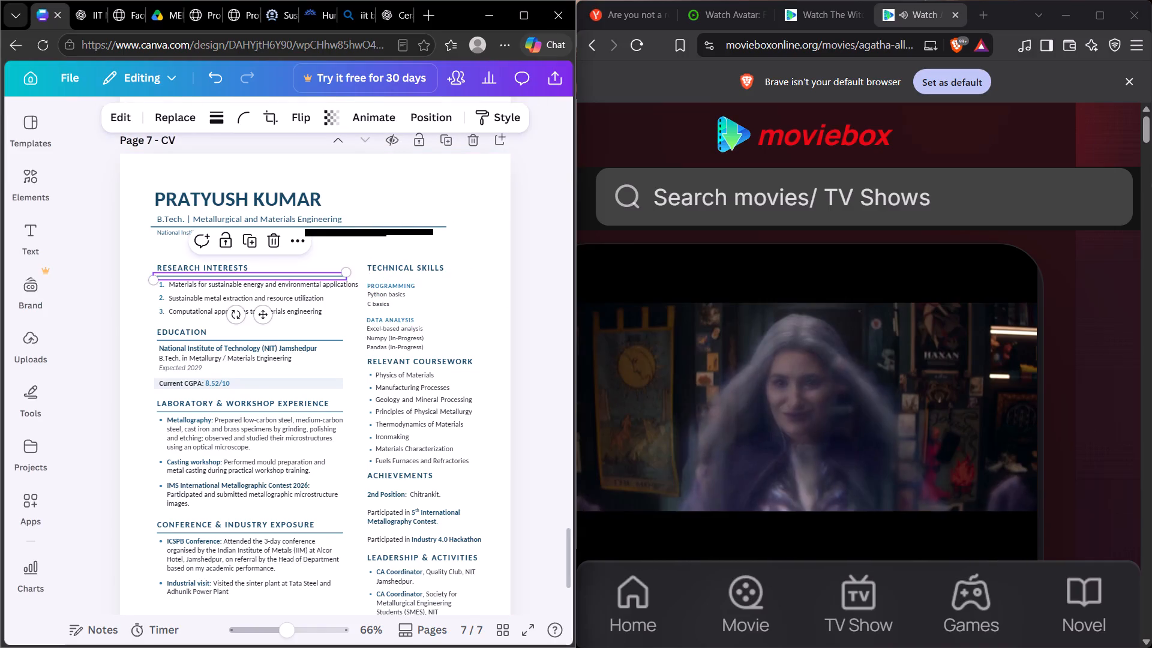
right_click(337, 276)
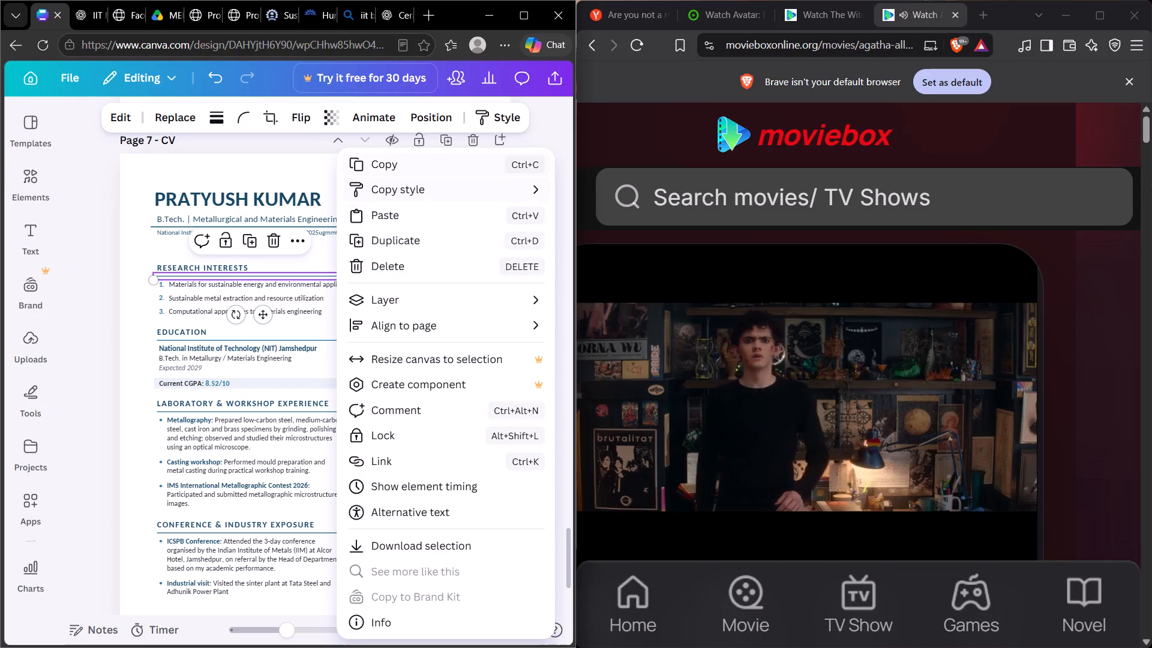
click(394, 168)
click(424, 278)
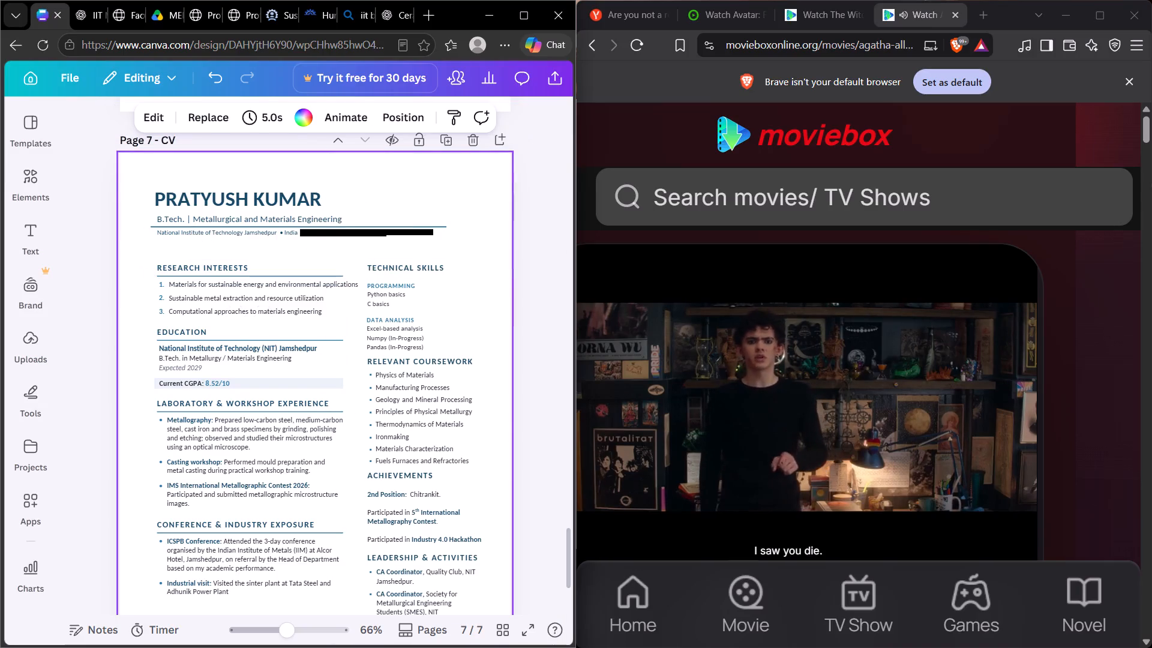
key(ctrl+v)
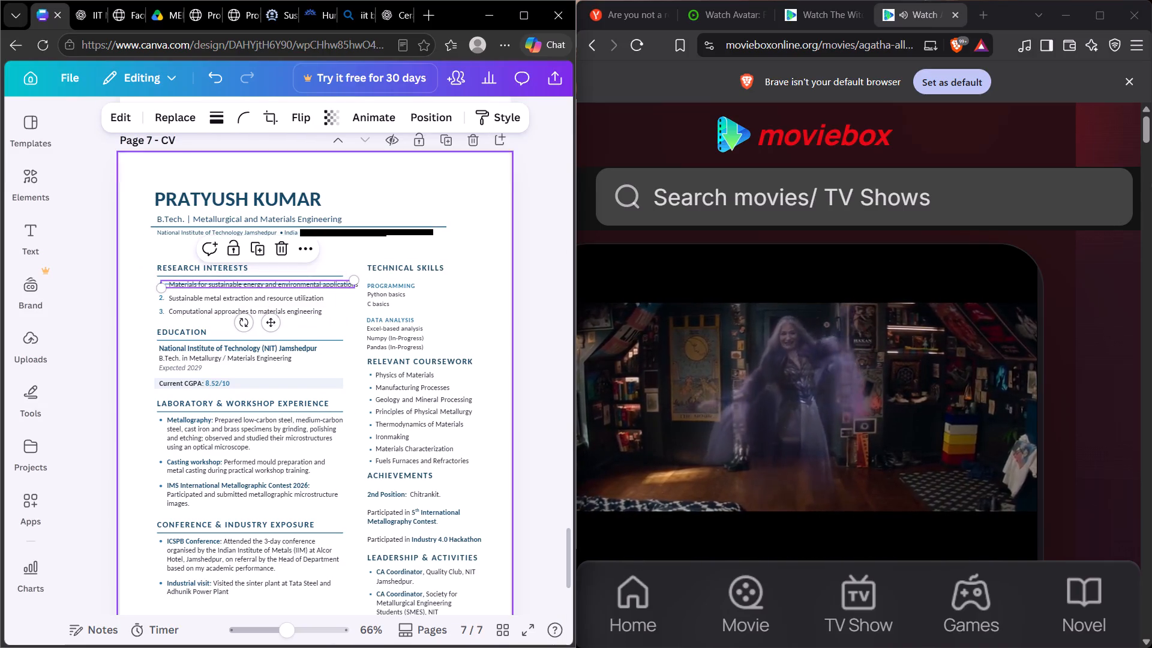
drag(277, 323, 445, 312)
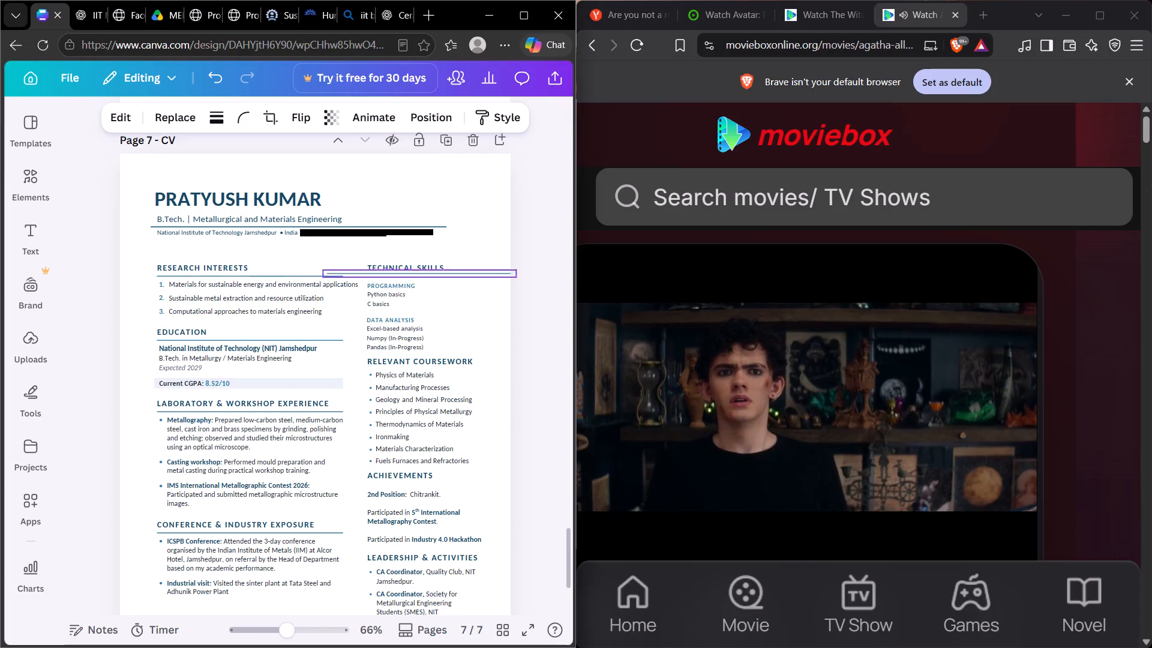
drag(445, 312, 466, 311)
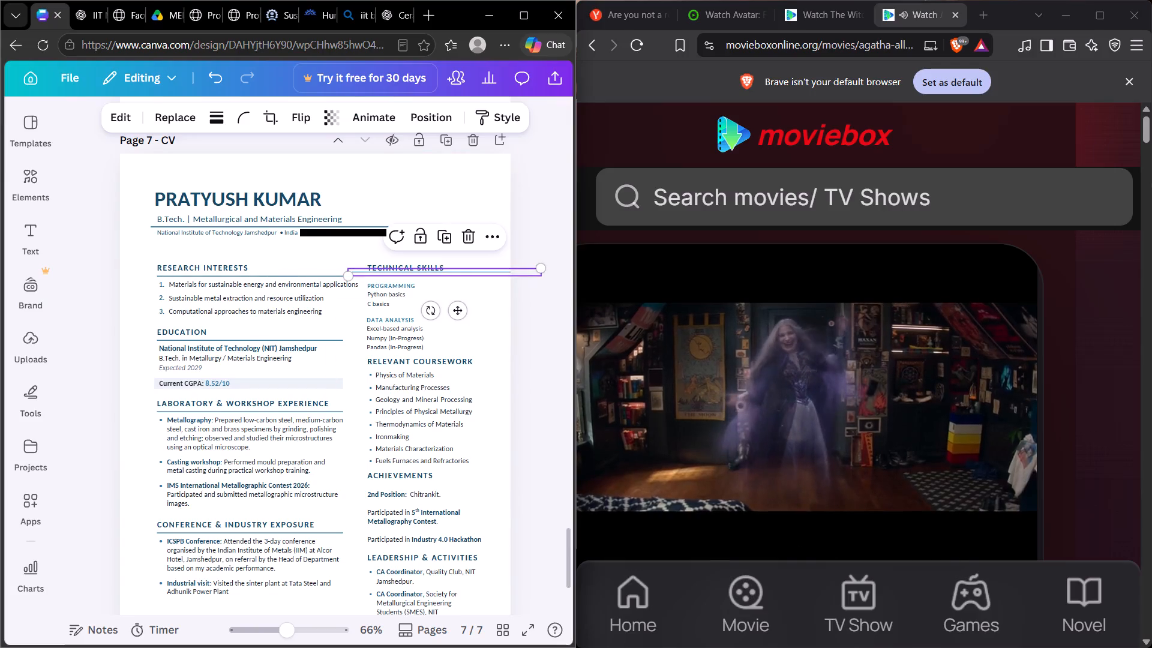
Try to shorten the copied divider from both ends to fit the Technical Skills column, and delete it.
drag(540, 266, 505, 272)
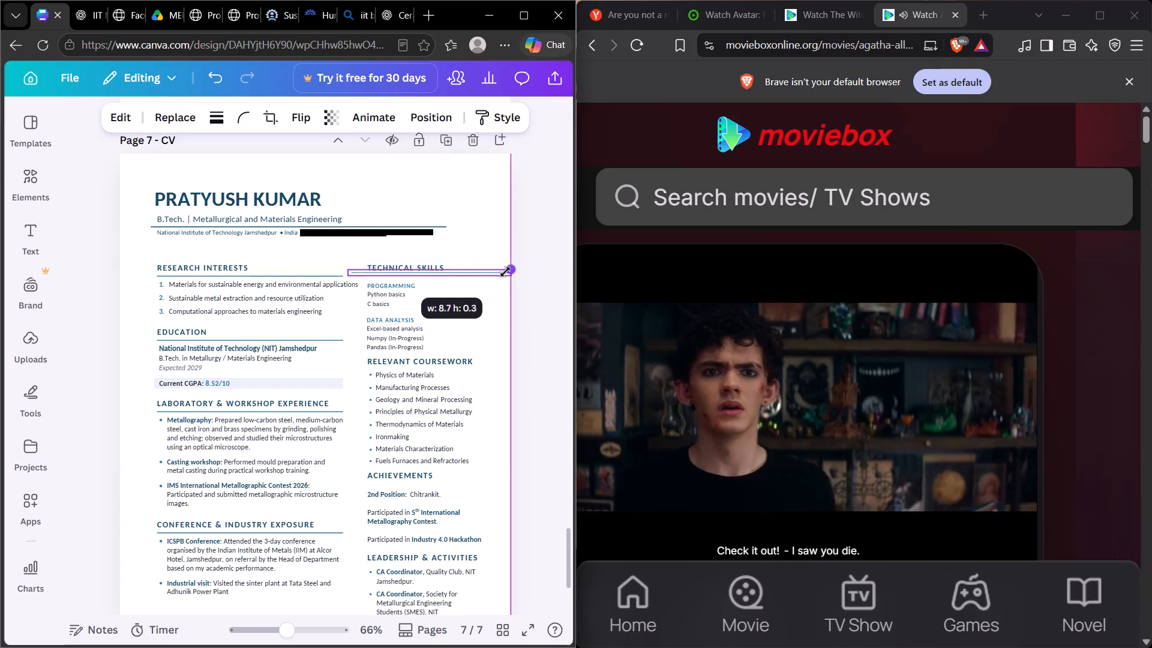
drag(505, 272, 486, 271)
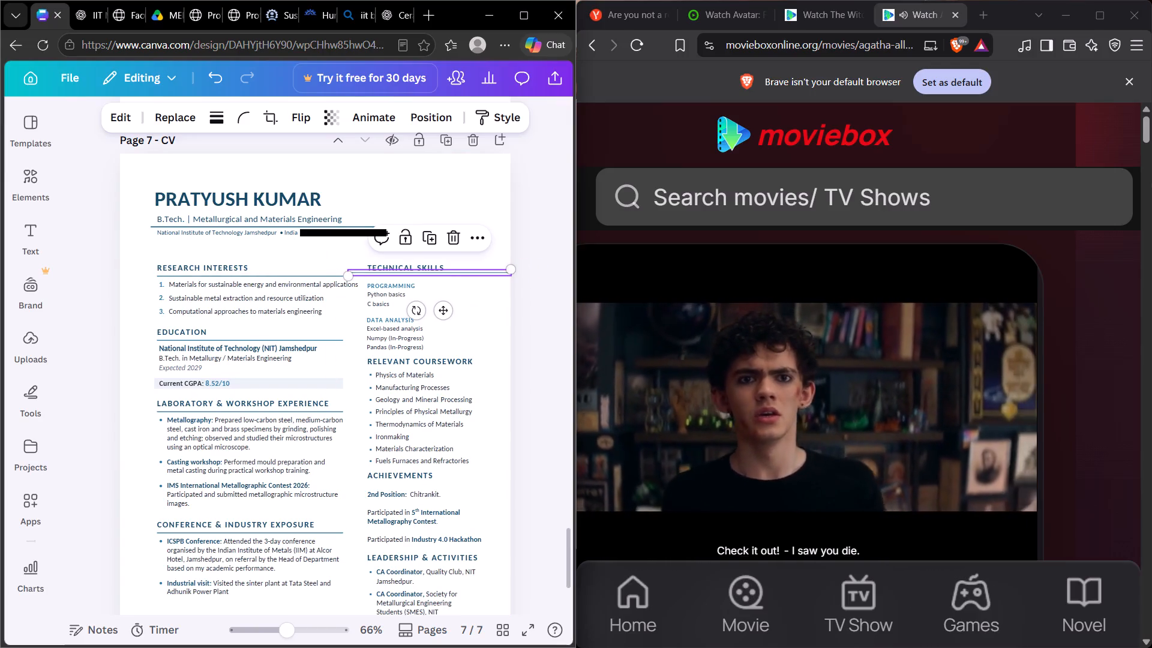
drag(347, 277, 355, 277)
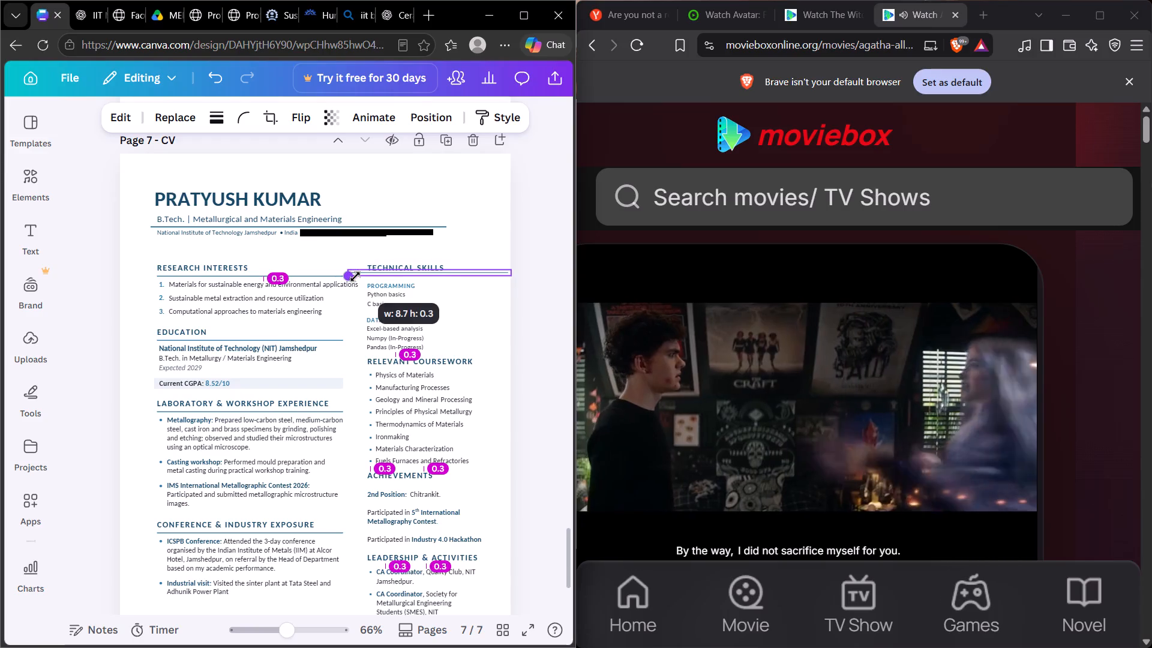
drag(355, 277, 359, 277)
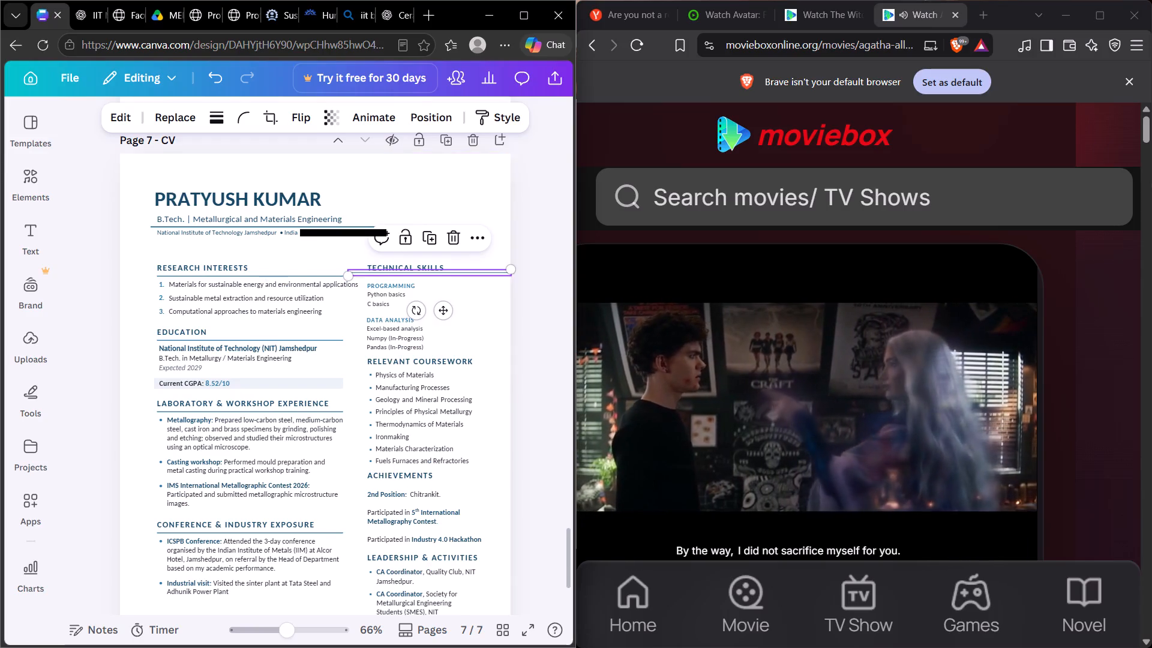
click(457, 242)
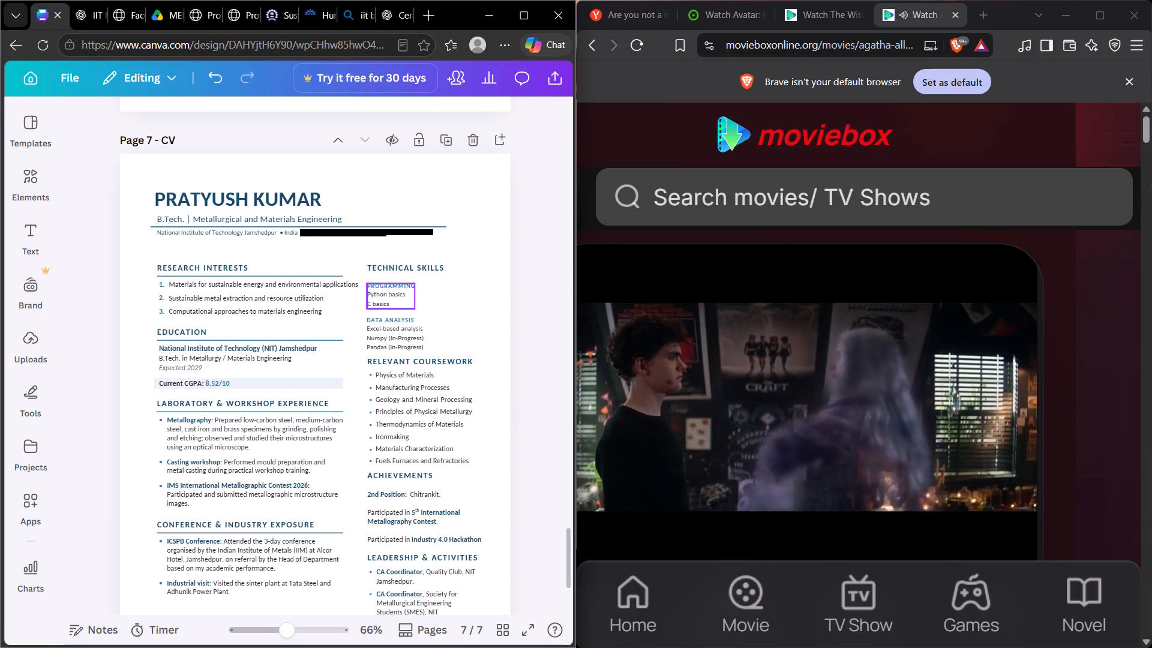
Look through the "straight line thin" element results for a suitable divider line.
scroll(455, 262, down, 2)
scroll(455, 264, up, 2)
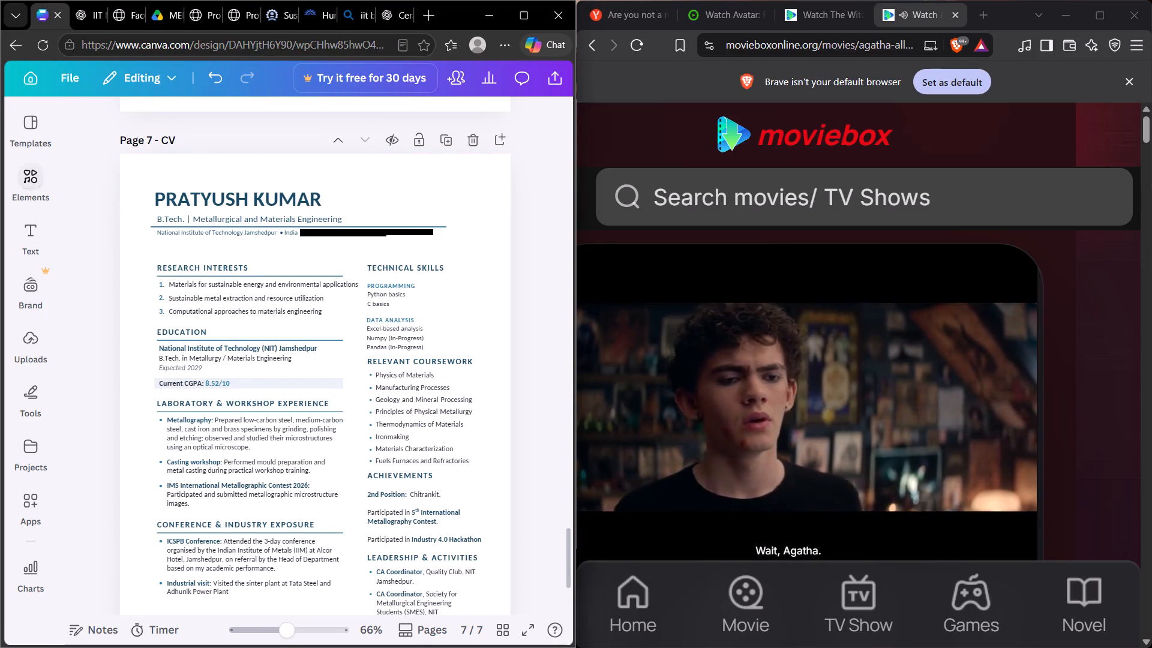
click(26, 174)
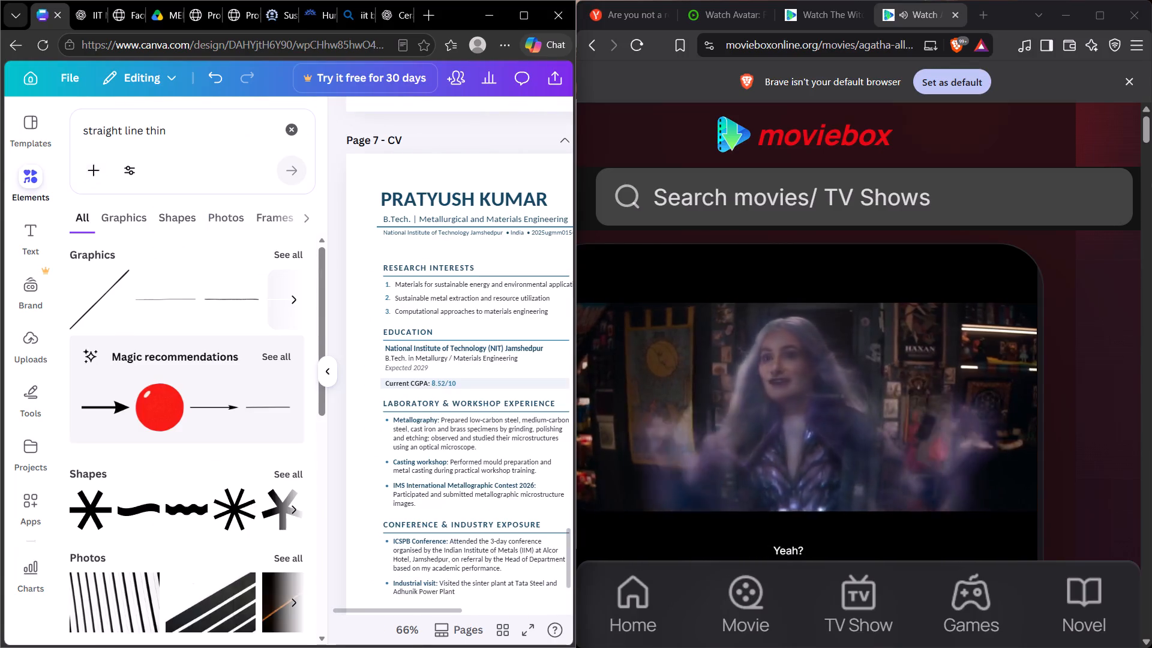
scroll(175, 251, up, 2)
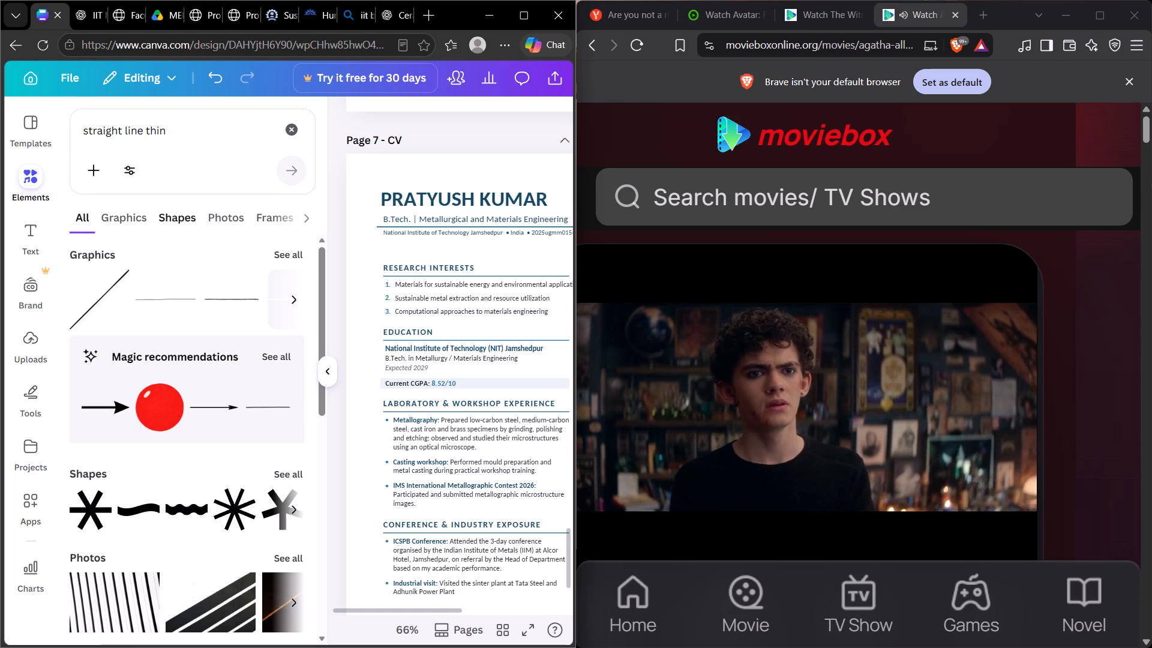
scroll(193, 334, down, 1)
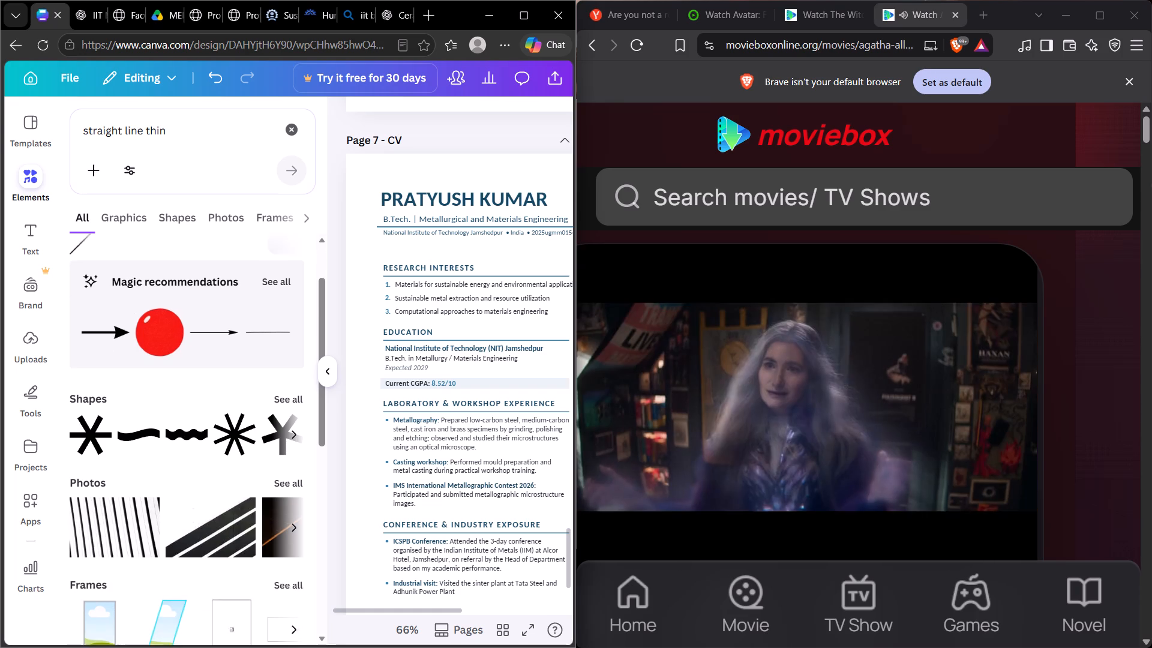
scroll(193, 335, down, 1)
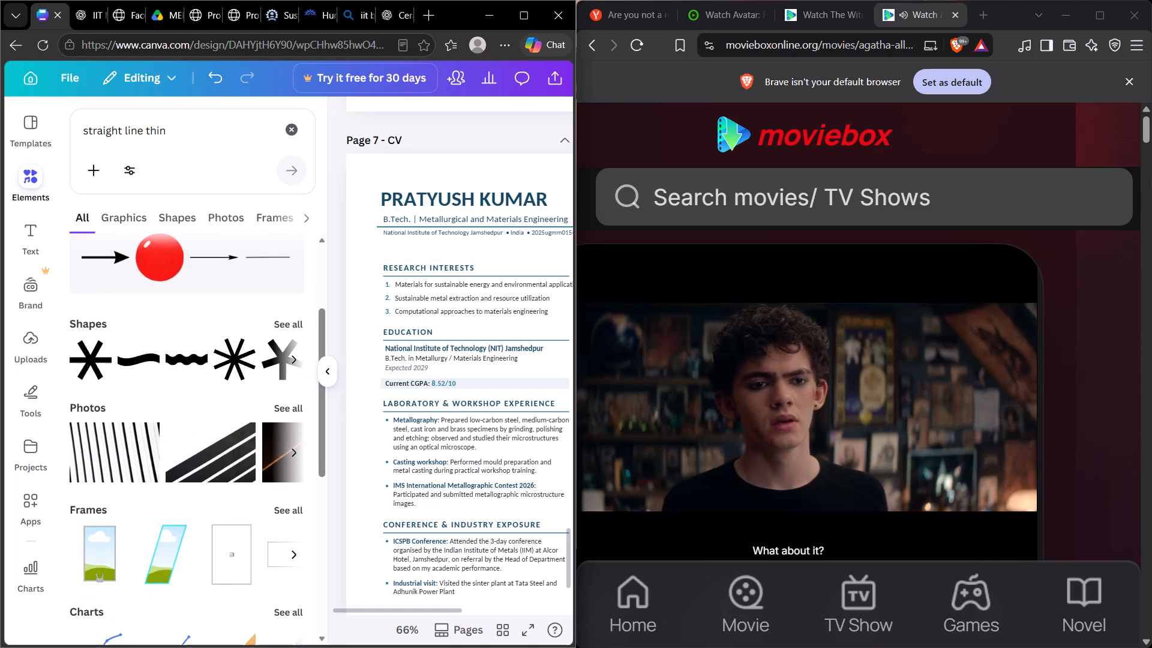
scroll(197, 334, down, 5)
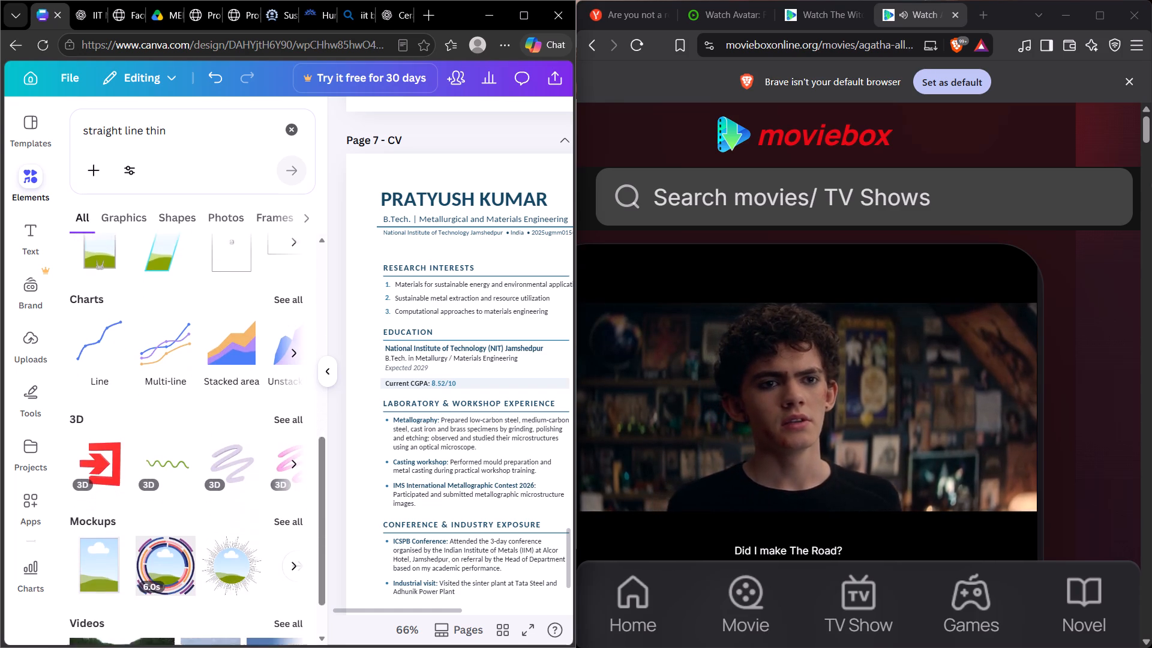
scroll(200, 336, down, 5)
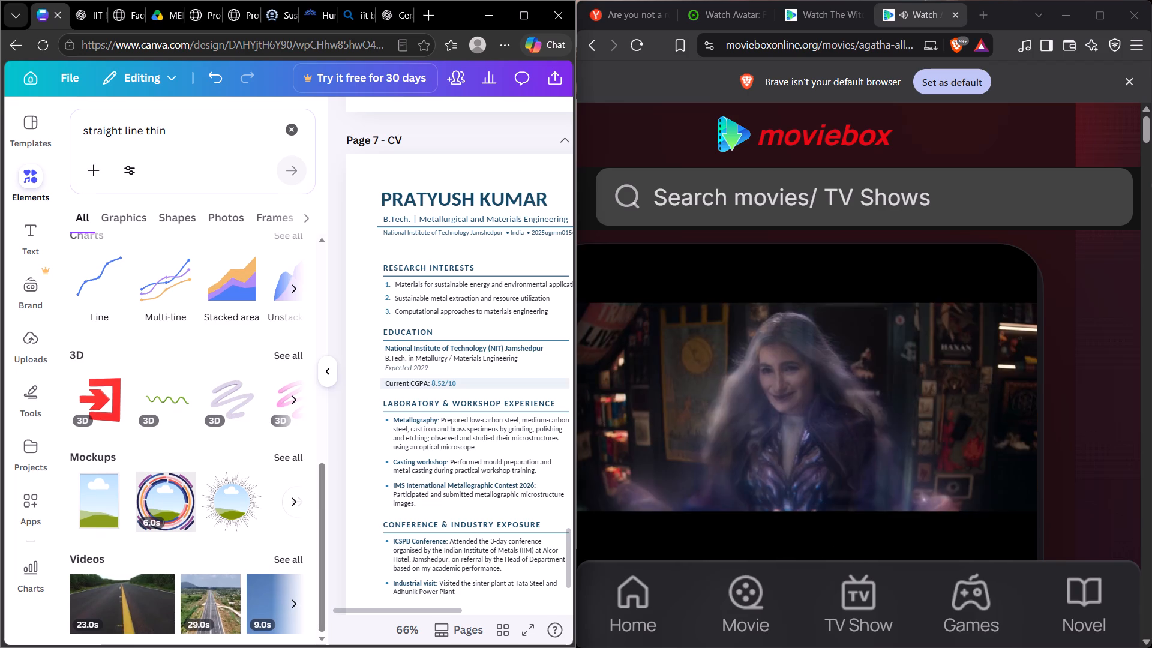
Search the elements for "straight line".
click(197, 131)
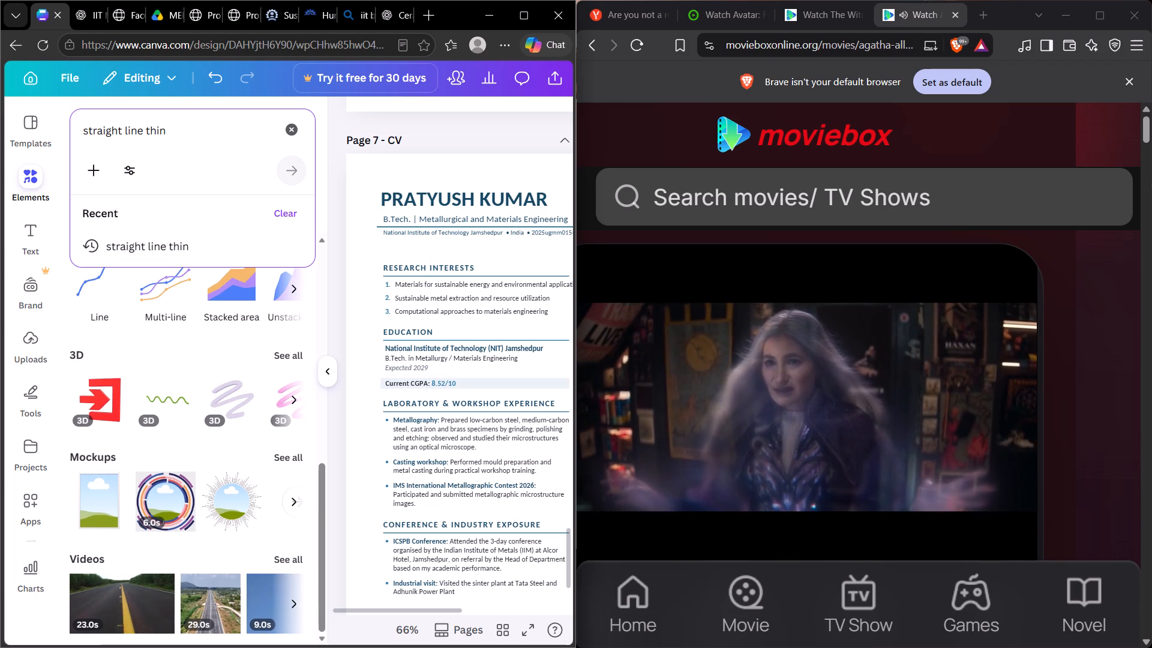
key(BackSpace)
key(BackSpace)
key(BackSpace)
key(BackSpace)
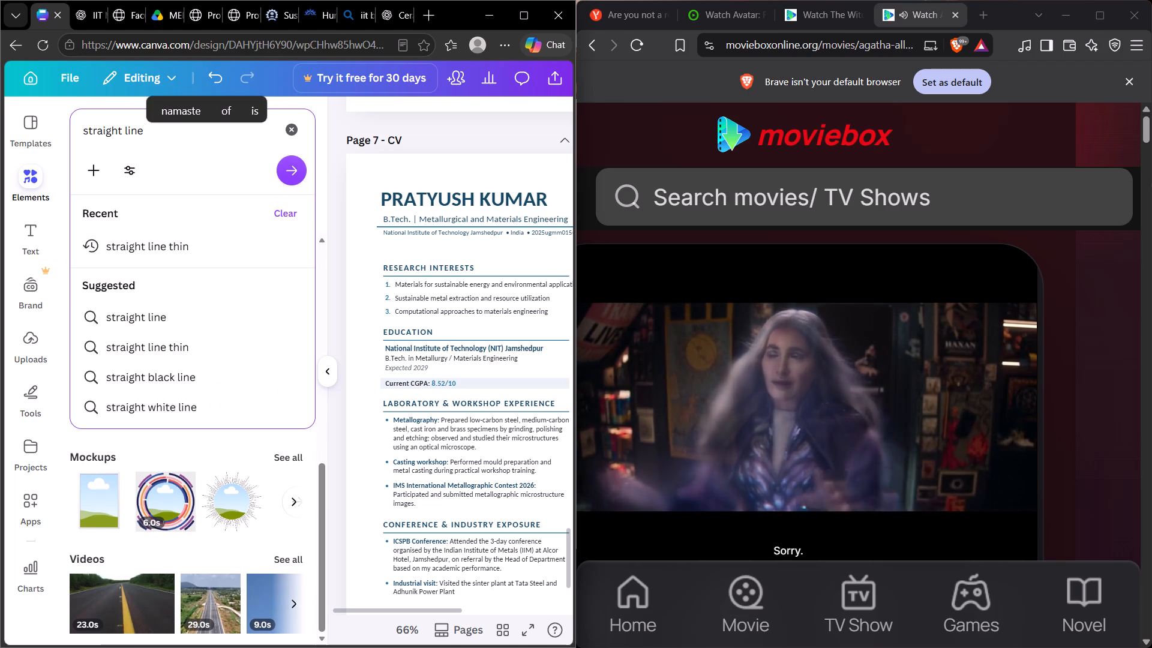
key(Return)
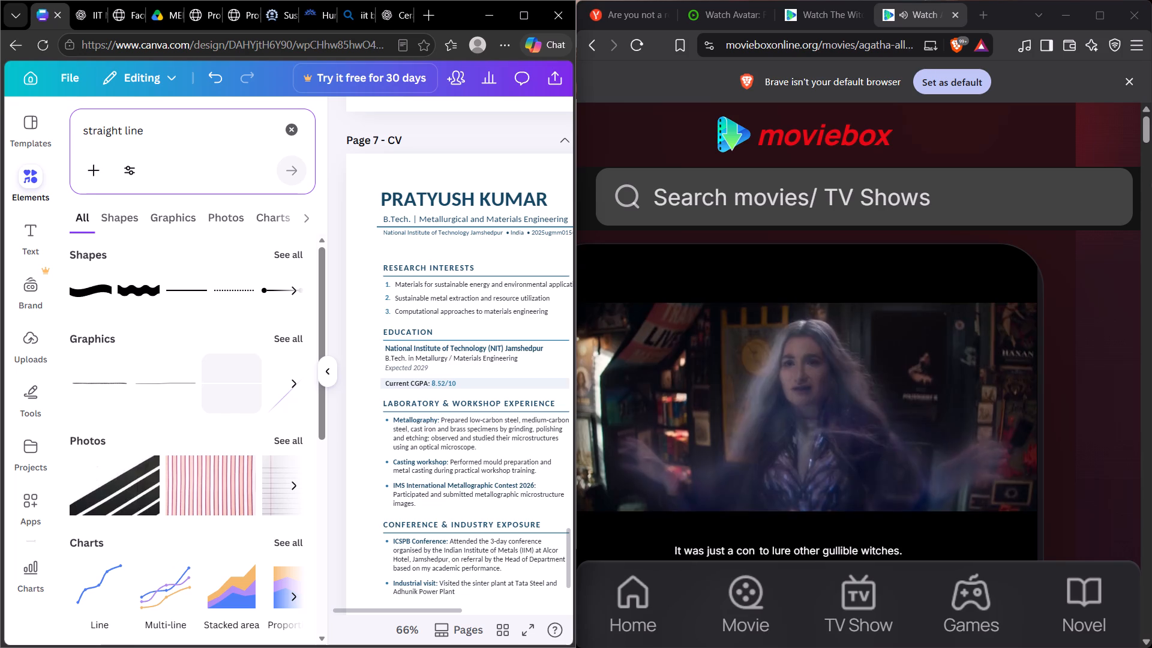
Add the plain solid line from the shape results to page 7.
scroll(218, 322, down, 3)
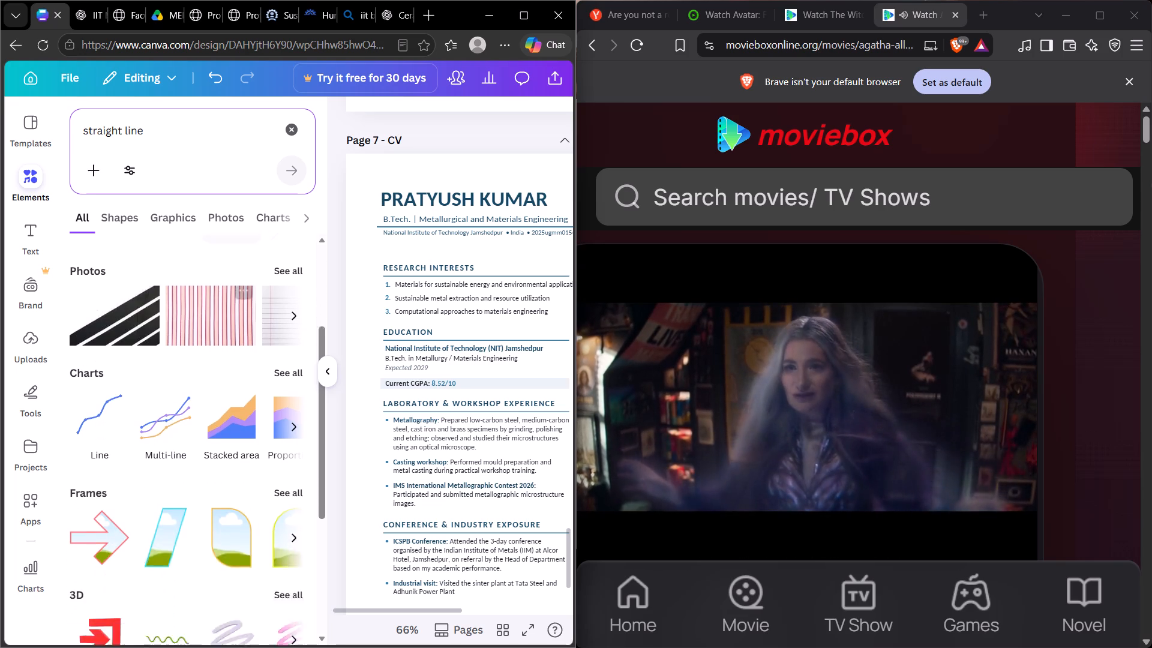
scroll(233, 323, down, 7)
scroll(201, 347, up, 3)
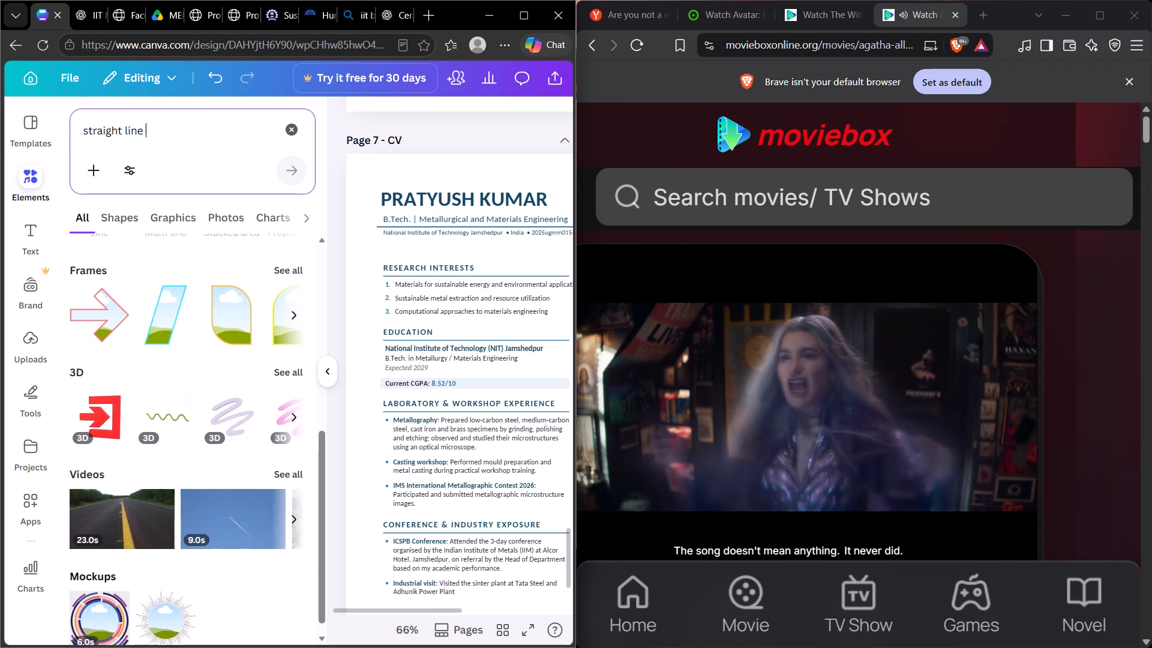
scroll(201, 347, up, 5)
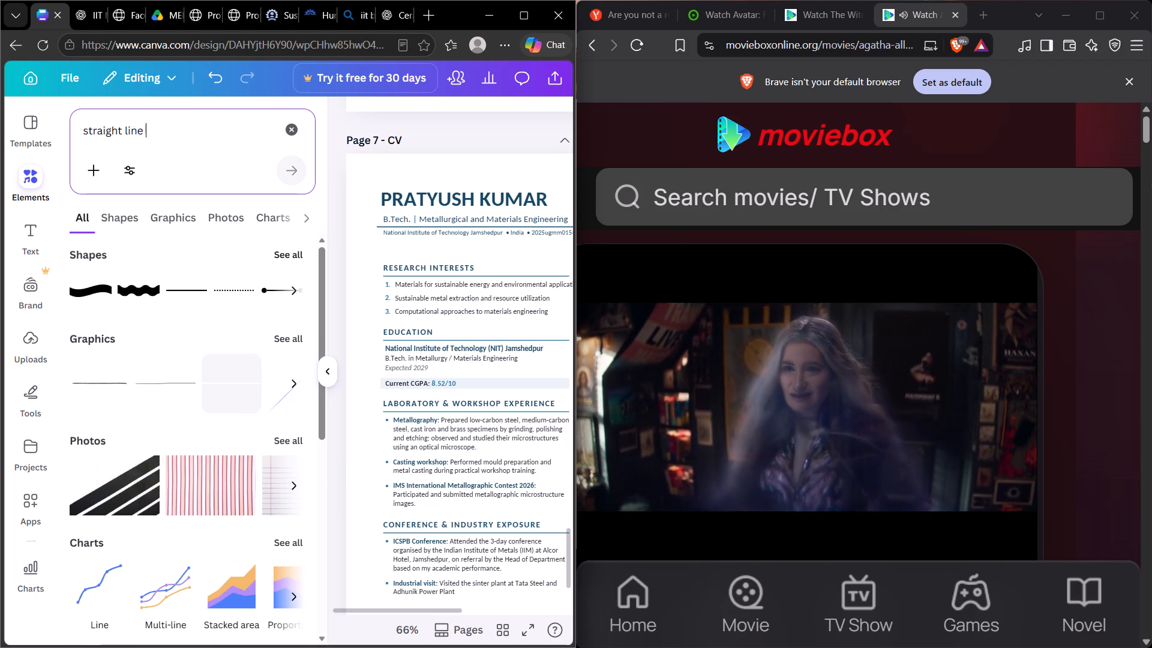
click(293, 253)
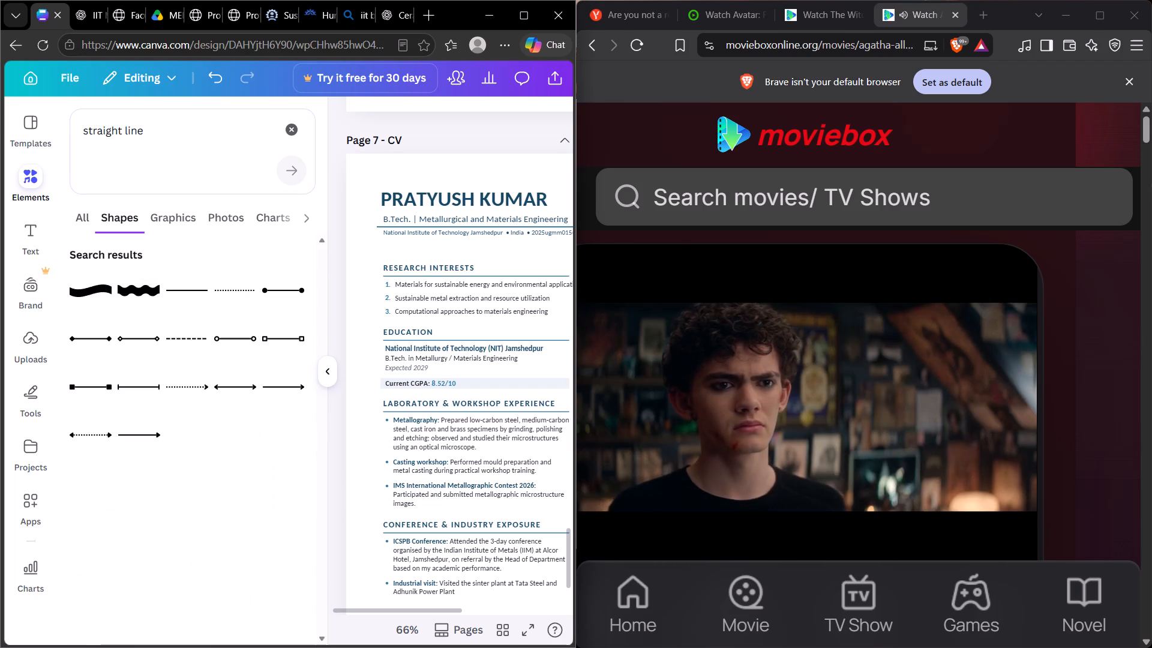
click(193, 289)
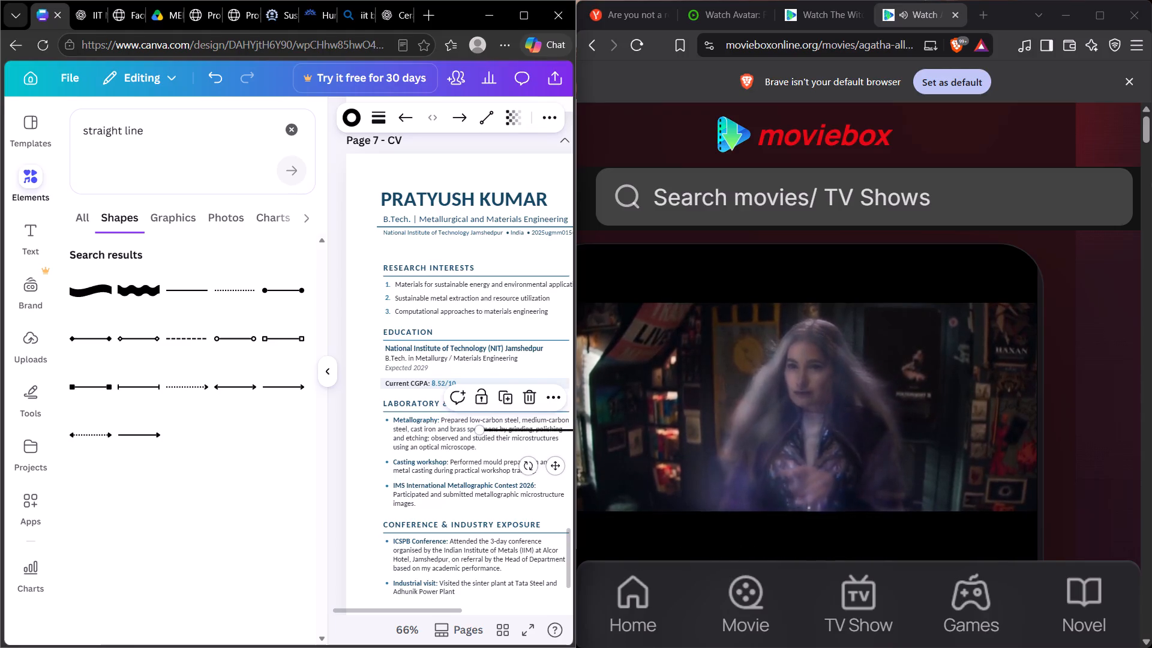
click(340, 147)
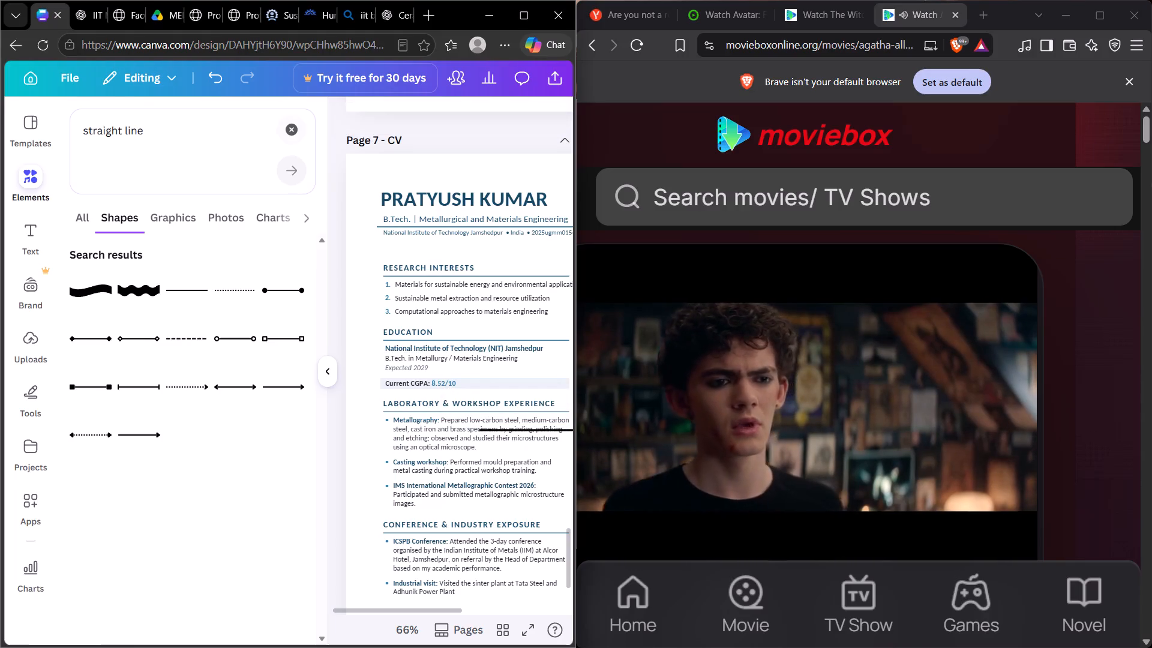
click(28, 185)
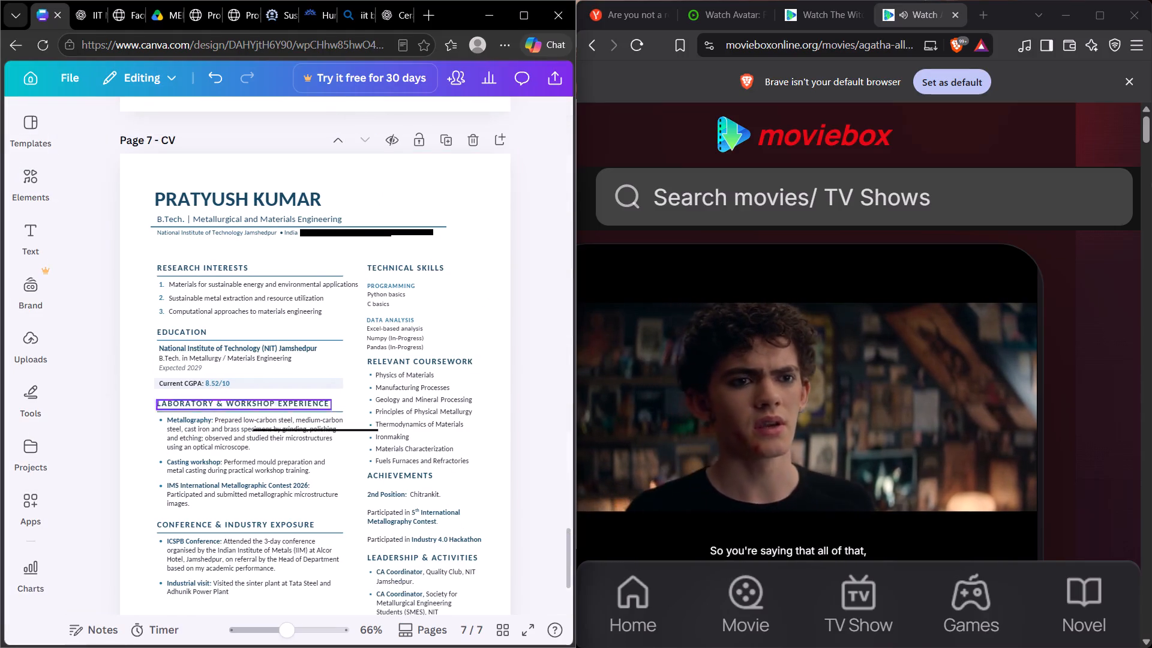
Move the new black line from page 7 onto page 6, just above the Leadership & Activities heading.
drag(364, 432, 385, 250)
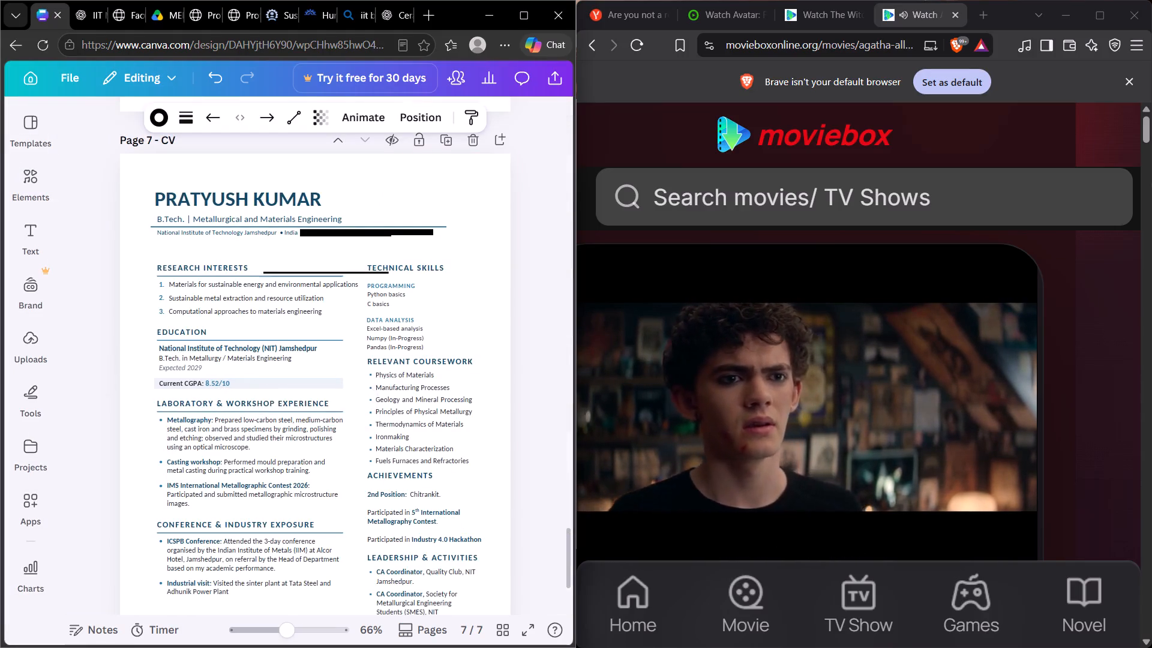
drag(385, 250, 397, 165)
scroll(428, 213, up, 5)
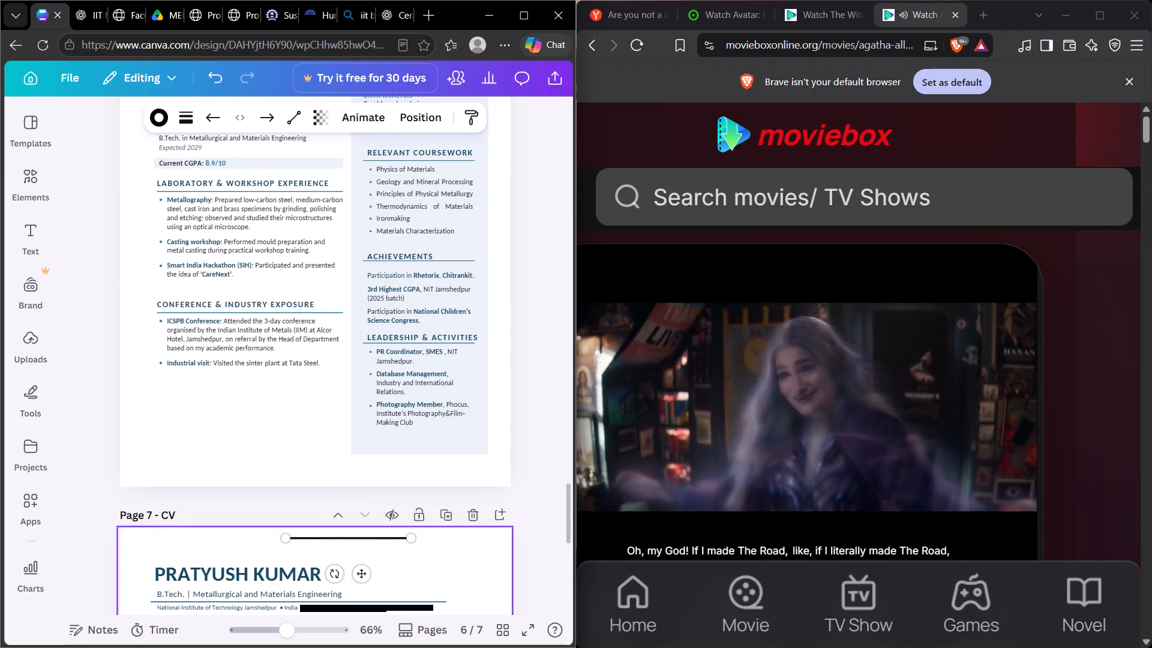
drag(362, 573, 422, 398)
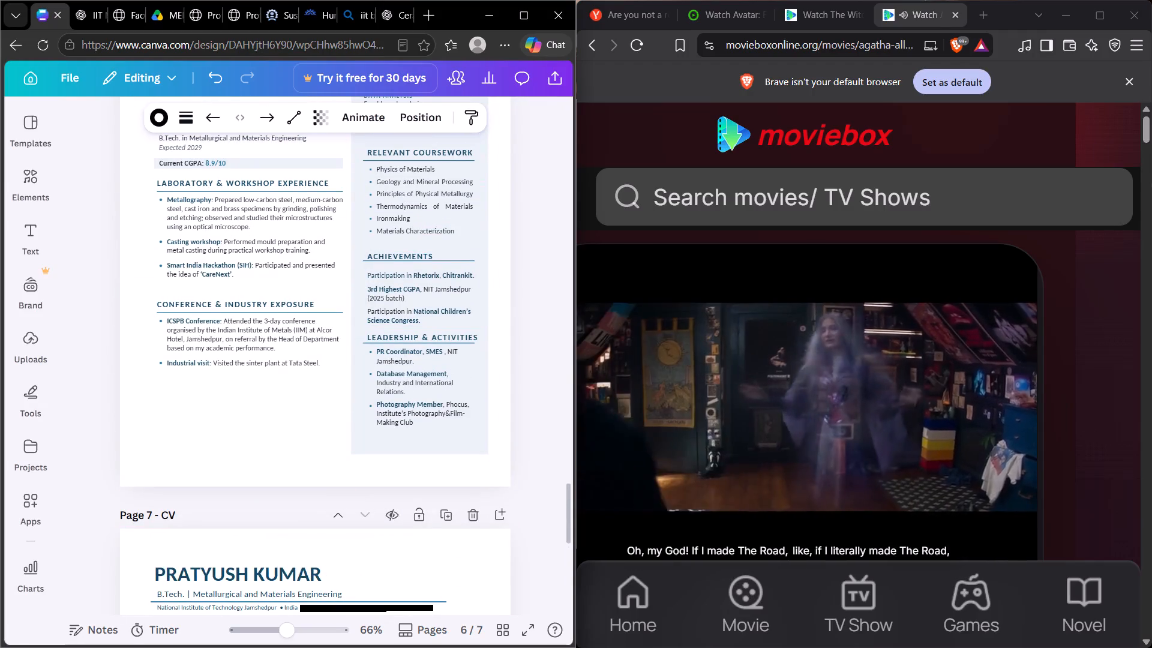
drag(422, 398, 418, 350)
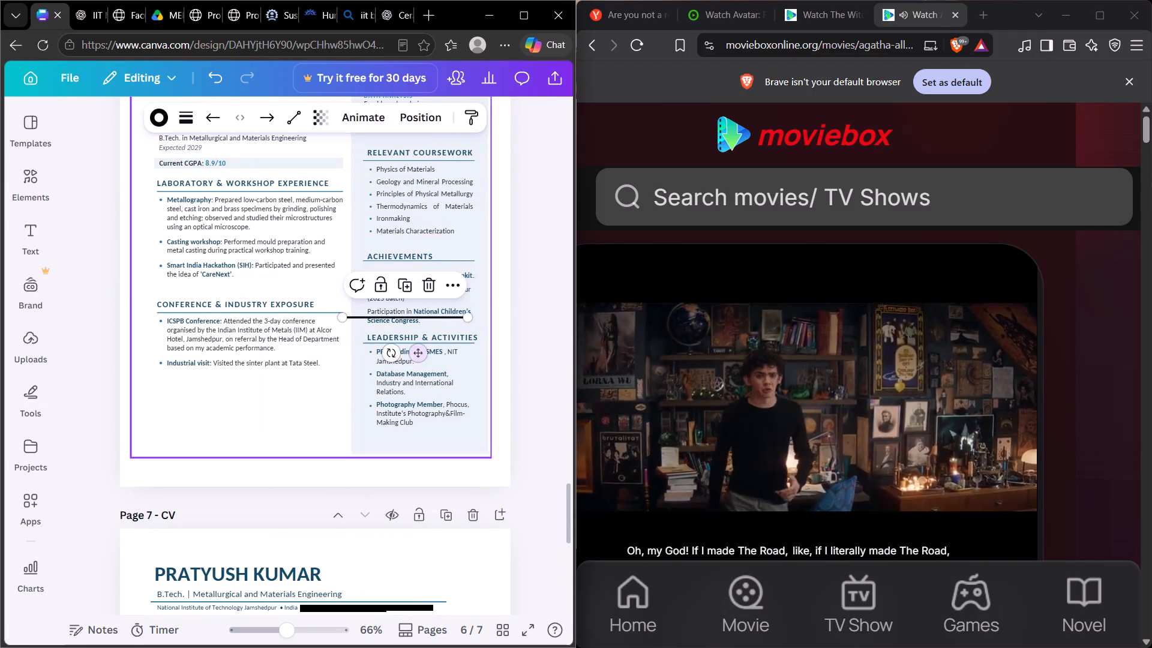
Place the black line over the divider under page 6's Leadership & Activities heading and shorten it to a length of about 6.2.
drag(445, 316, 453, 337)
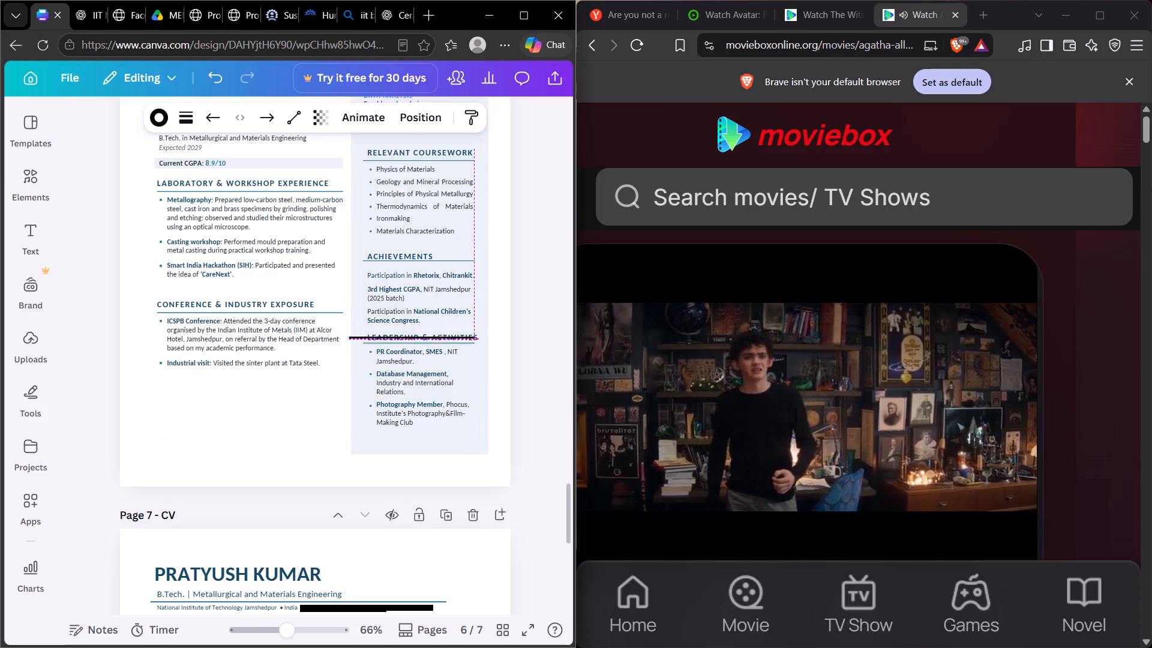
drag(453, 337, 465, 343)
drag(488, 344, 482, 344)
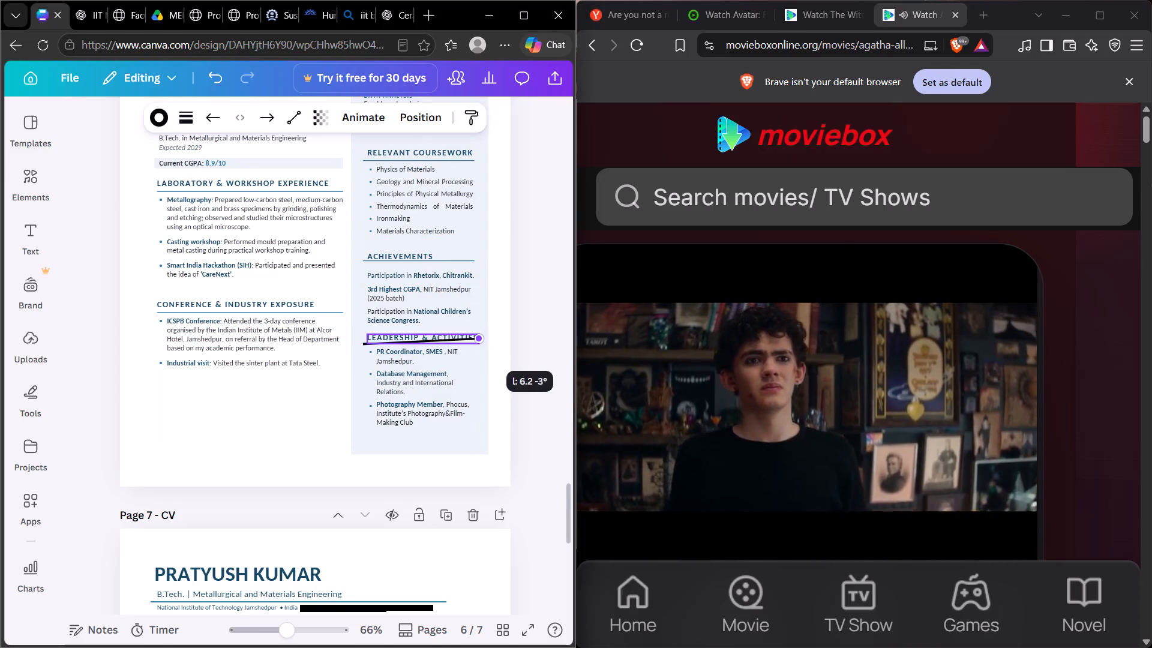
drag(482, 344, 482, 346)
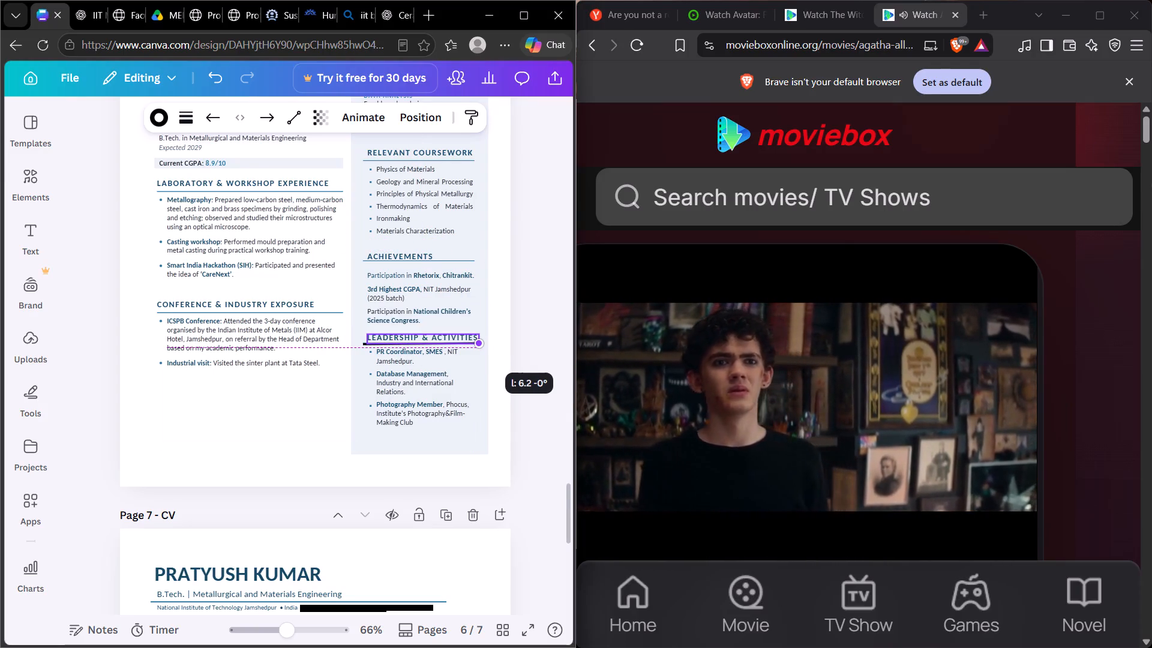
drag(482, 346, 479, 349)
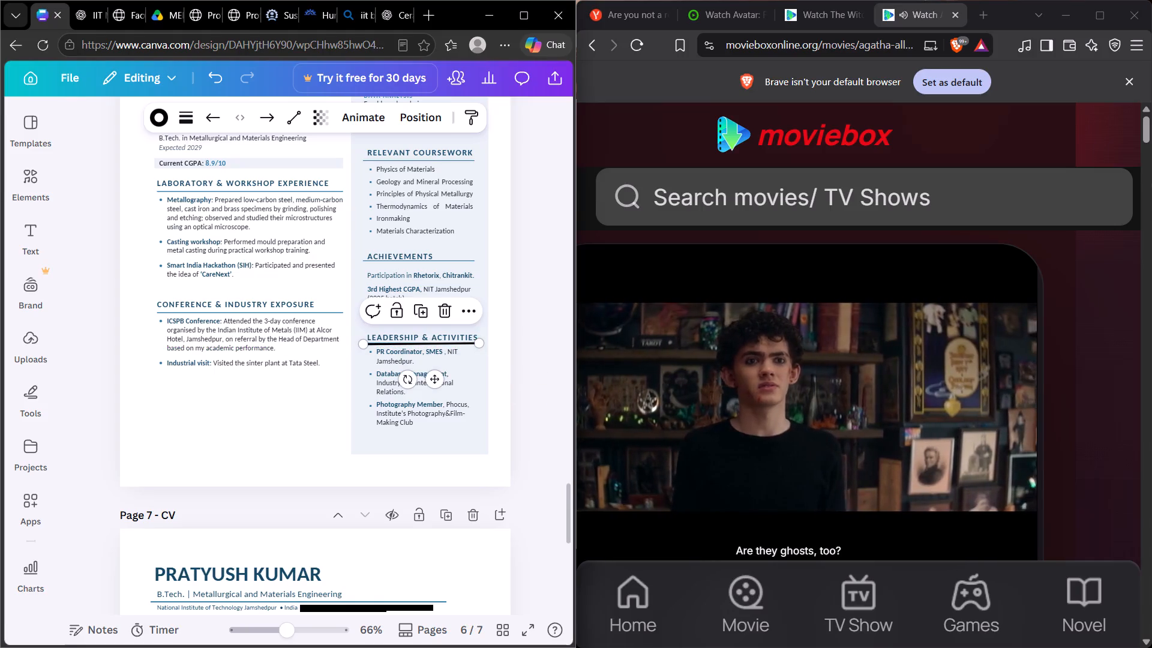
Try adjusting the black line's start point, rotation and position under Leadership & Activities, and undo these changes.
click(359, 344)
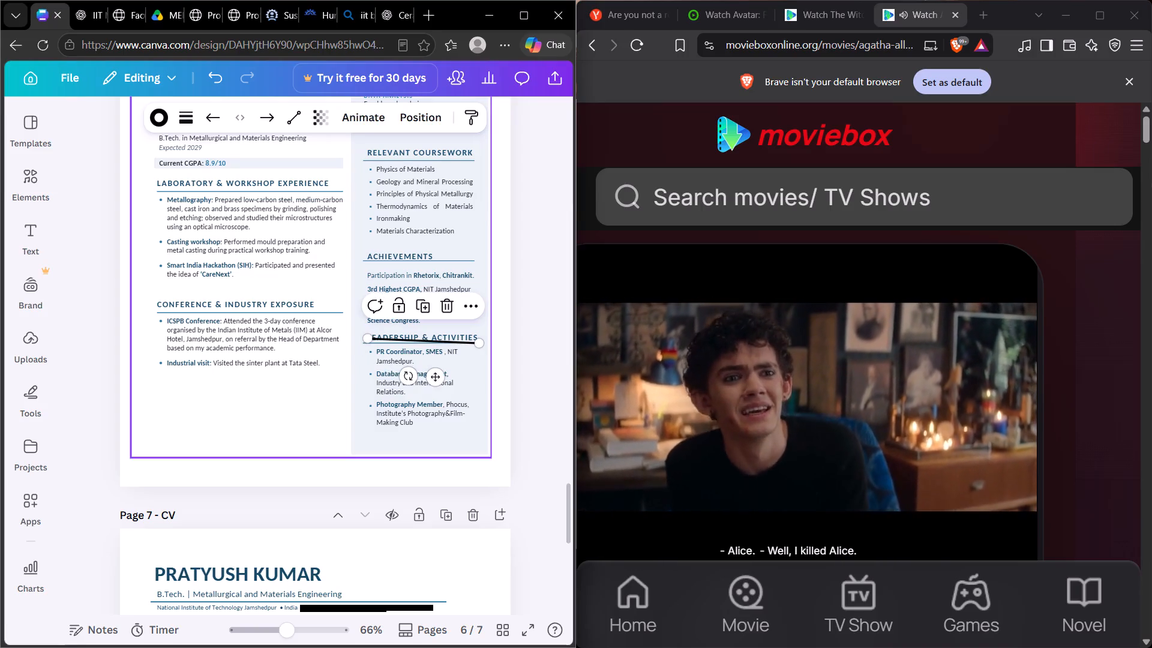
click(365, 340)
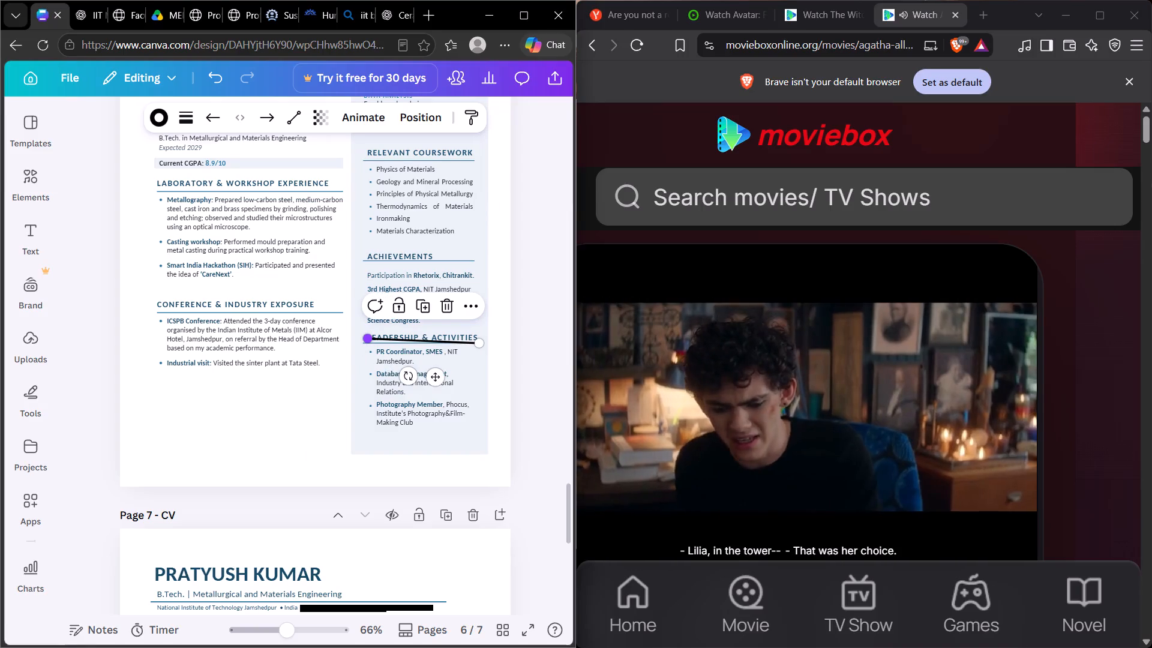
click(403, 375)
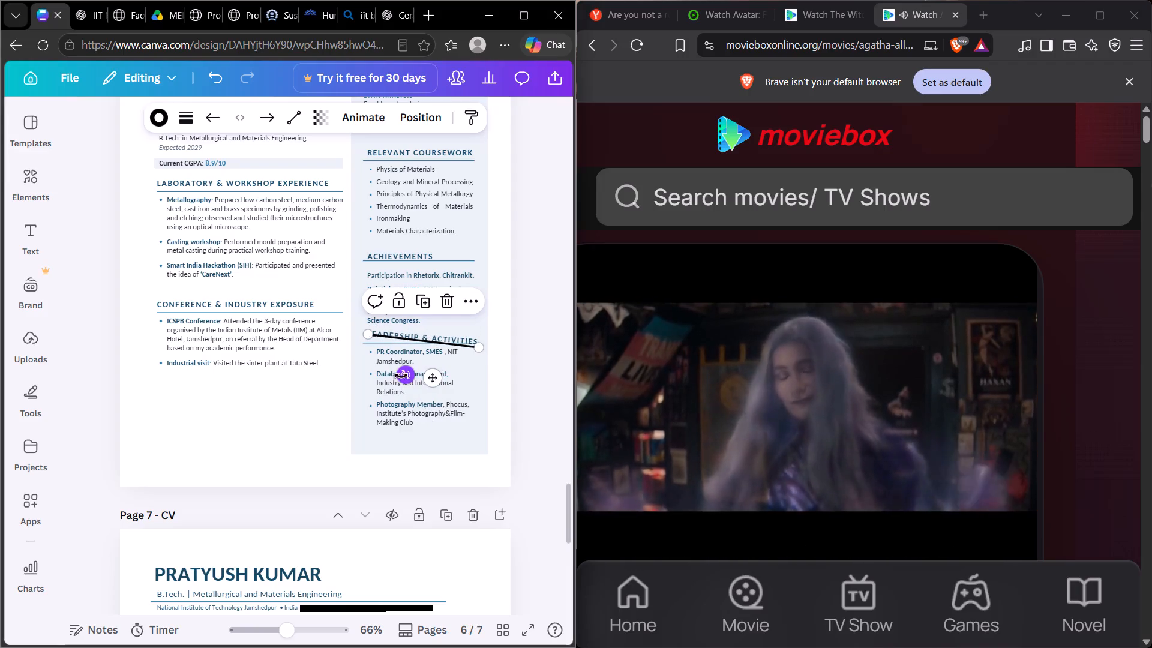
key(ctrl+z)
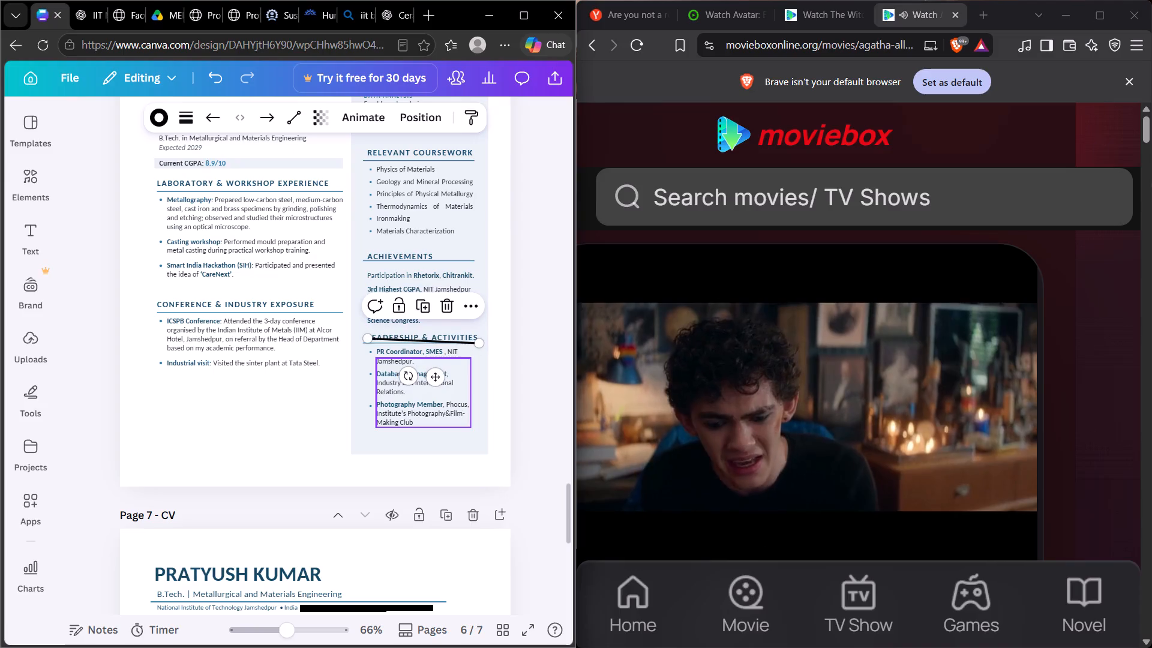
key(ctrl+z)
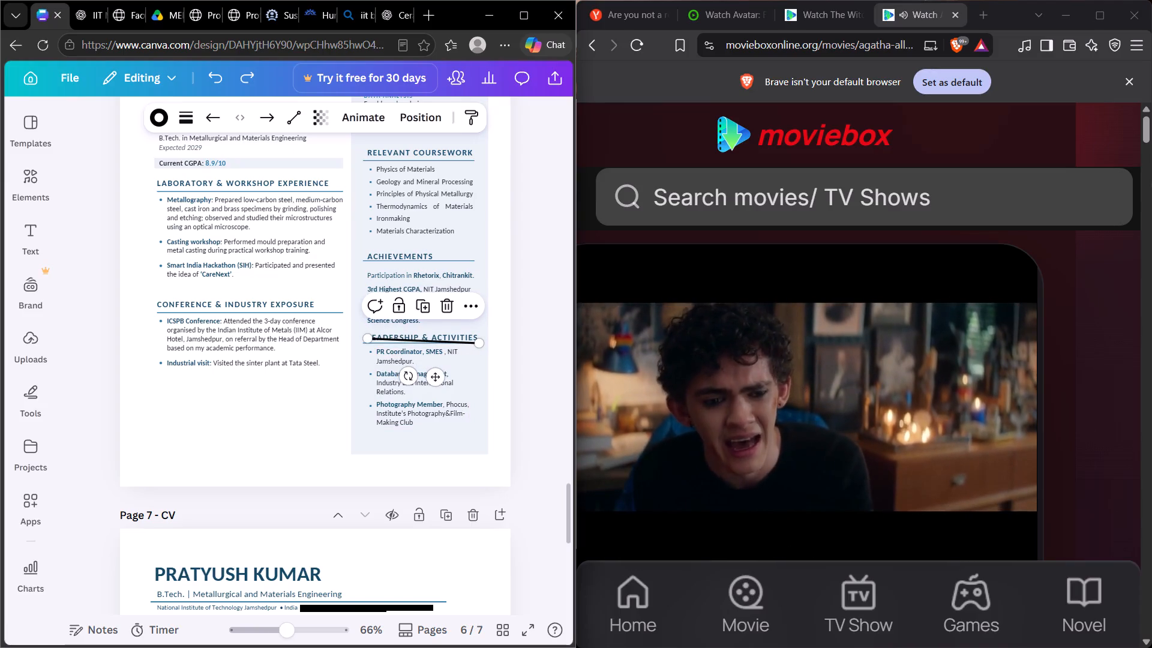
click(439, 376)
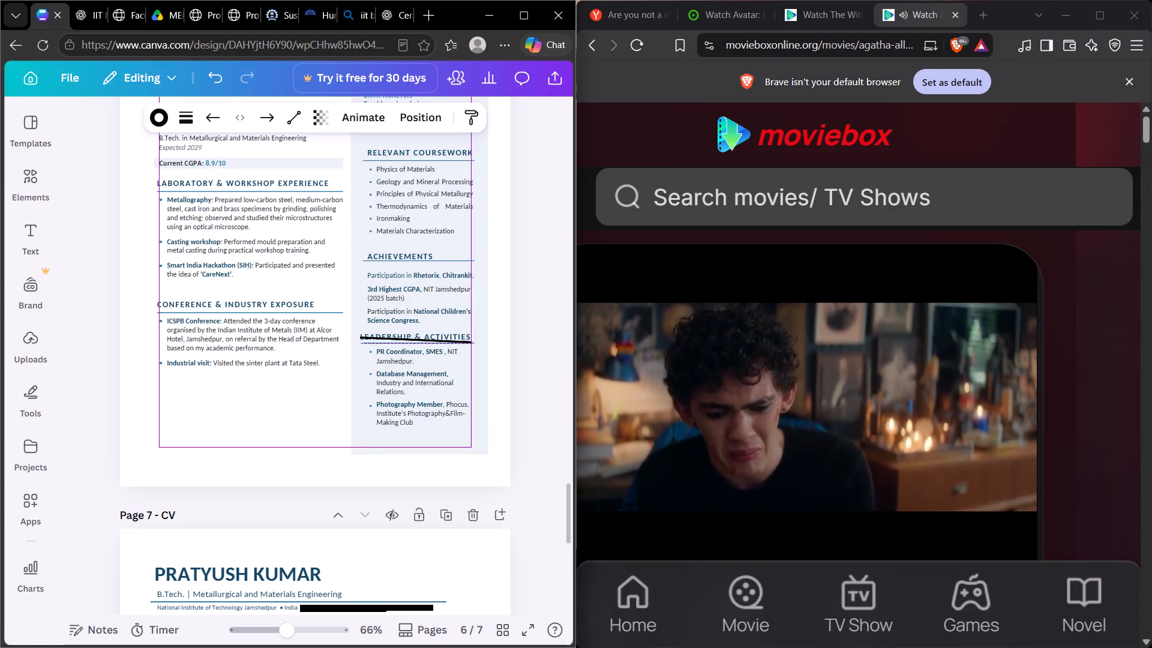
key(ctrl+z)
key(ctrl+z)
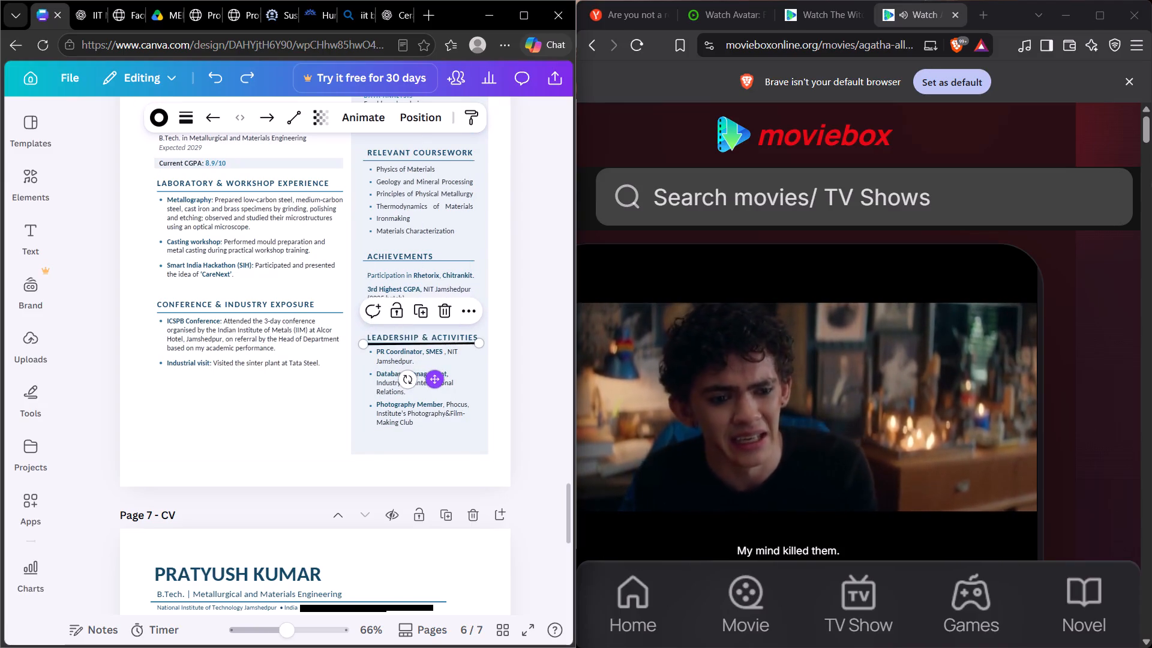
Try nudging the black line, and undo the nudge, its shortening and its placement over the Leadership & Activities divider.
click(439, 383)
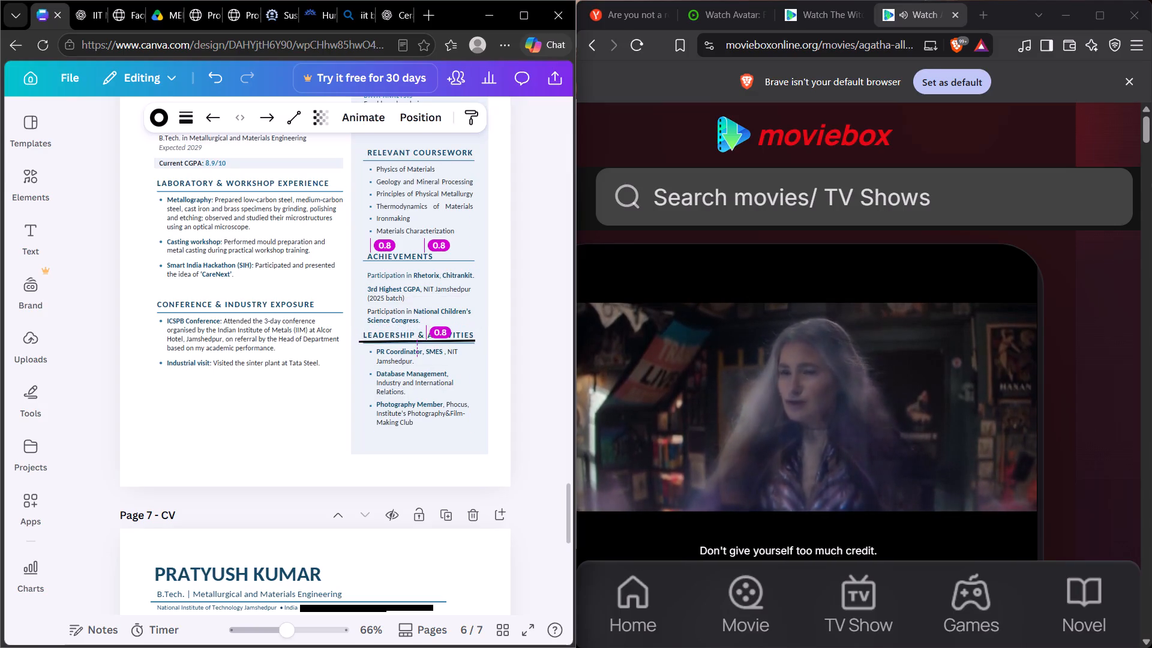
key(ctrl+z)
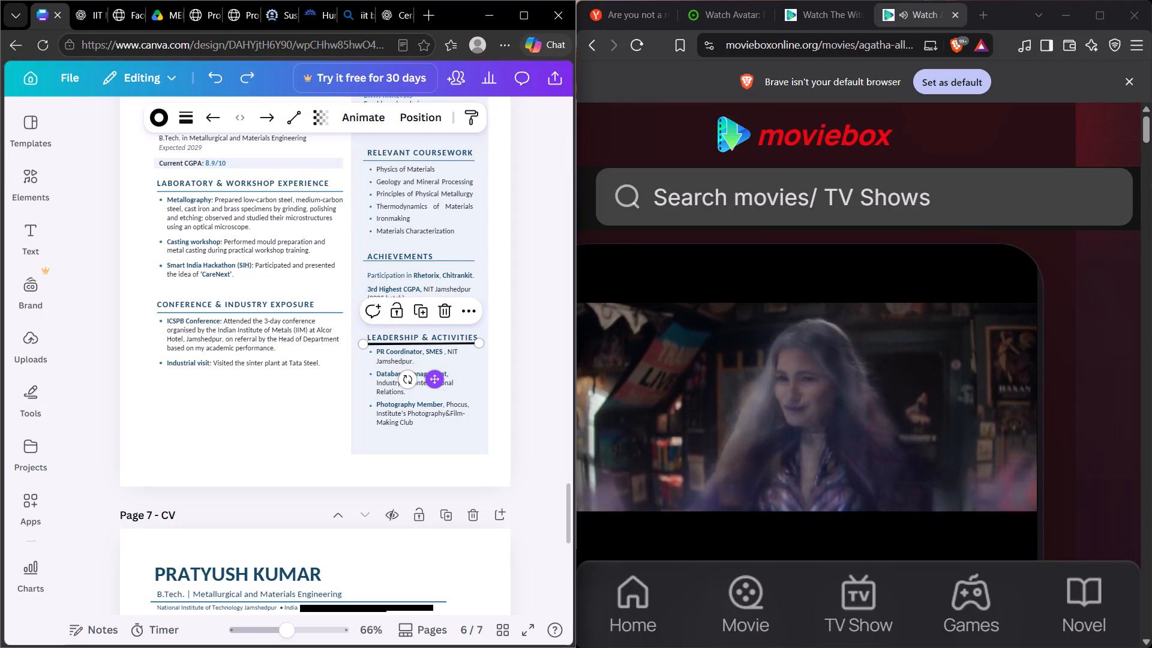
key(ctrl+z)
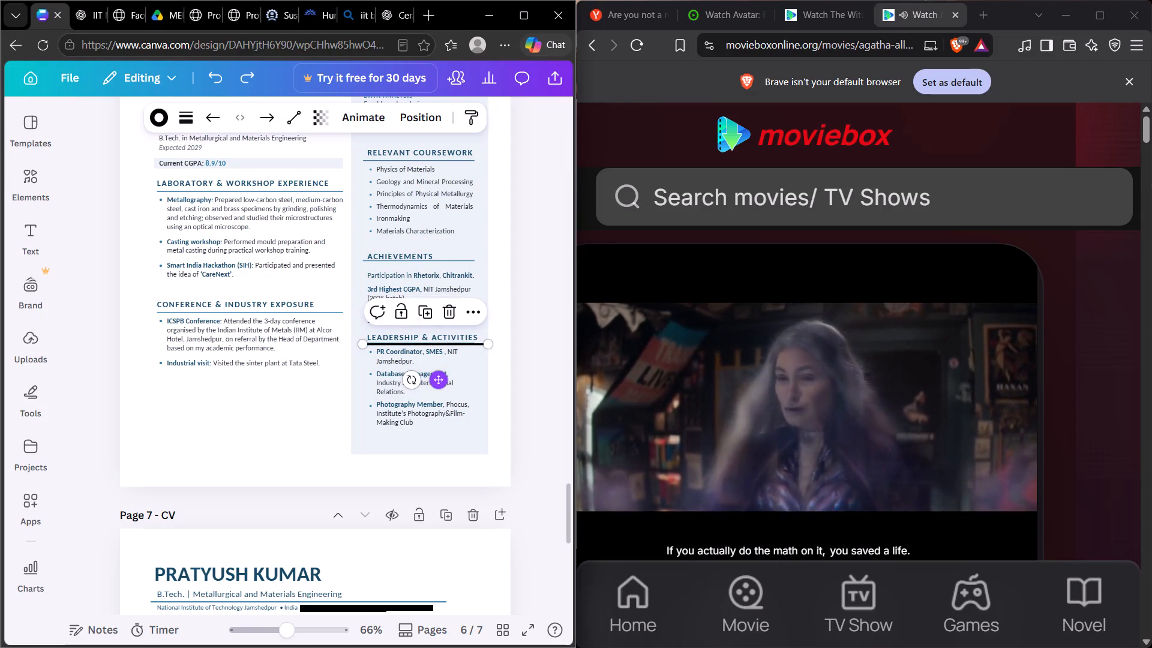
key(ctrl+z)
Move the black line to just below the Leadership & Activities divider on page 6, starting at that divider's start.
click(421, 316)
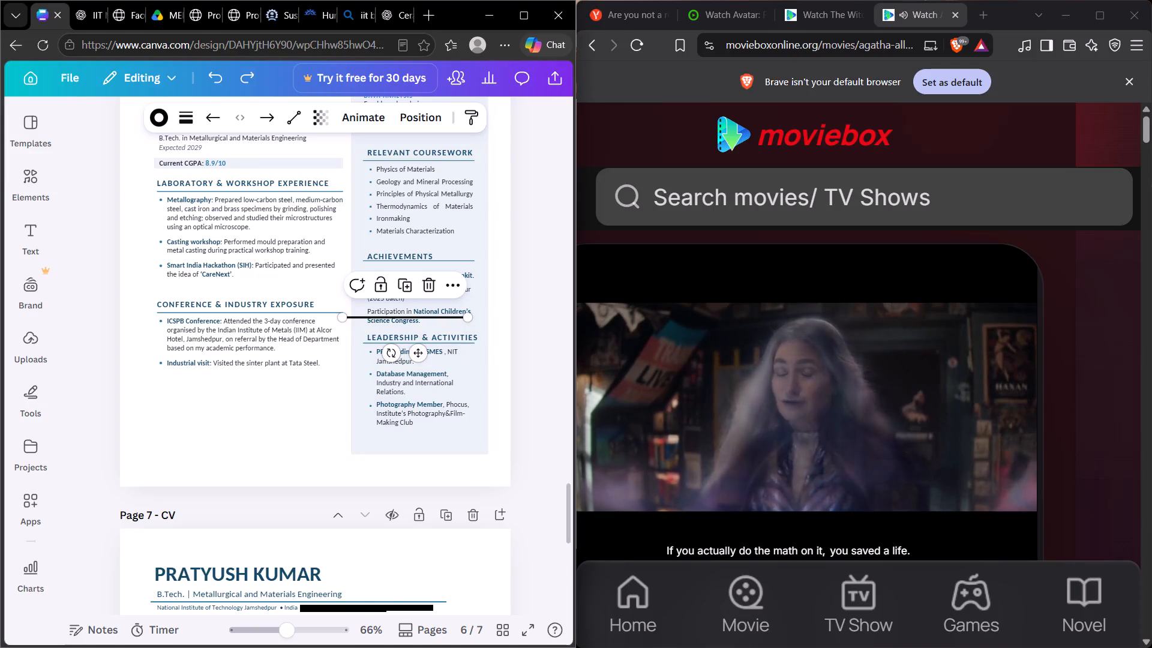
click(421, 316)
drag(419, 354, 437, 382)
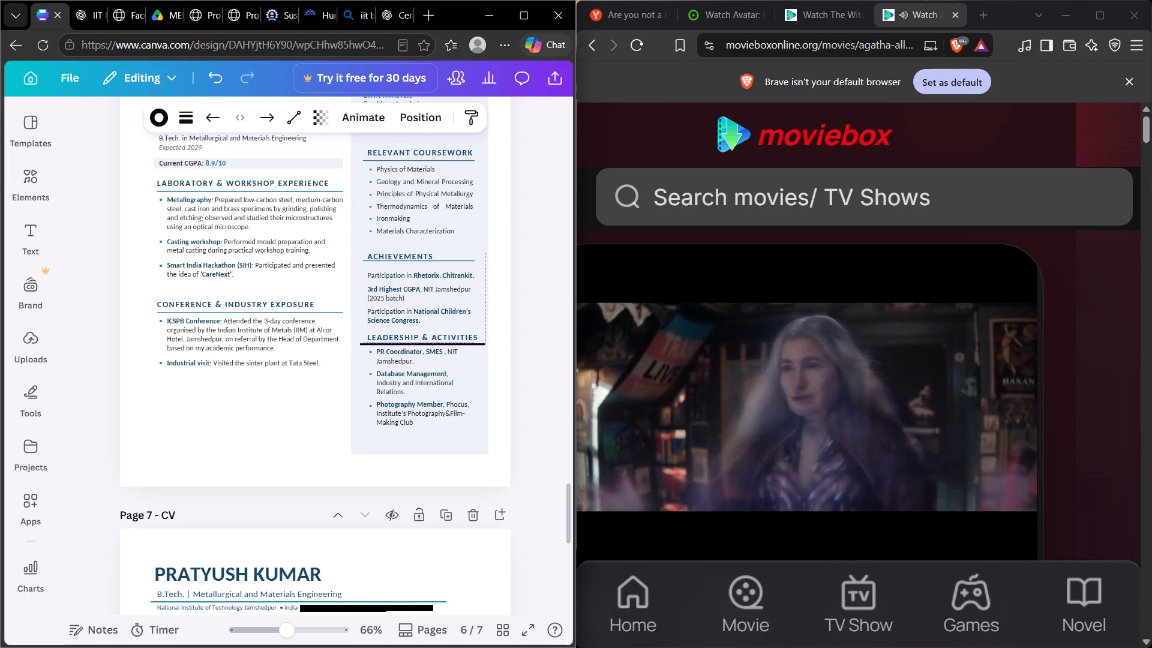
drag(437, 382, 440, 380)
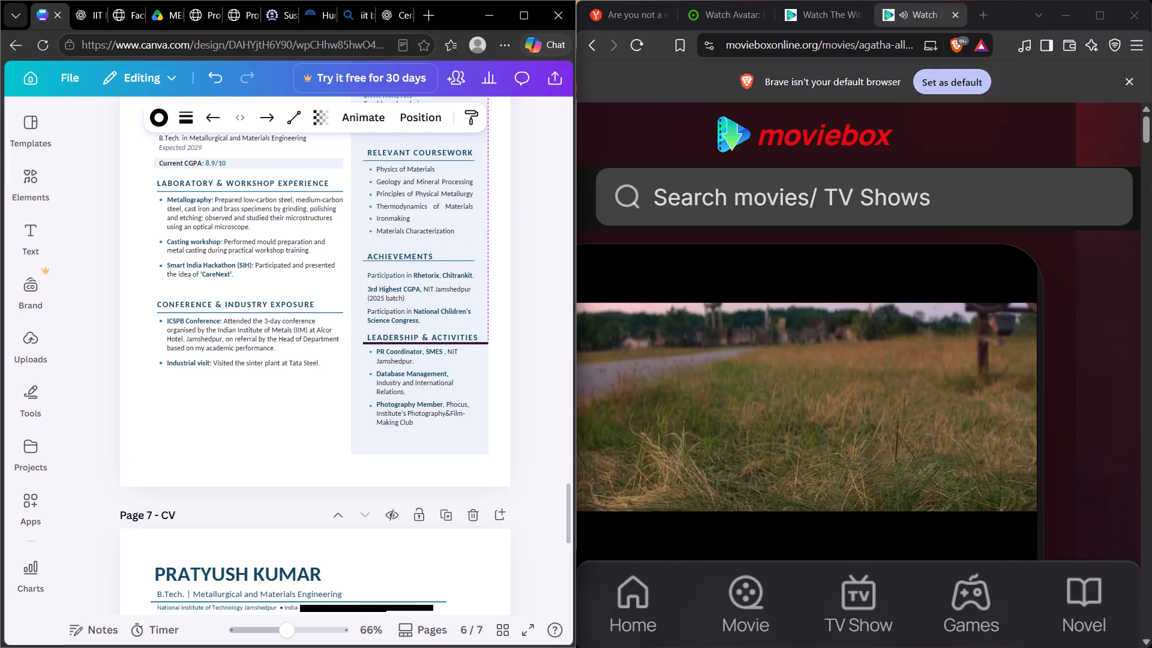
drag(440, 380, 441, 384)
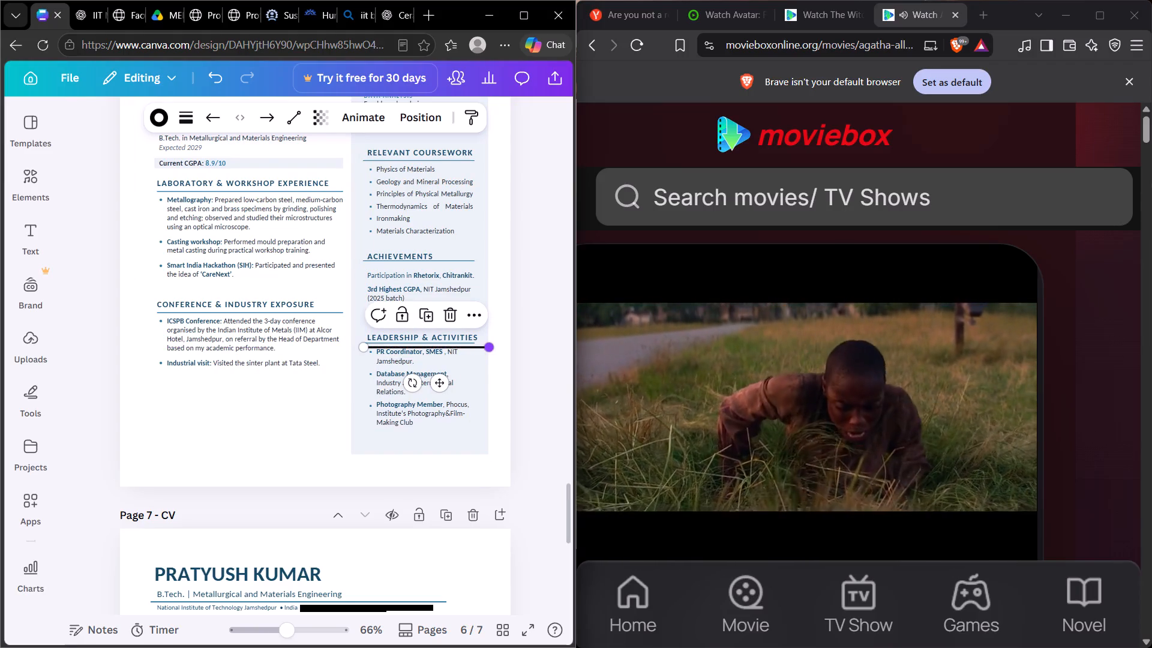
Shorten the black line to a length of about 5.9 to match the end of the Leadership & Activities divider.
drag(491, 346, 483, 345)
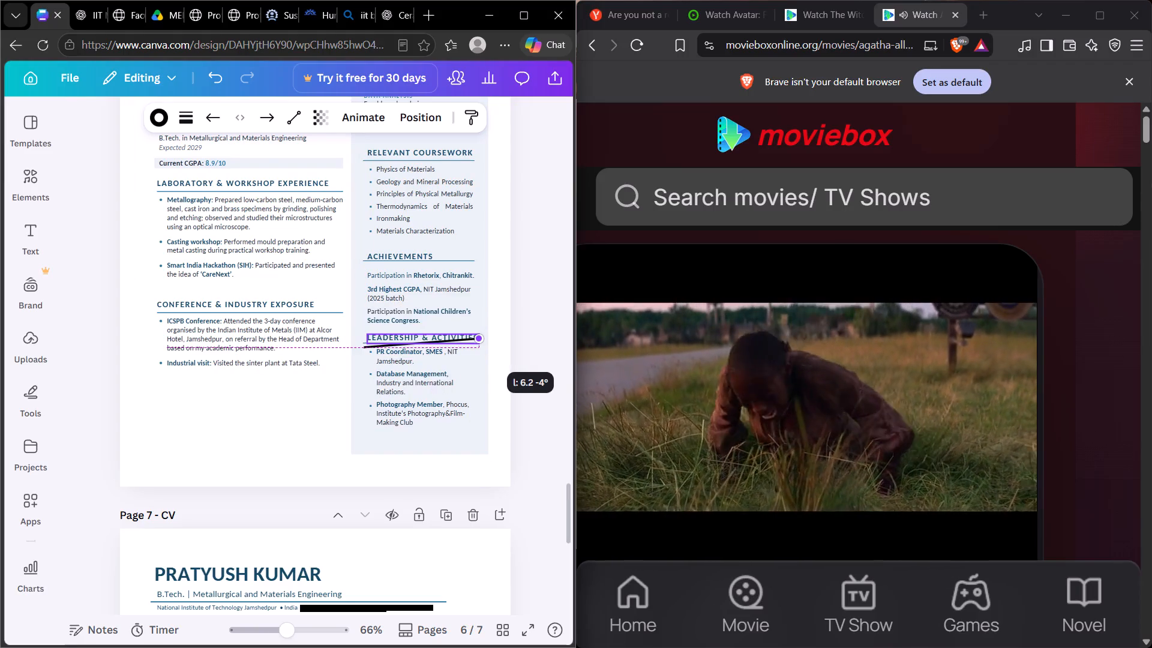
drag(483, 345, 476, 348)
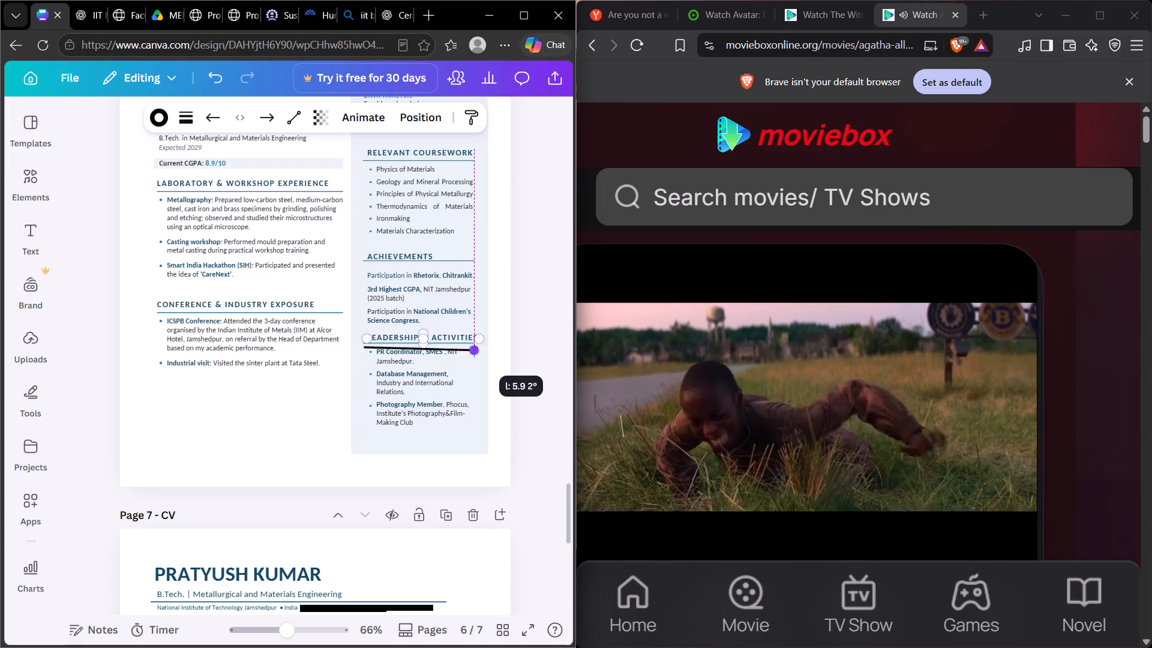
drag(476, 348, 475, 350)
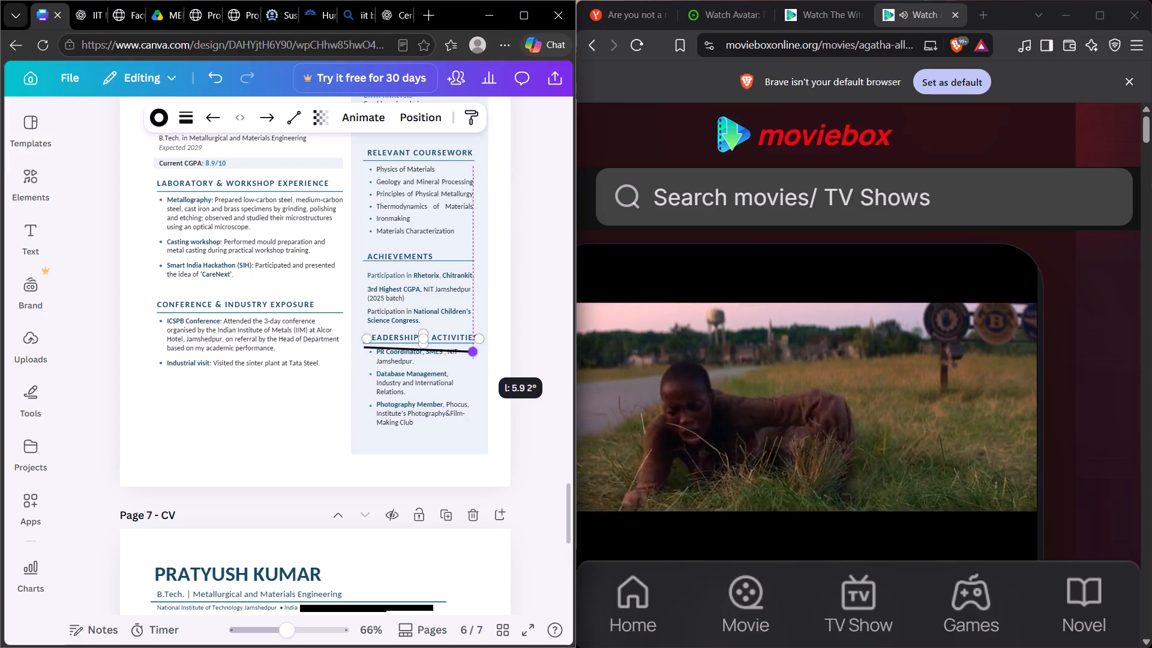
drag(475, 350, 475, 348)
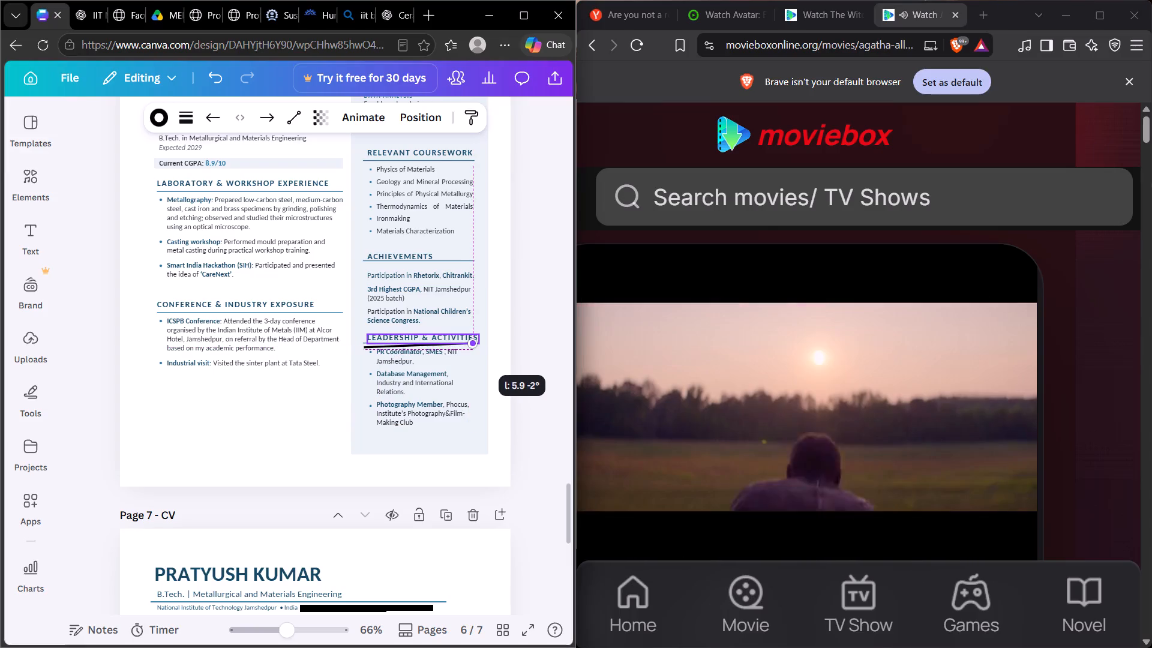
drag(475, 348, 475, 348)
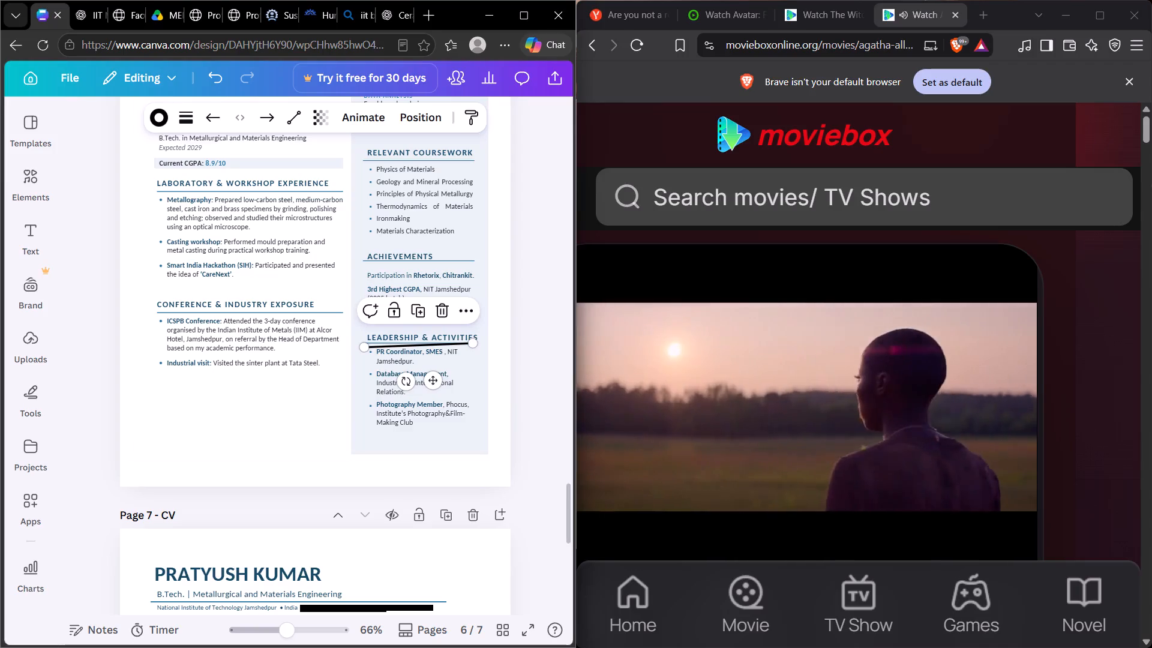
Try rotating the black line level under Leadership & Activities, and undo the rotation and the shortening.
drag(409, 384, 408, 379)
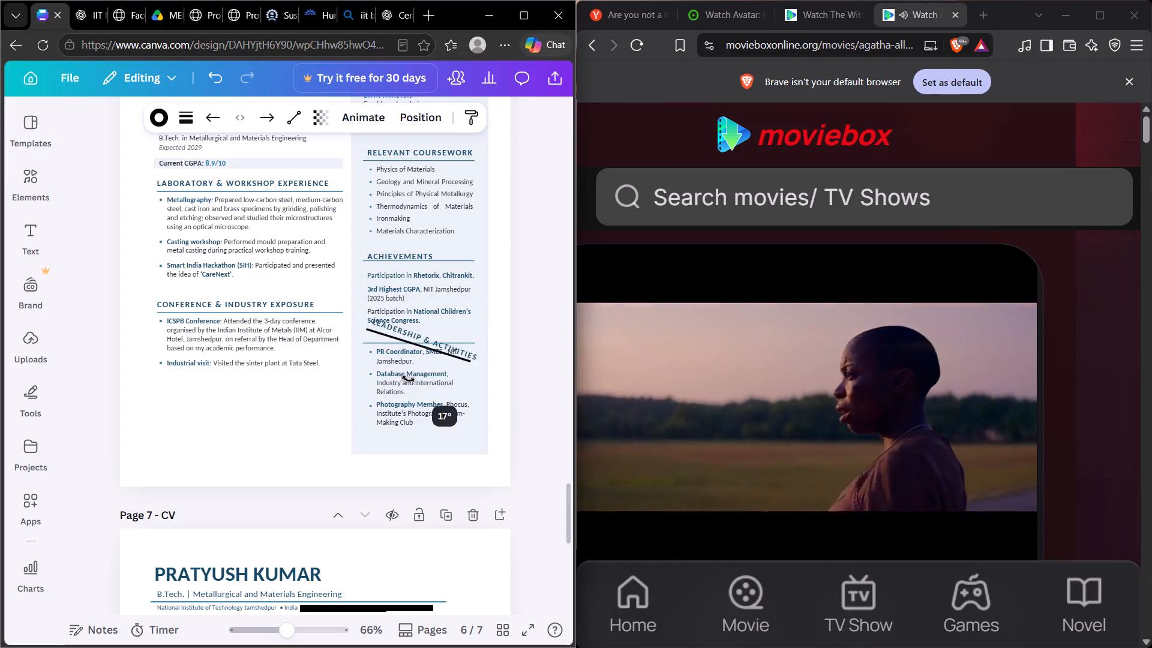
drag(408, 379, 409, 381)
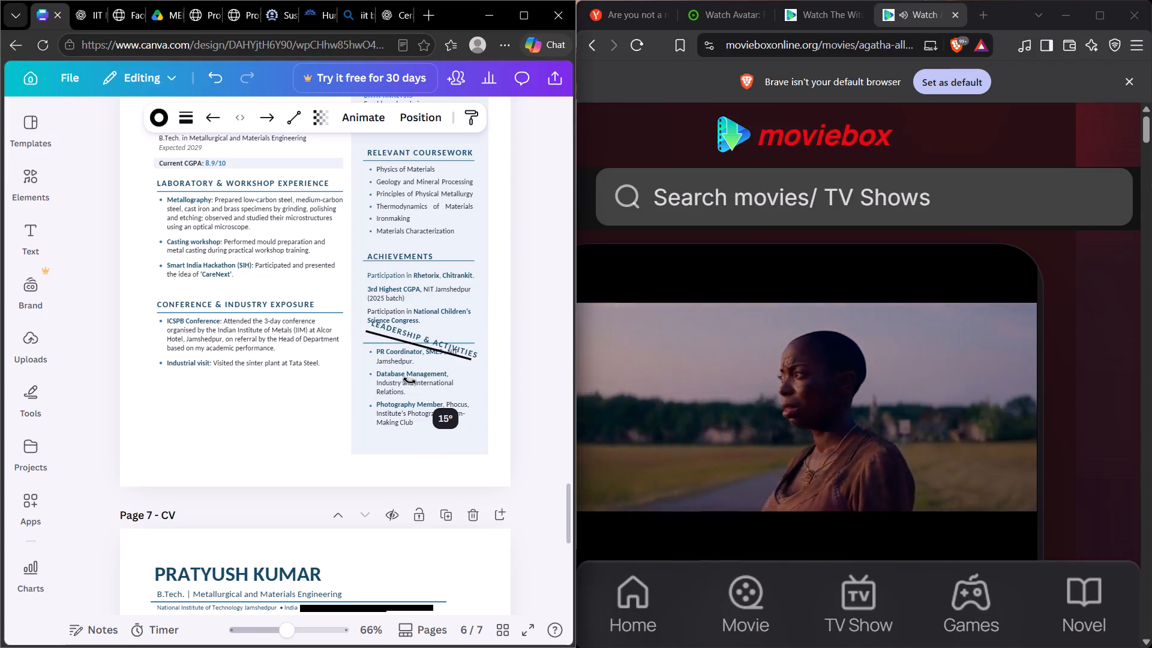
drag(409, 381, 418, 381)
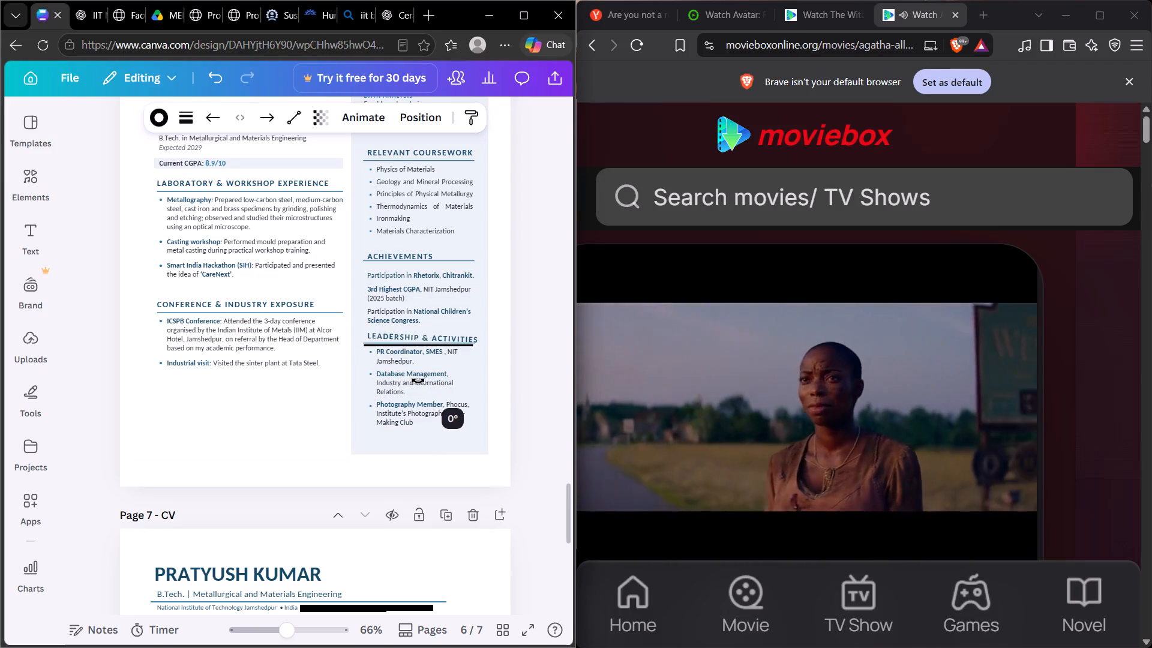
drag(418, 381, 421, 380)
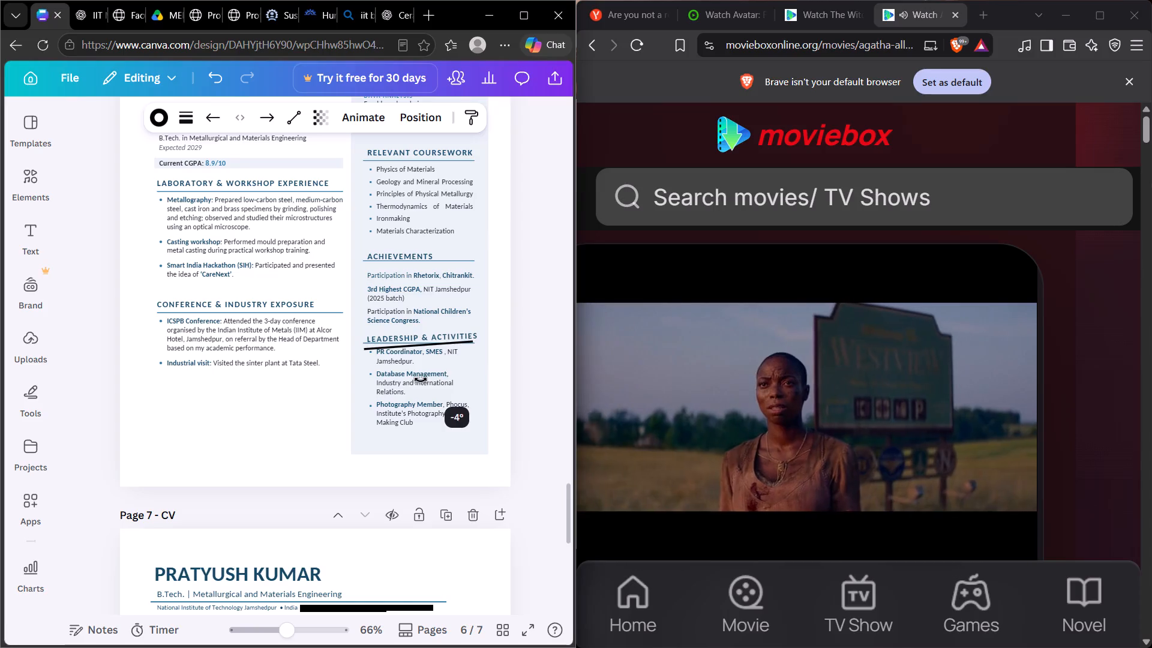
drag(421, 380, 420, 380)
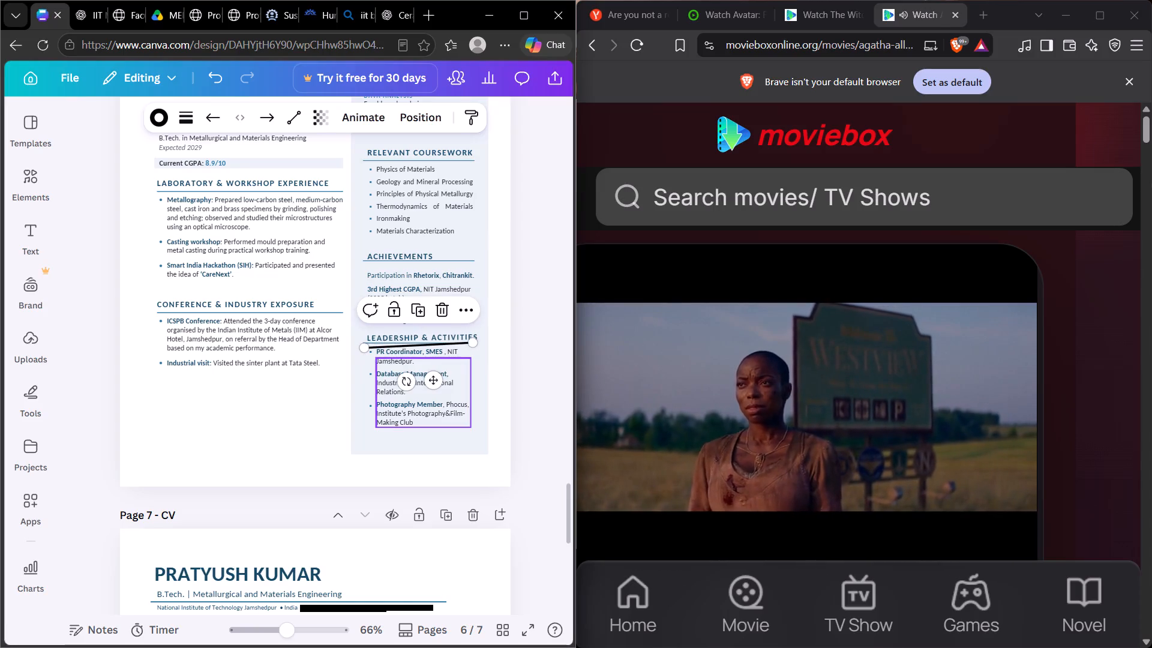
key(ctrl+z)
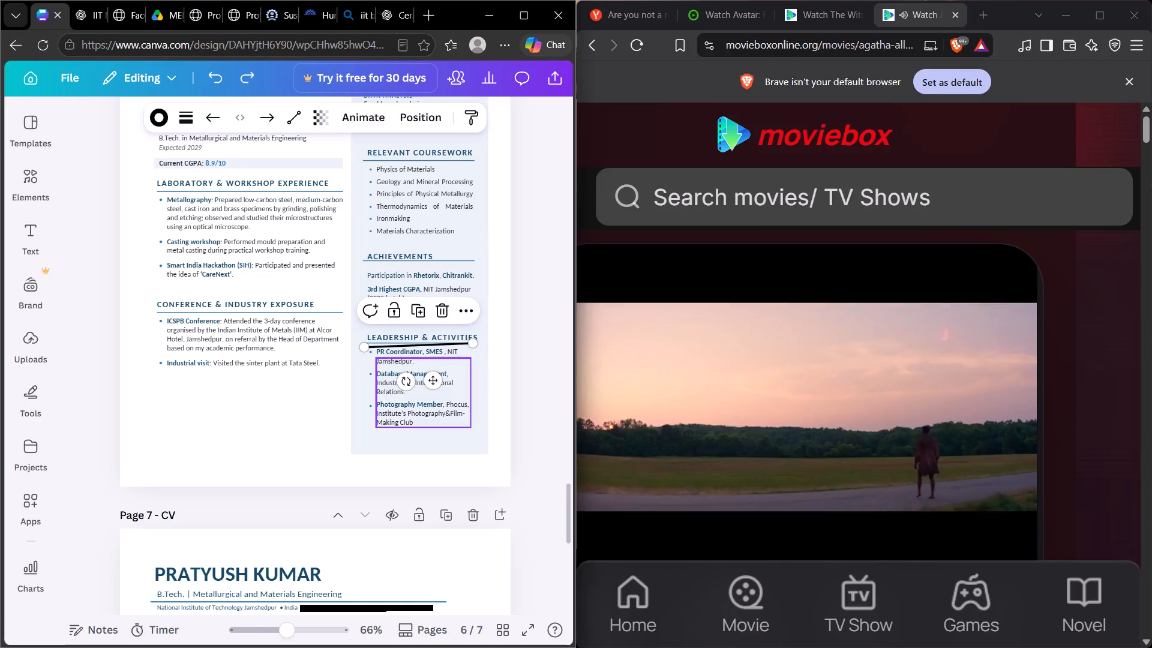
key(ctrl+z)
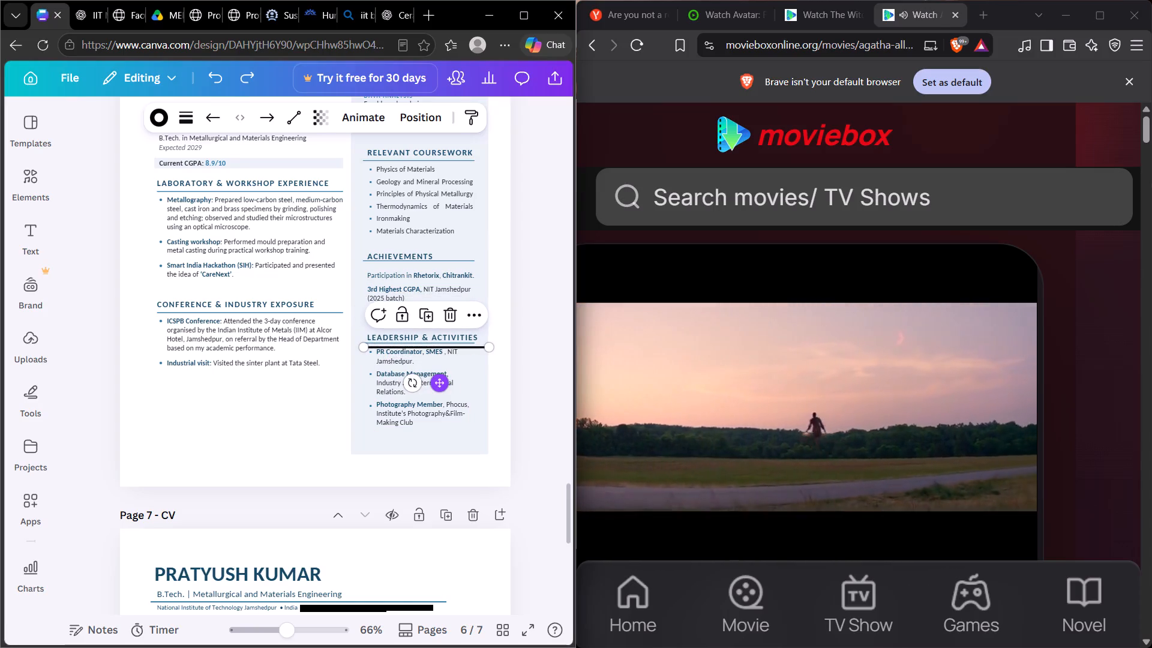
Move the black line up to just below the Achievements divider on page 6.
drag(439, 380, 434, 311)
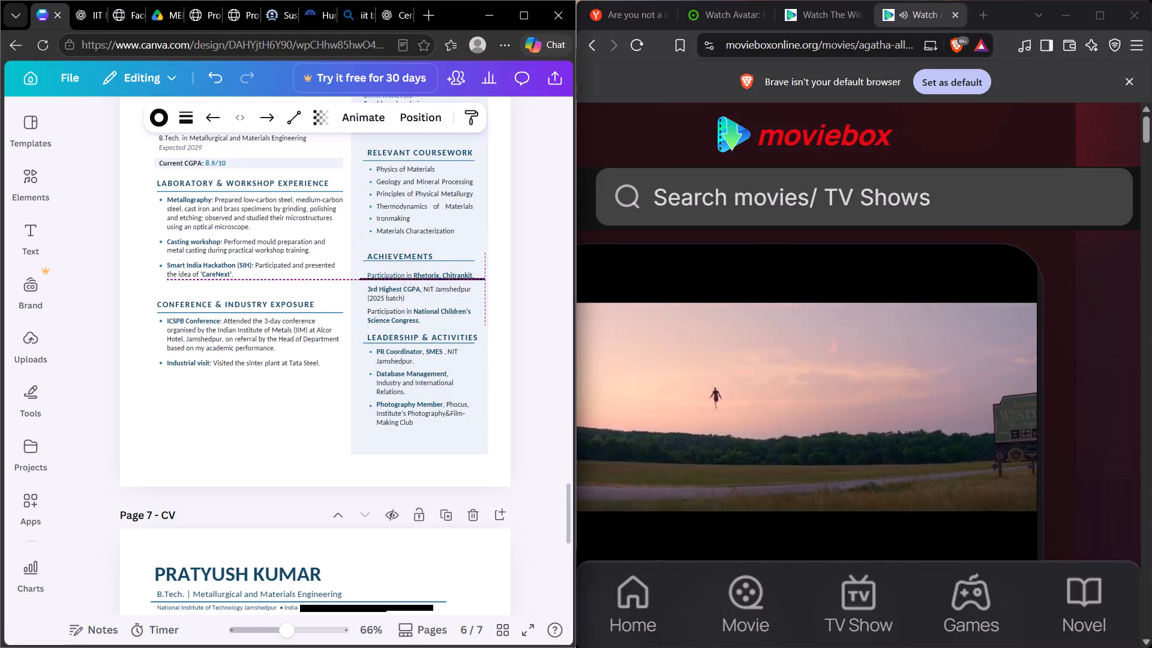
drag(434, 311, 434, 299)
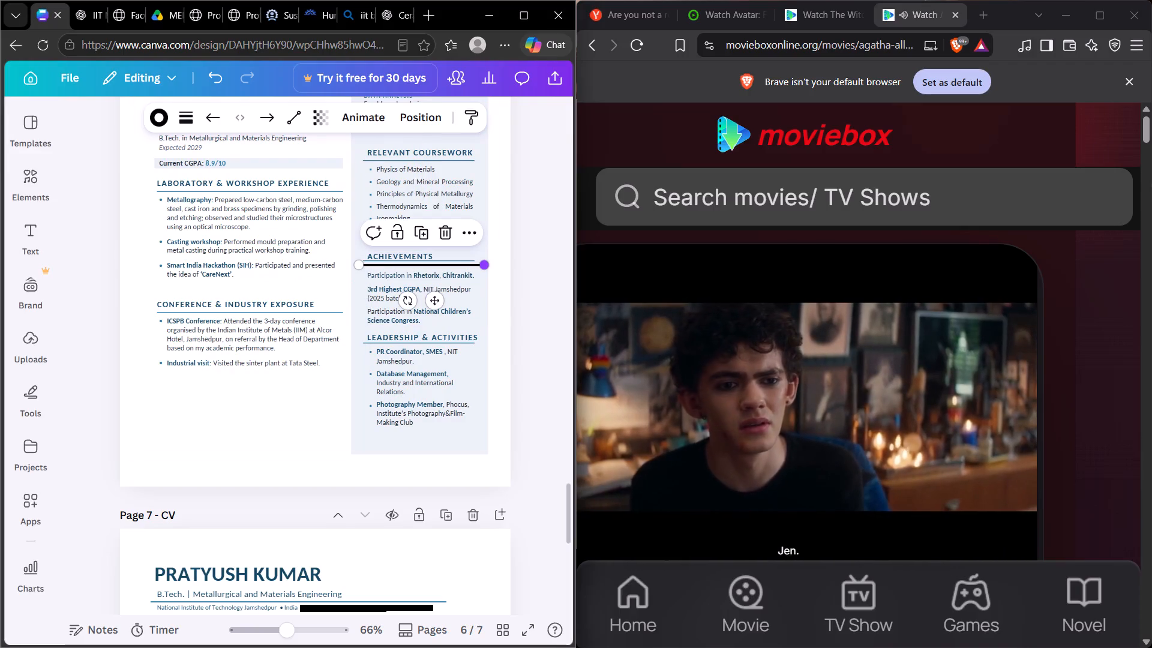
Shorten the black line to a length of about 6.2, matching the end of the Achievements divider.
drag(484, 266, 472, 265)
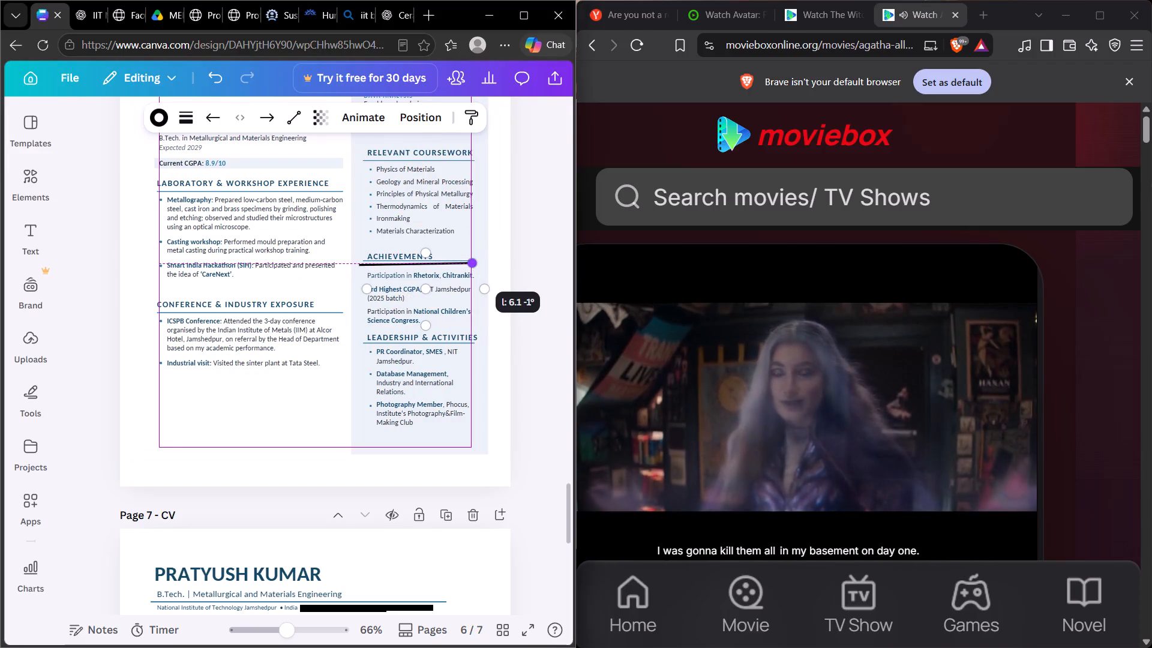
drag(472, 265, 471, 268)
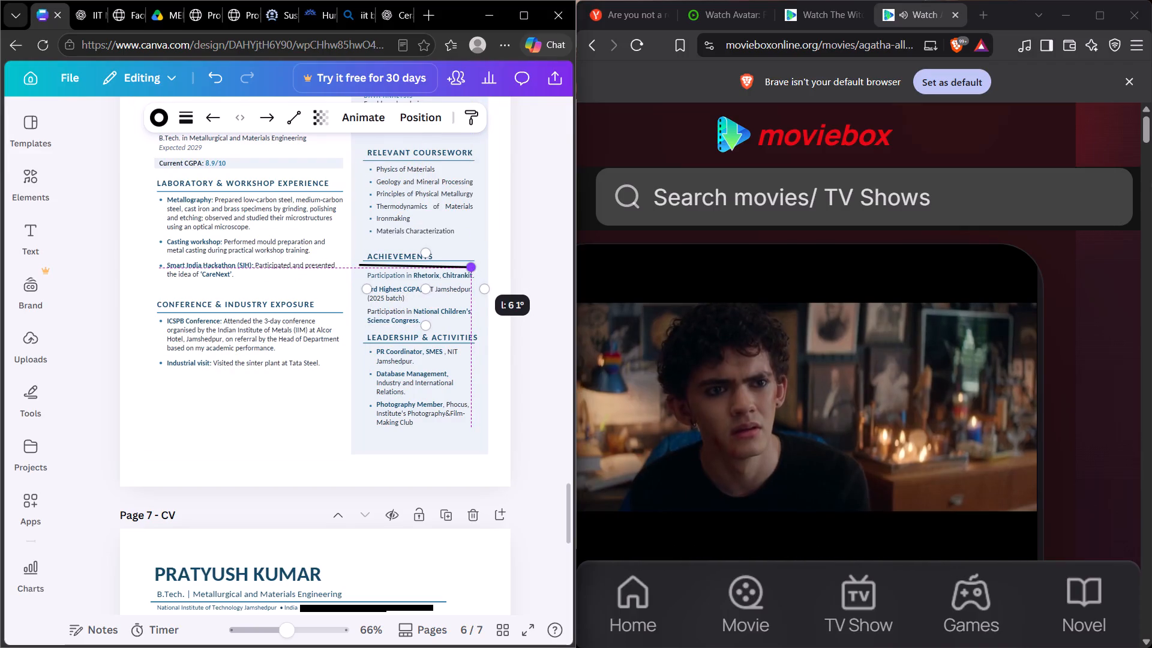
drag(471, 268, 474, 269)
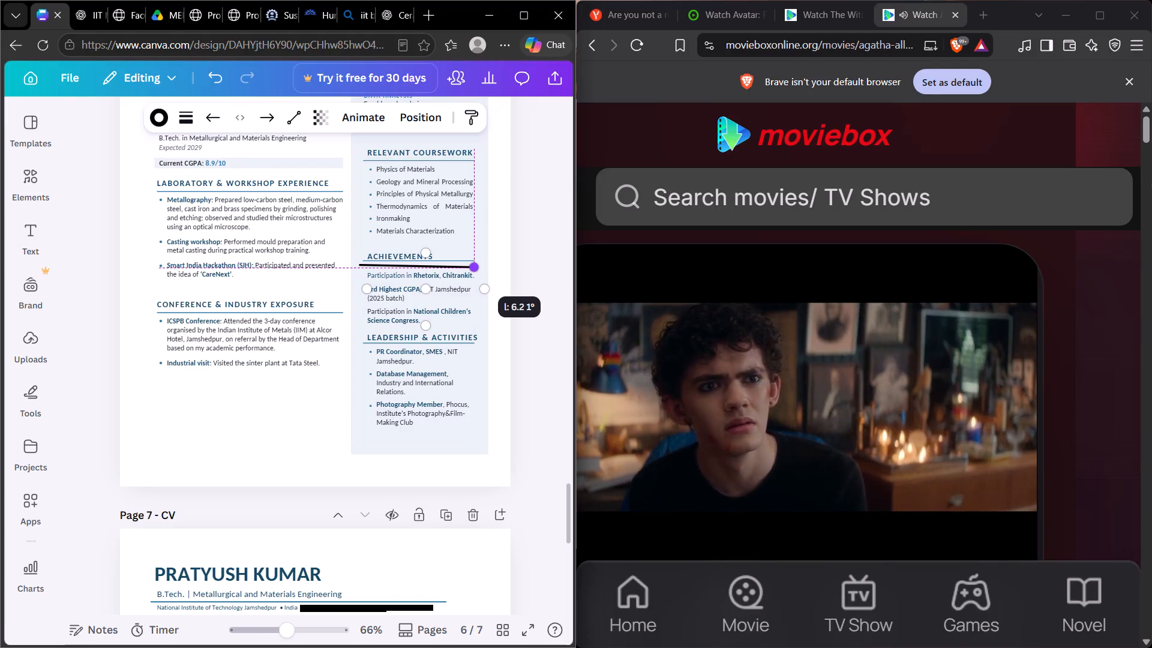
drag(474, 269, 474, 268)
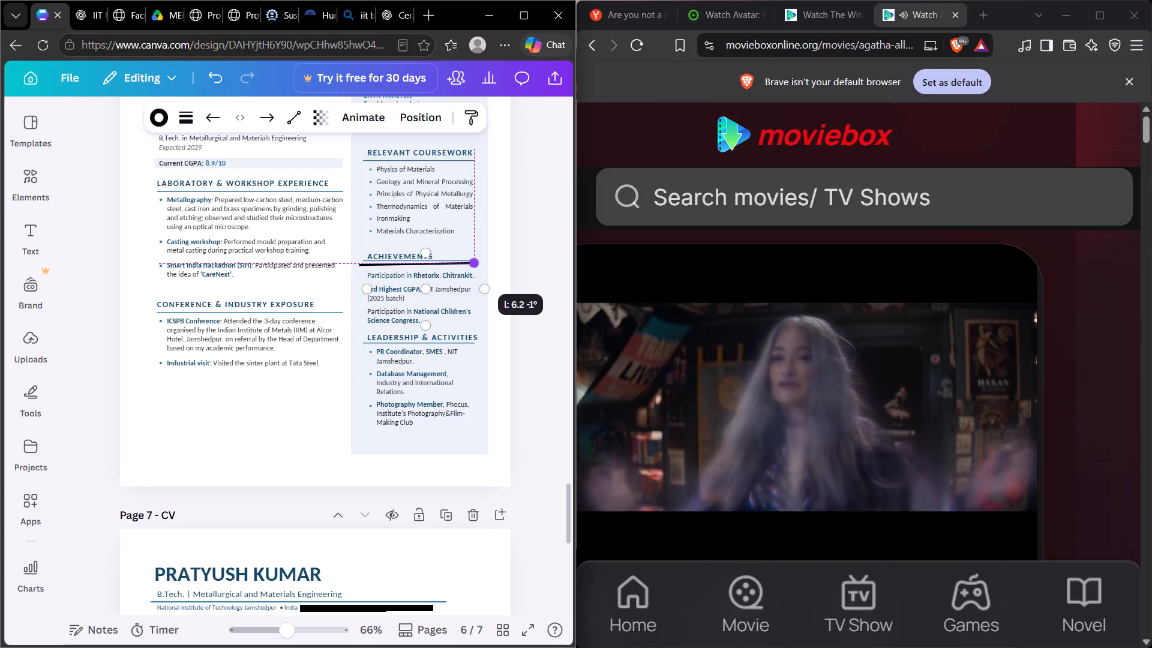
drag(474, 268, 480, 268)
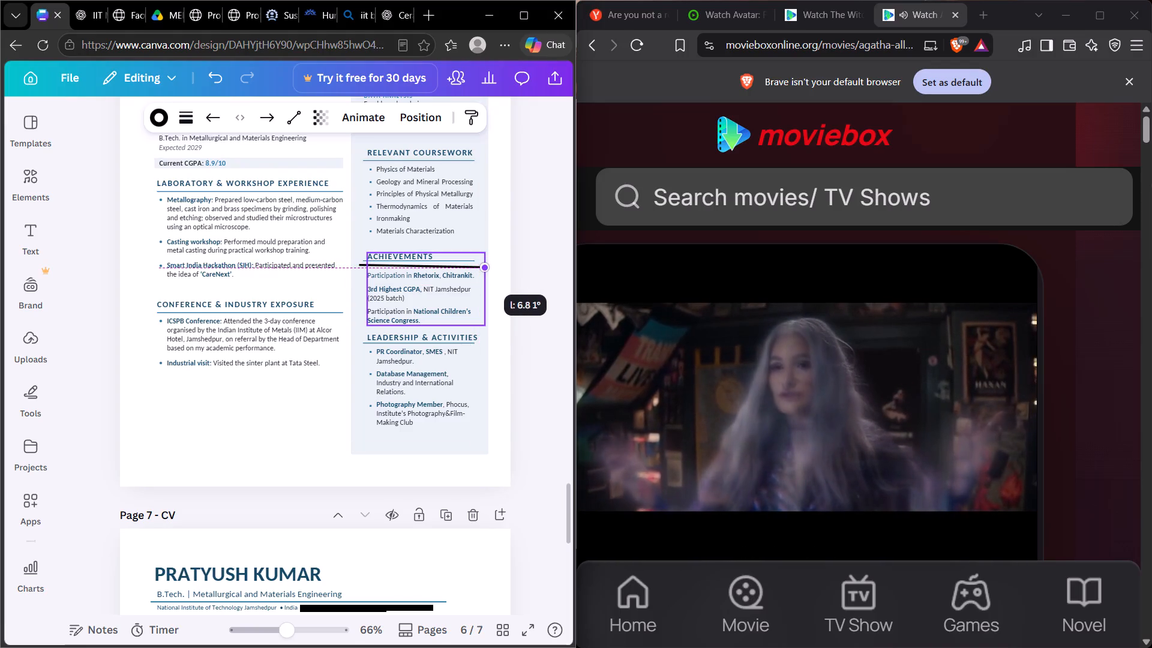
drag(480, 268, 472, 267)
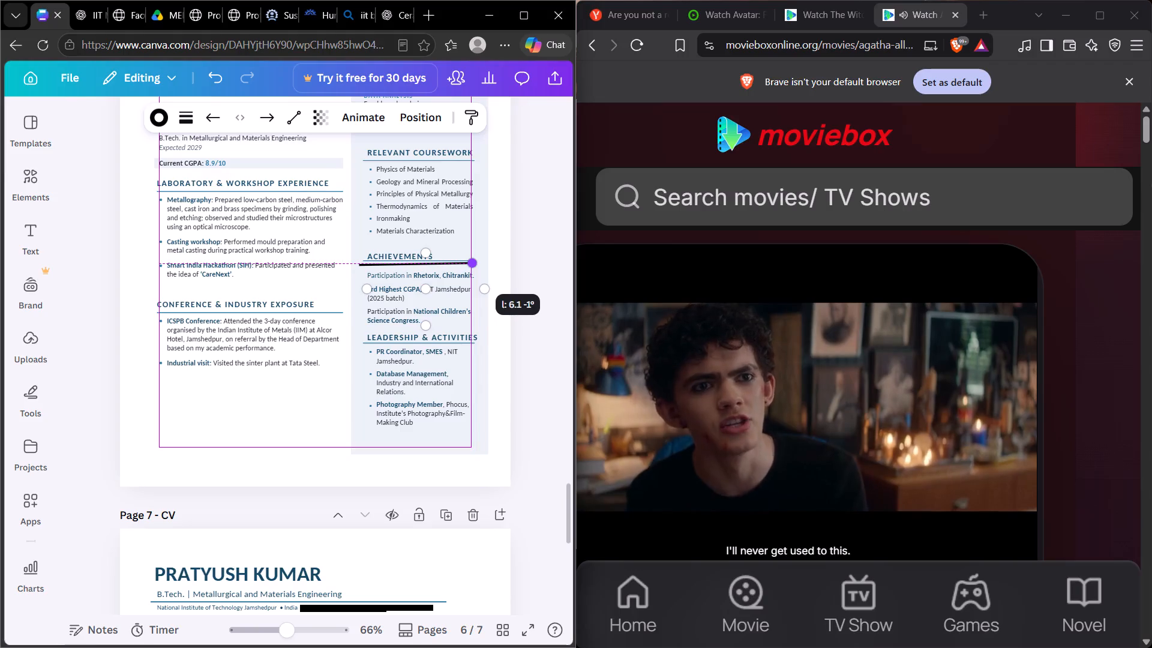
drag(472, 267, 474, 267)
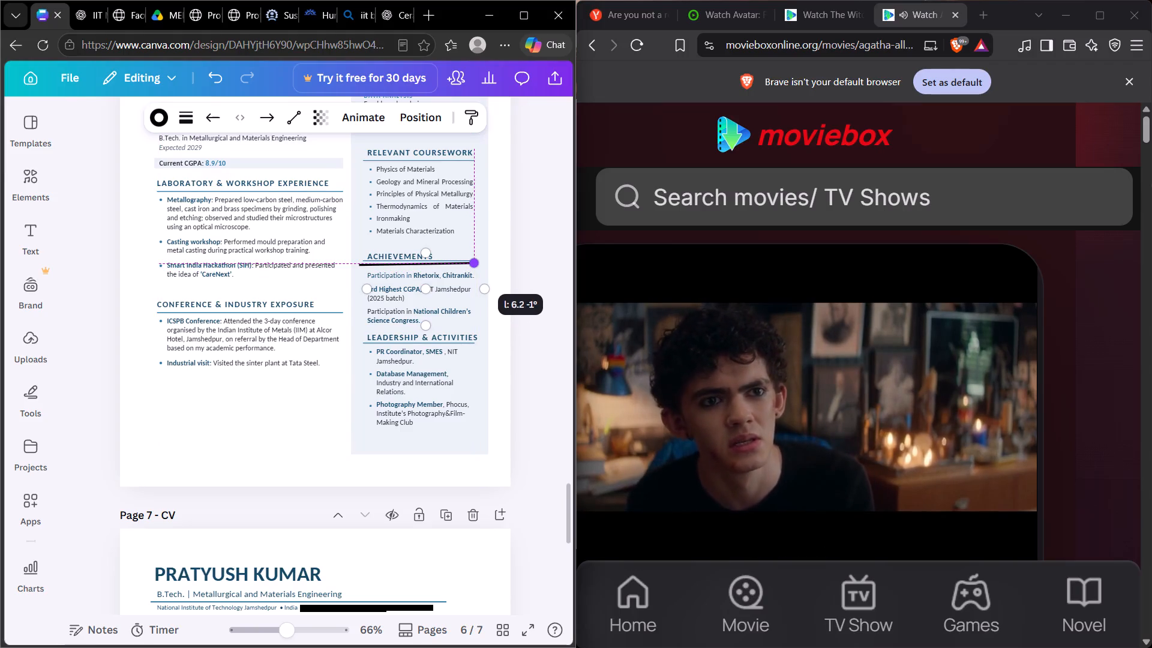
drag(474, 267, 473, 269)
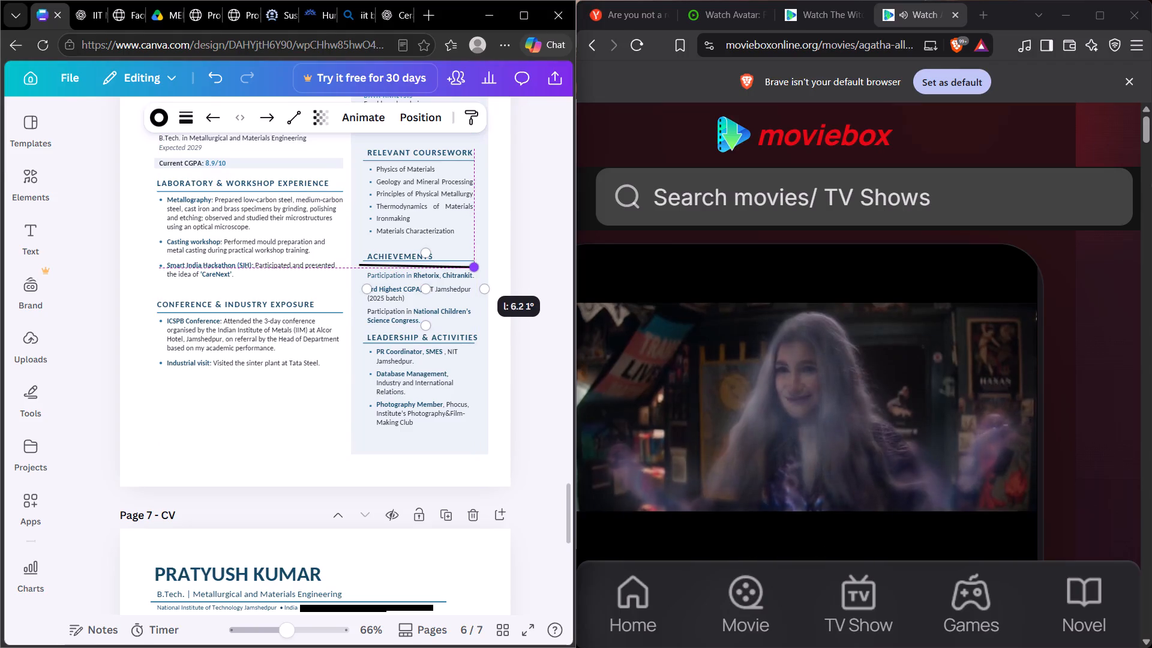
drag(473, 269, 473, 268)
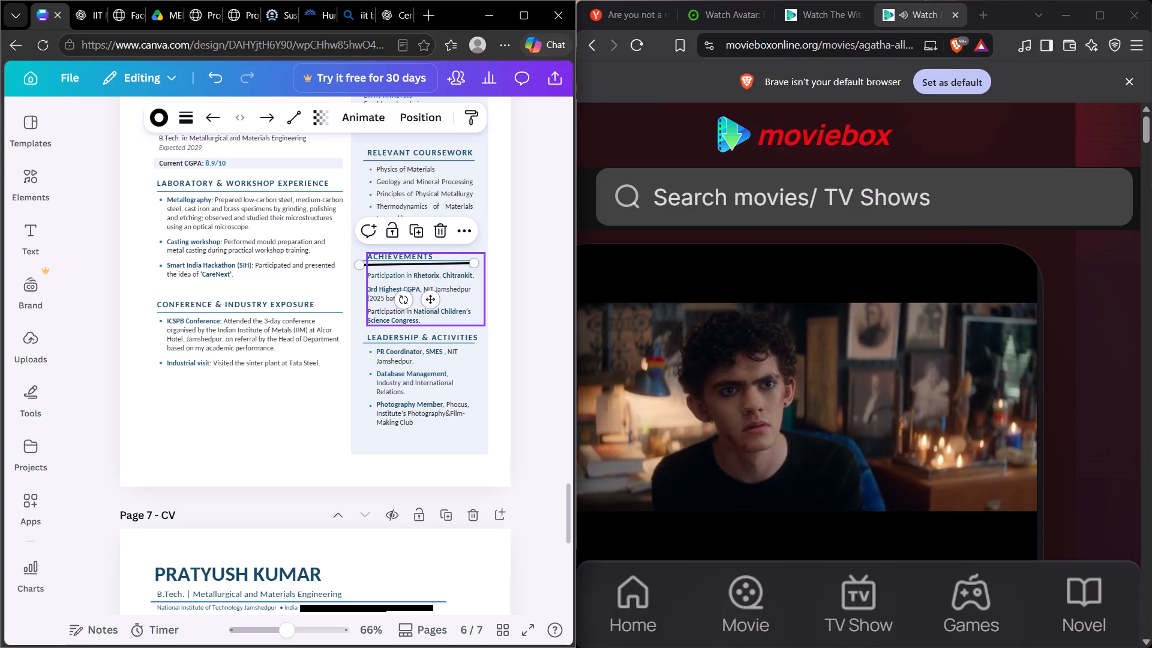
Rotate the shortened black line level, to 0°.
drag(406, 302, 399, 299)
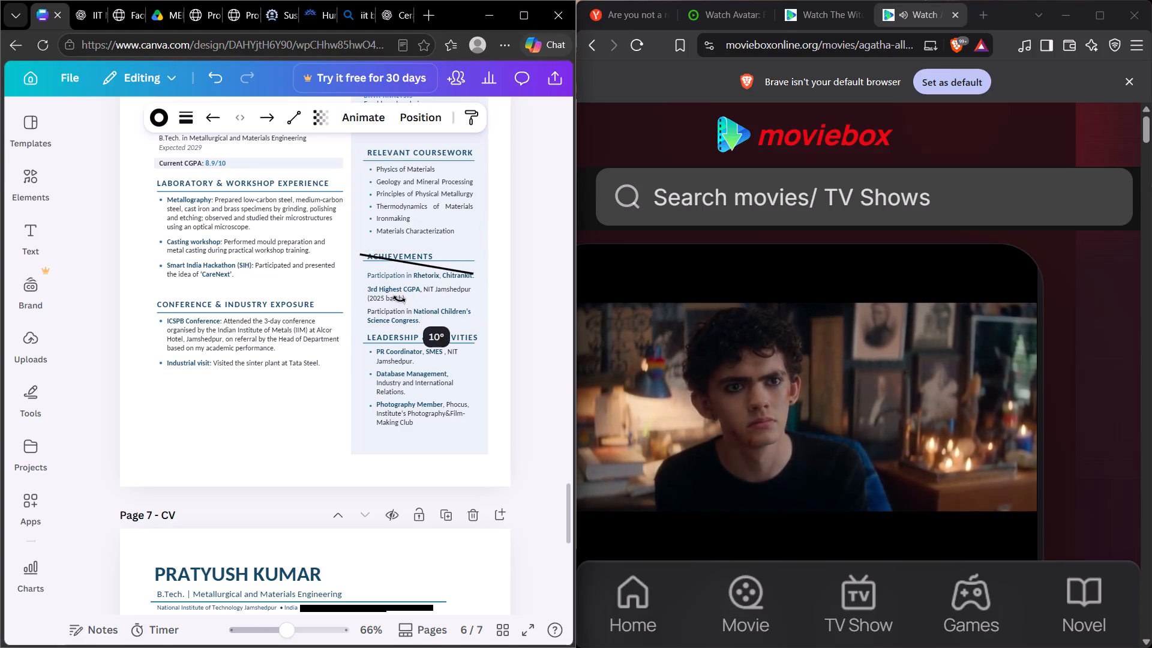
drag(399, 299, 412, 301)
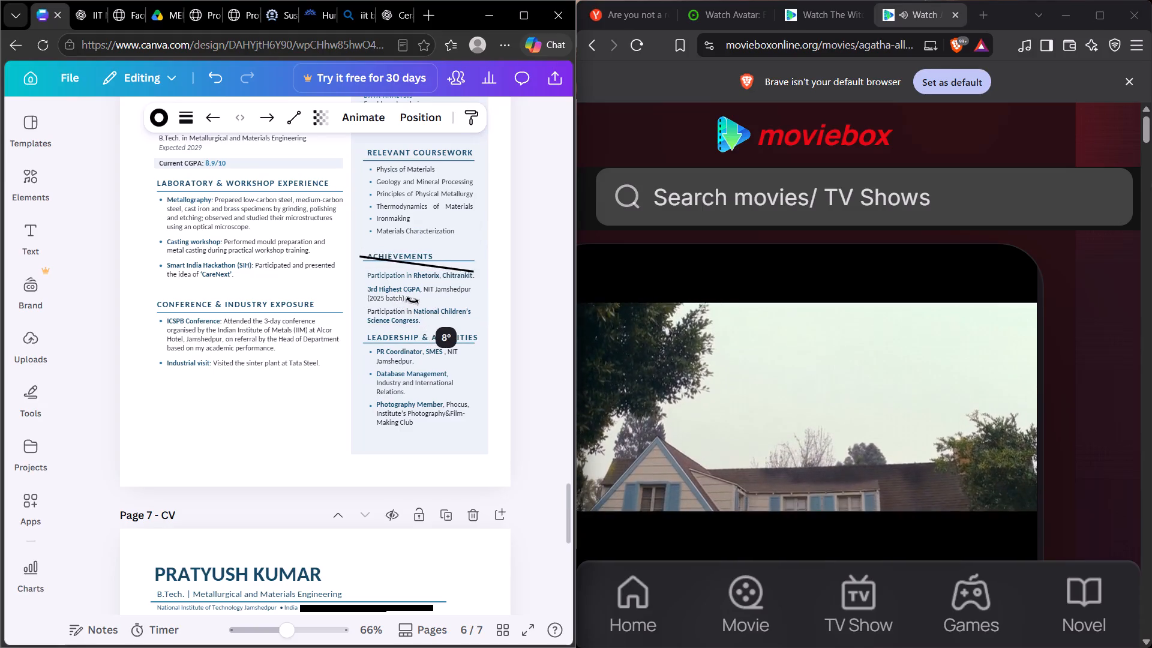
drag(412, 301, 417, 299)
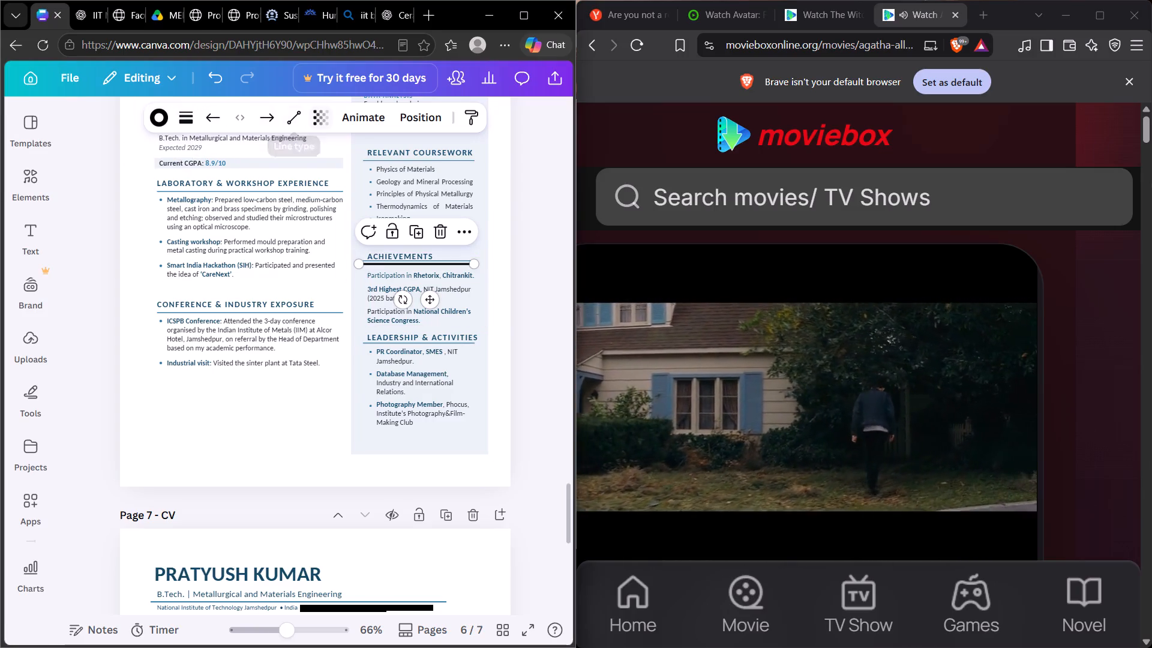
Check the black line's start and end coordinates and rotation in its position settings.
click(426, 127)
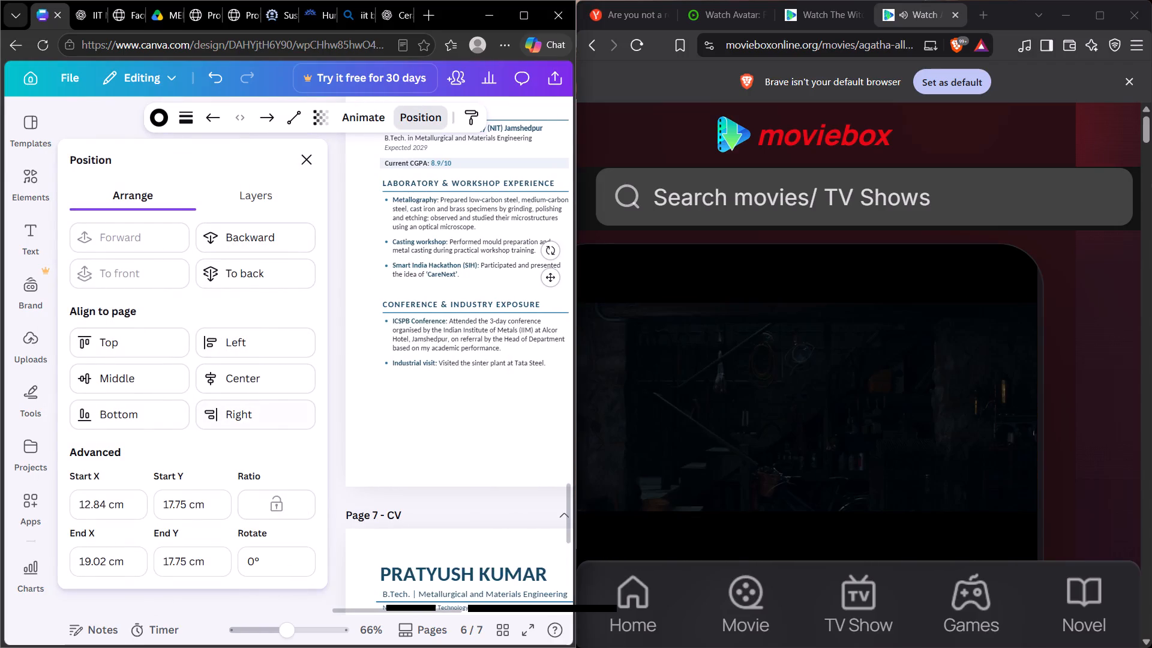
scroll(154, 362, down, 1)
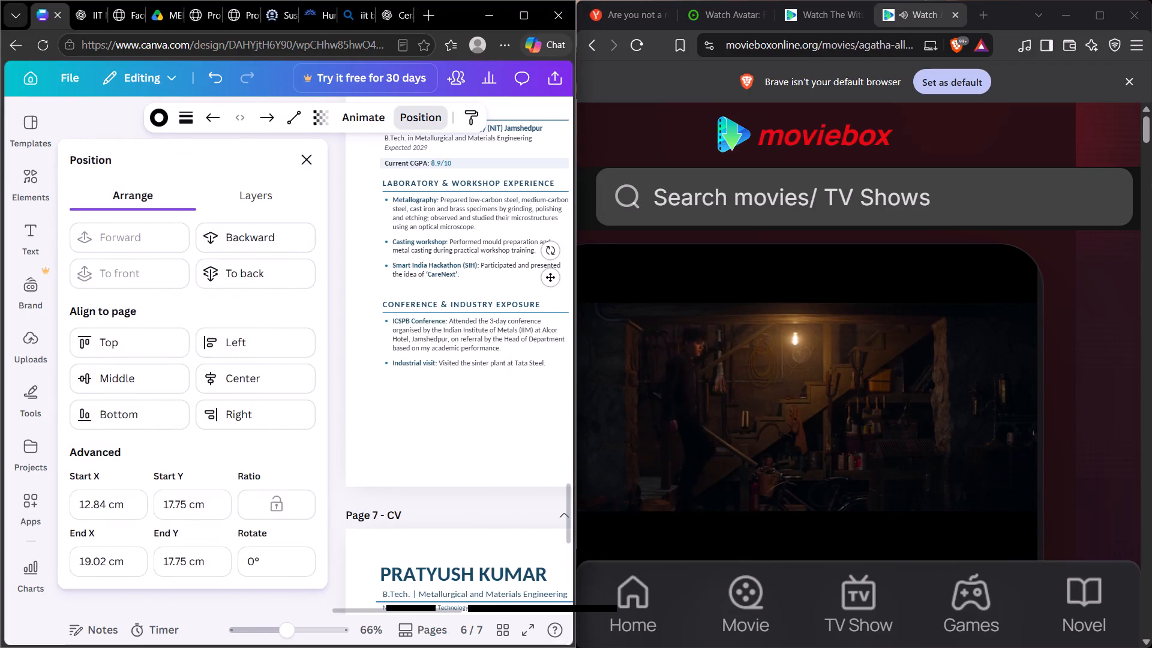
scroll(153, 362, down, 3)
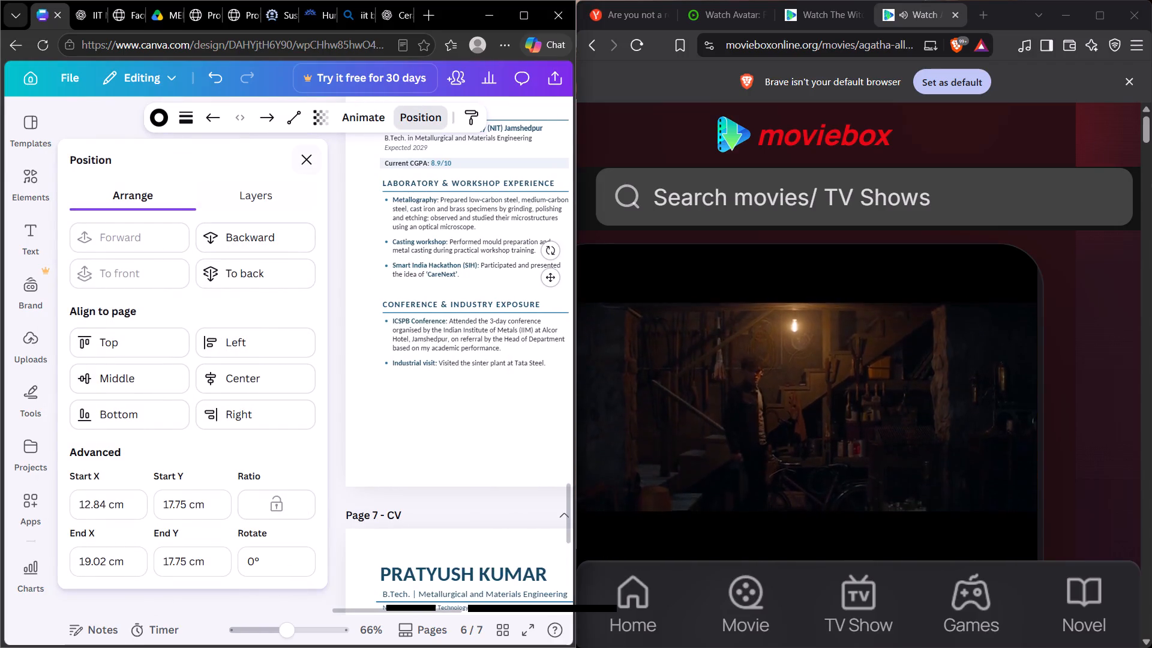
click(313, 161)
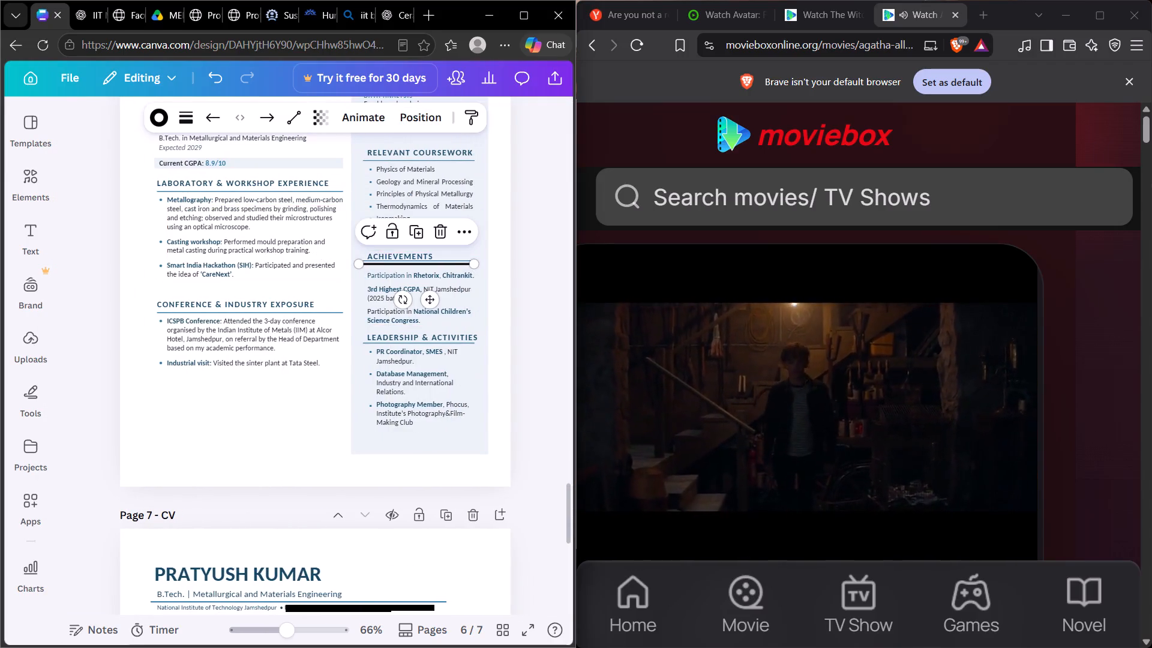
Move the black line from page 6 to directly under the Technical Skills heading on page 7.
drag(431, 304, 382, 489)
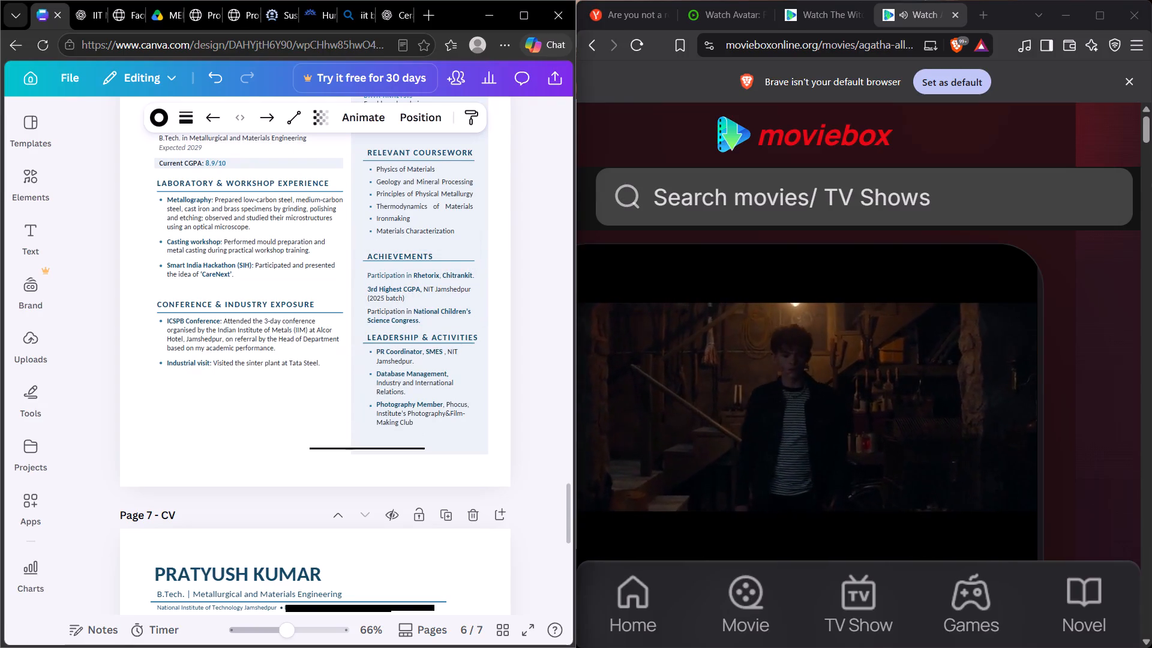
drag(382, 489, 310, 351)
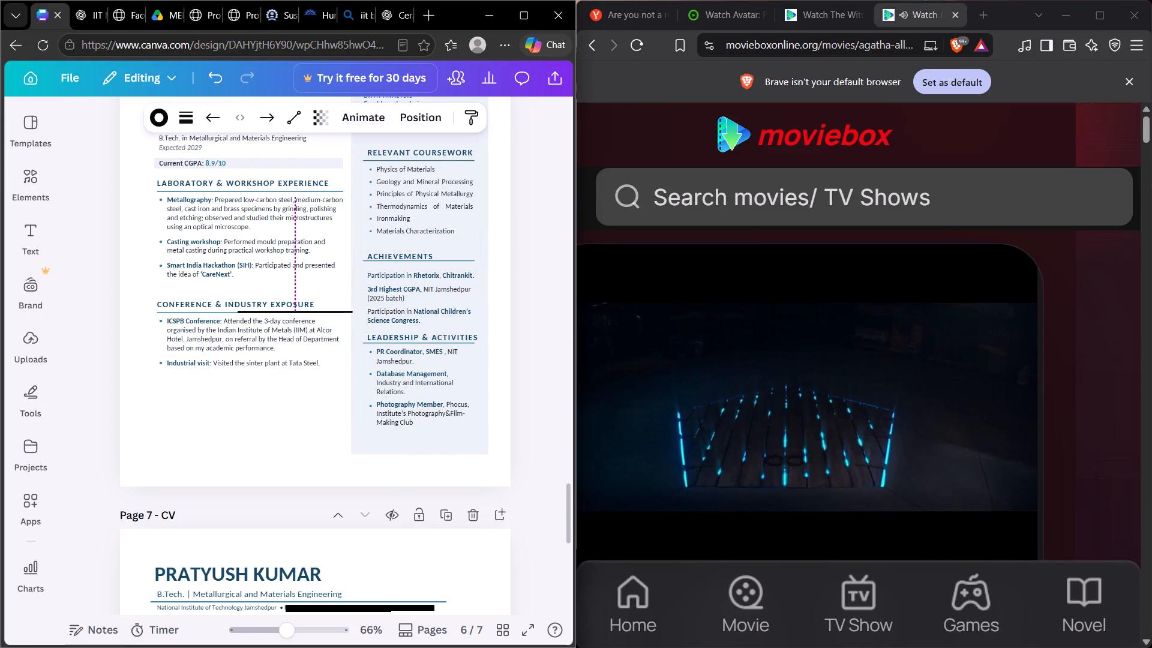
drag(310, 351, 299, 395)
scroll(302, 392, down, 4)
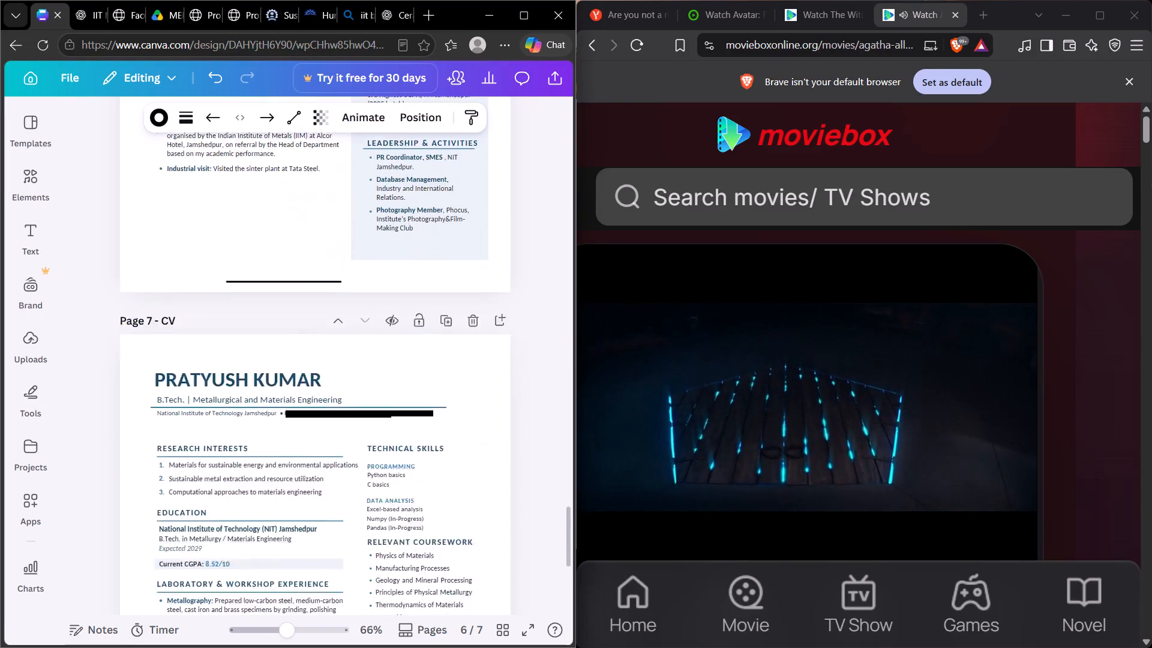
drag(299, 395, 417, 361)
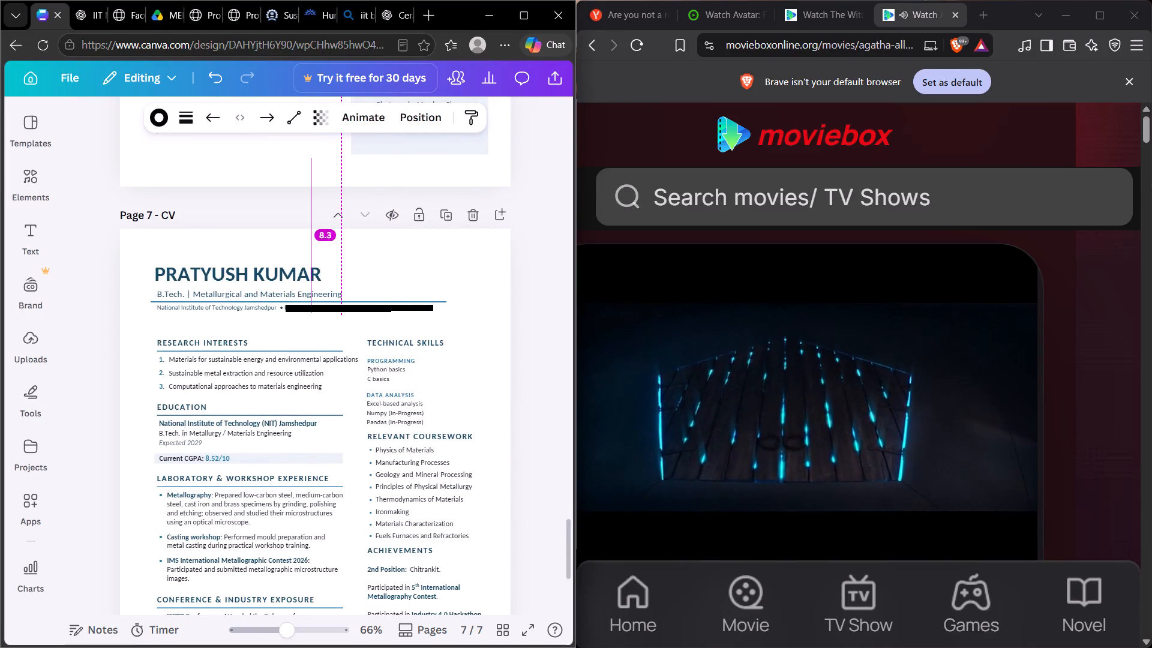
drag(417, 361, 436, 374)
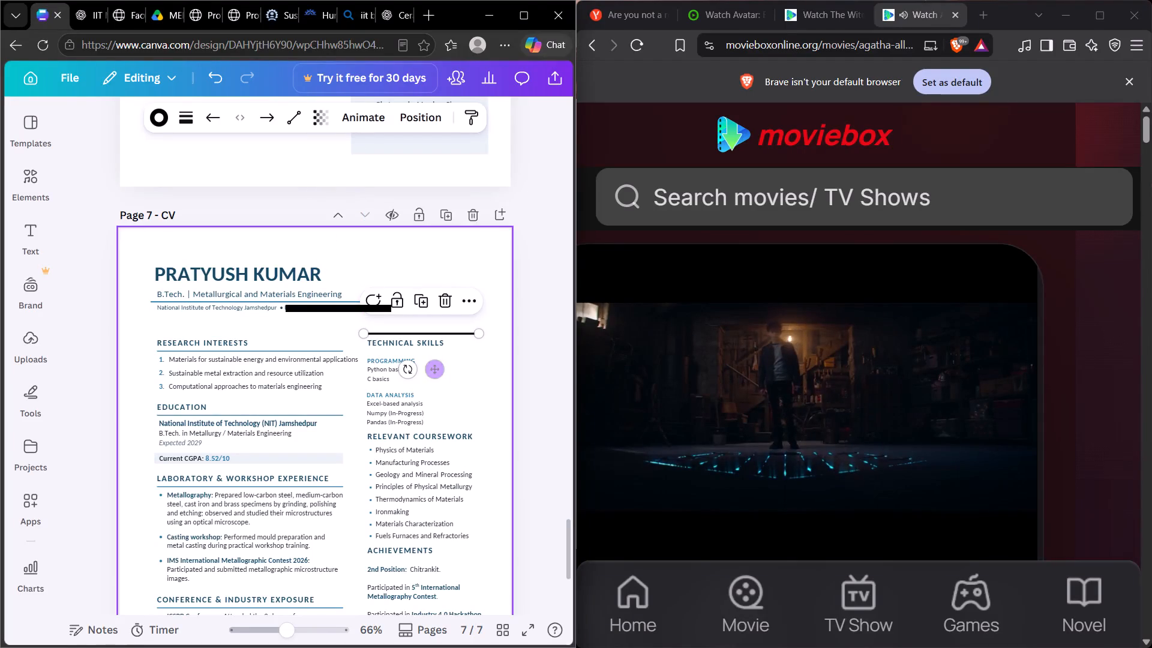
drag(434, 367, 435, 379)
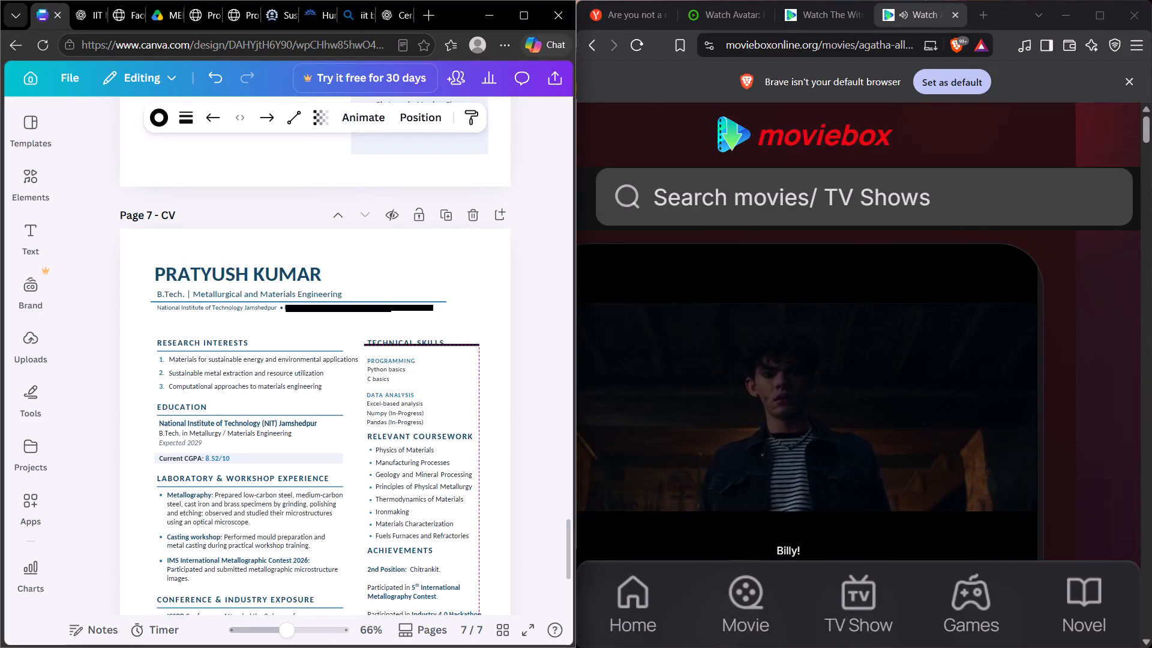
drag(435, 379, 437, 383)
scroll(435, 382, up, 4)
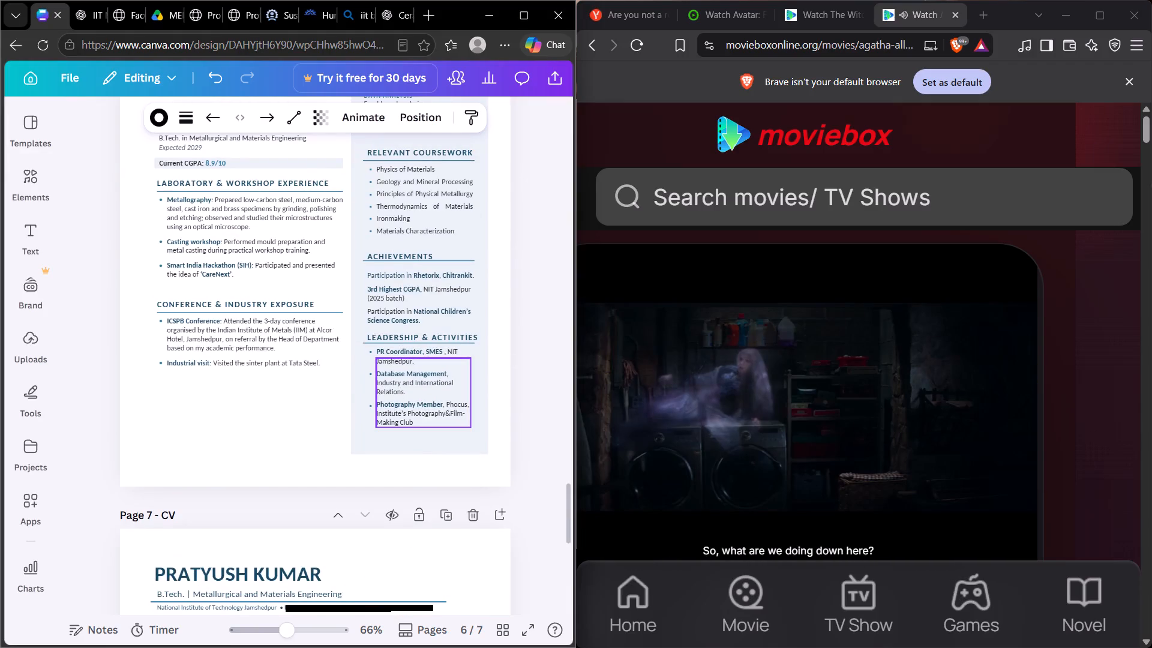
scroll(431, 386, down, 2)
click(436, 461)
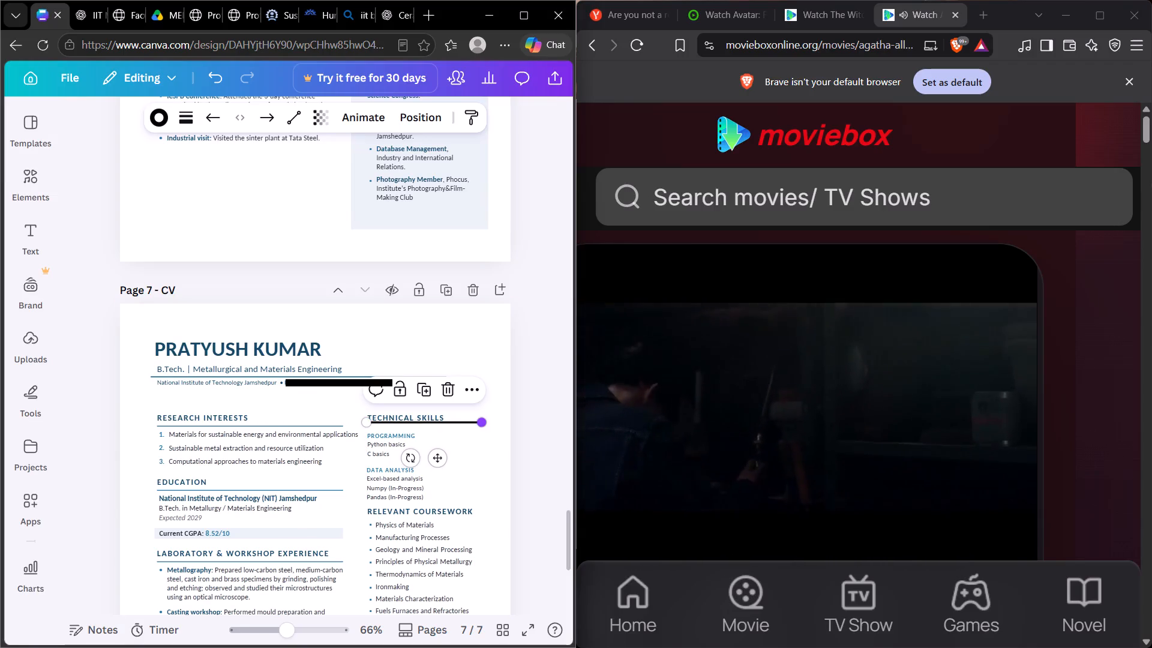
Shorten the black line slightly at its far end under the Technical Skills heading.
click(480, 422)
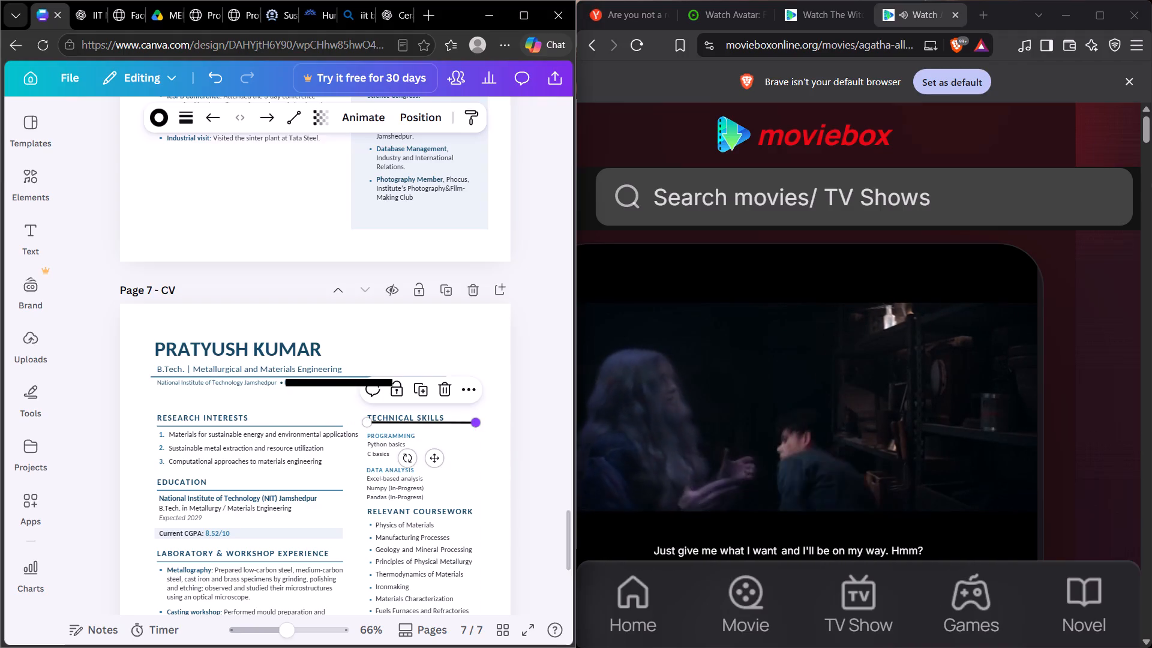
click(488, 406)
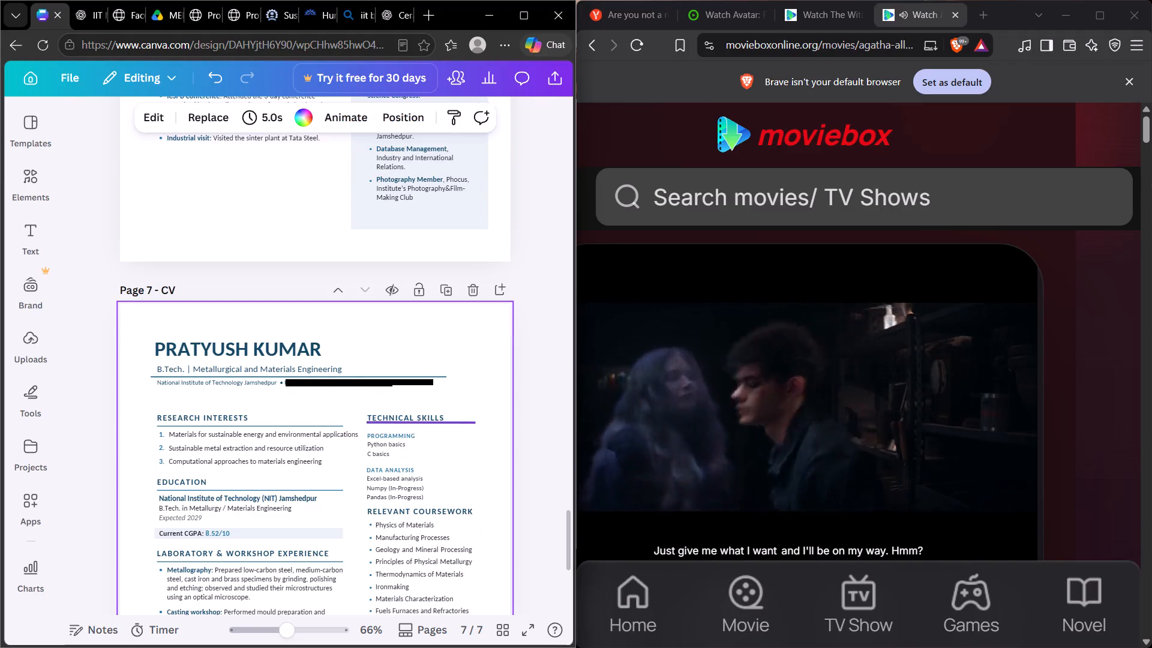
Recolour the Technical Skills line from the design's own colours, using the dark blue of the headings.
click(455, 421)
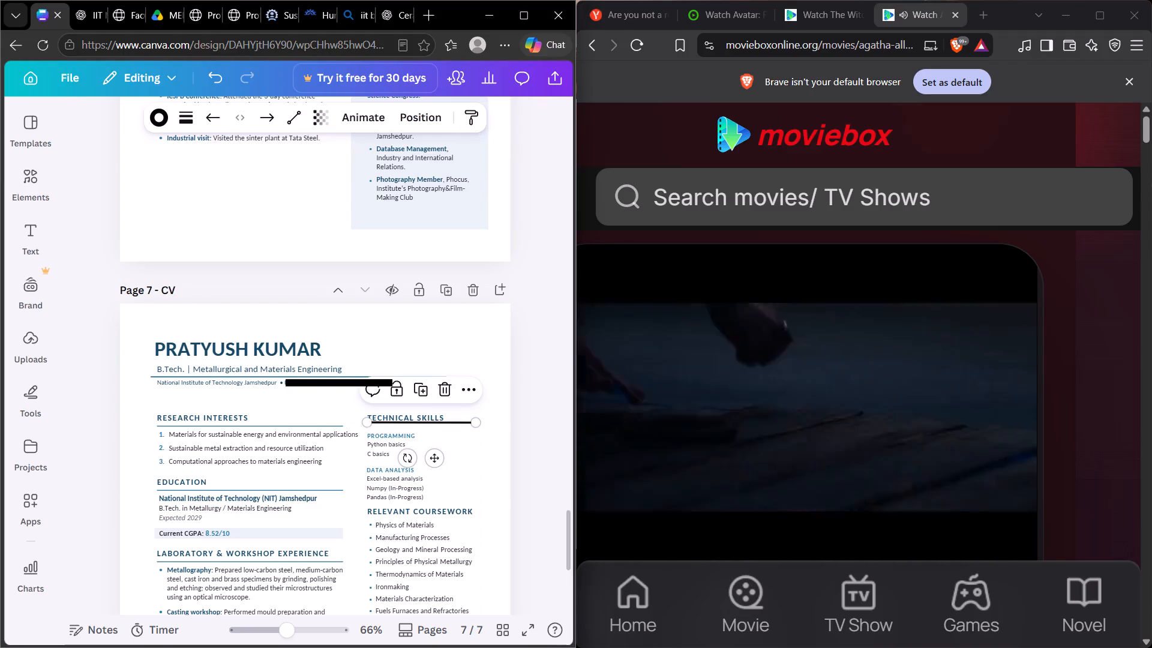
click(154, 119)
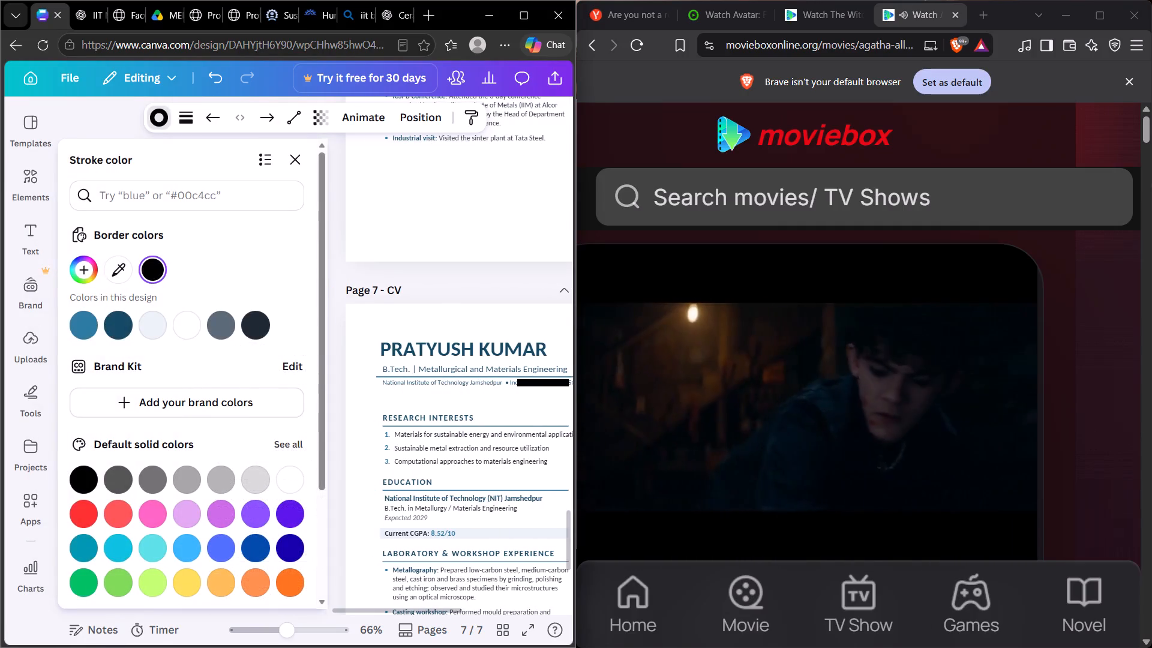
click(128, 325)
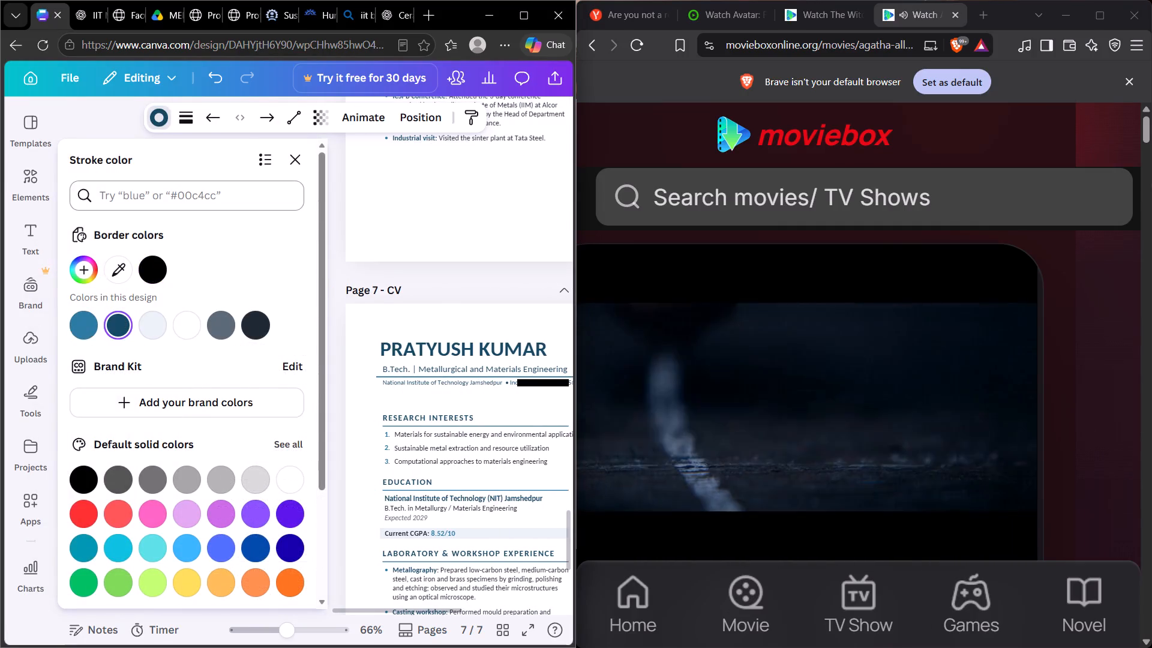
click(27, 185)
click(28, 186)
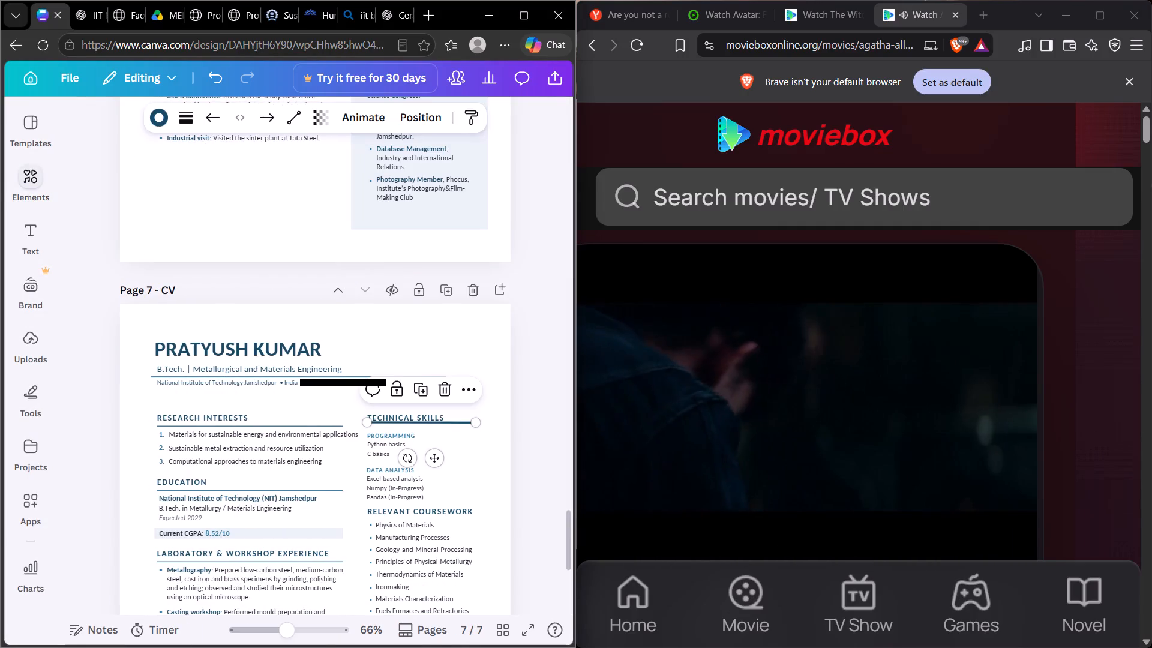
click(534, 276)
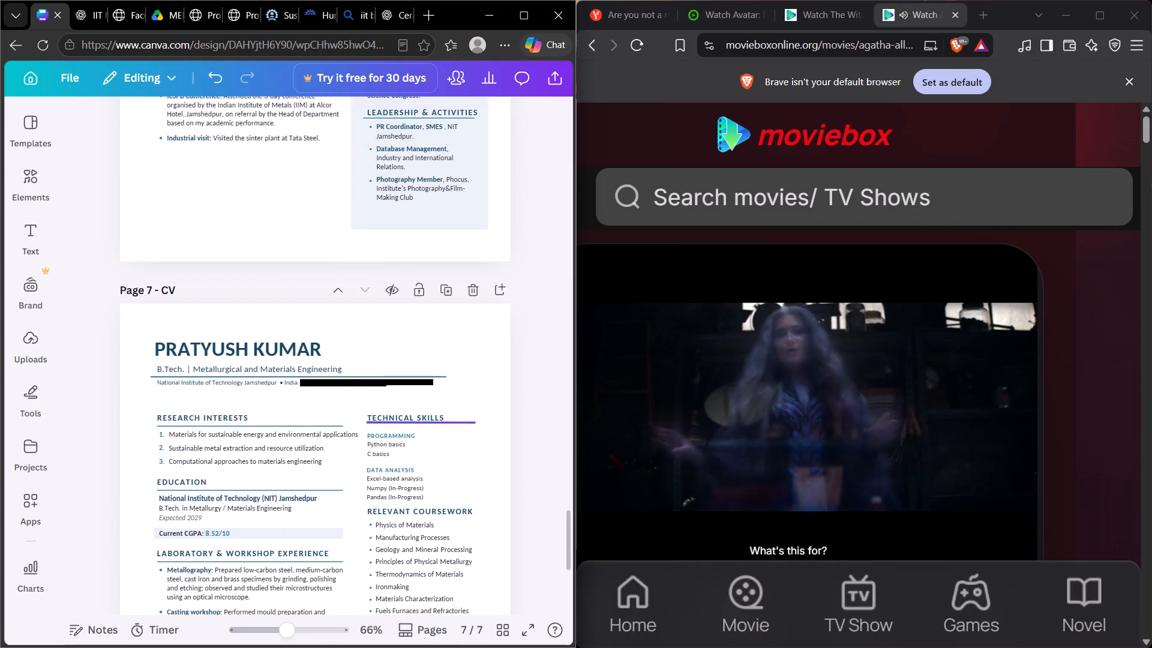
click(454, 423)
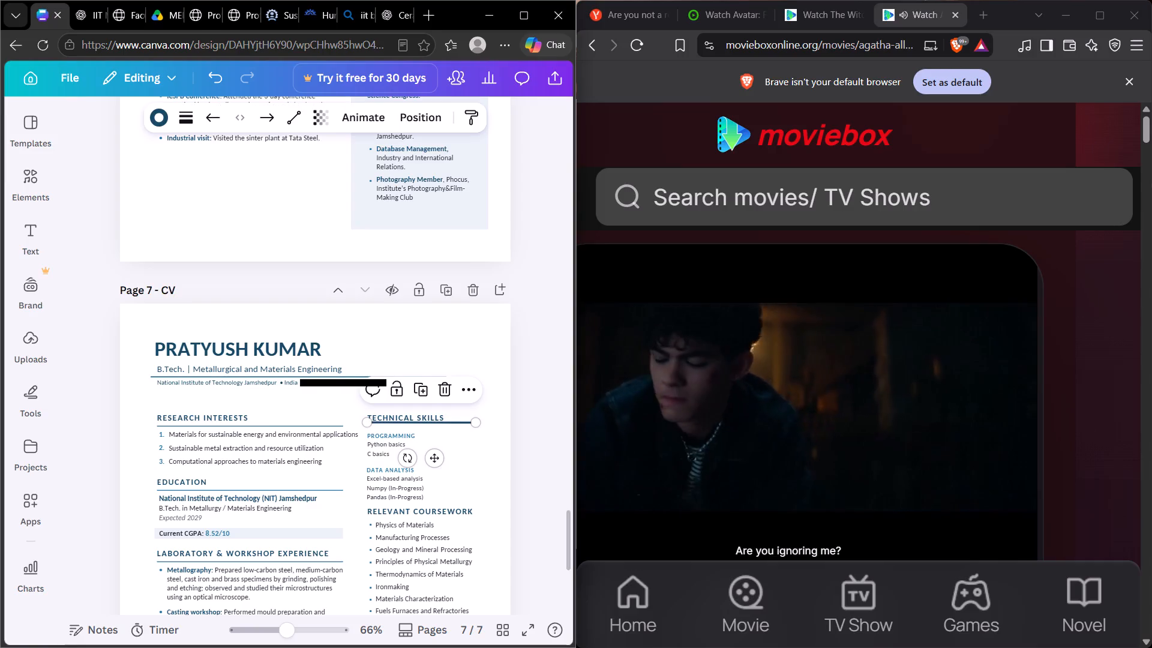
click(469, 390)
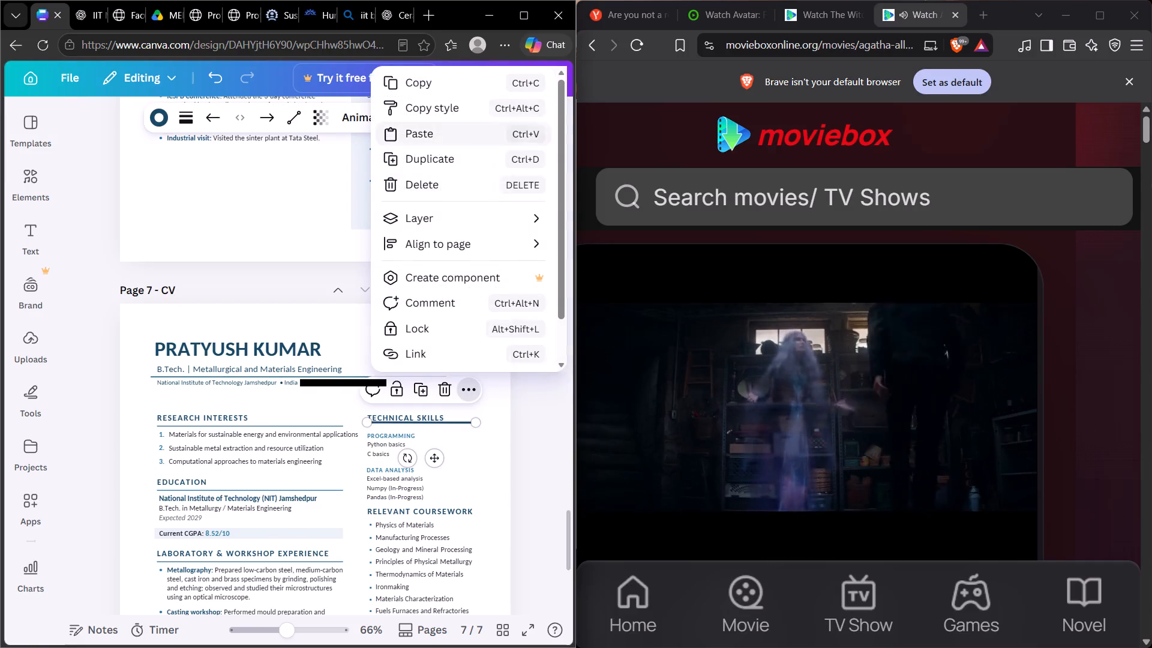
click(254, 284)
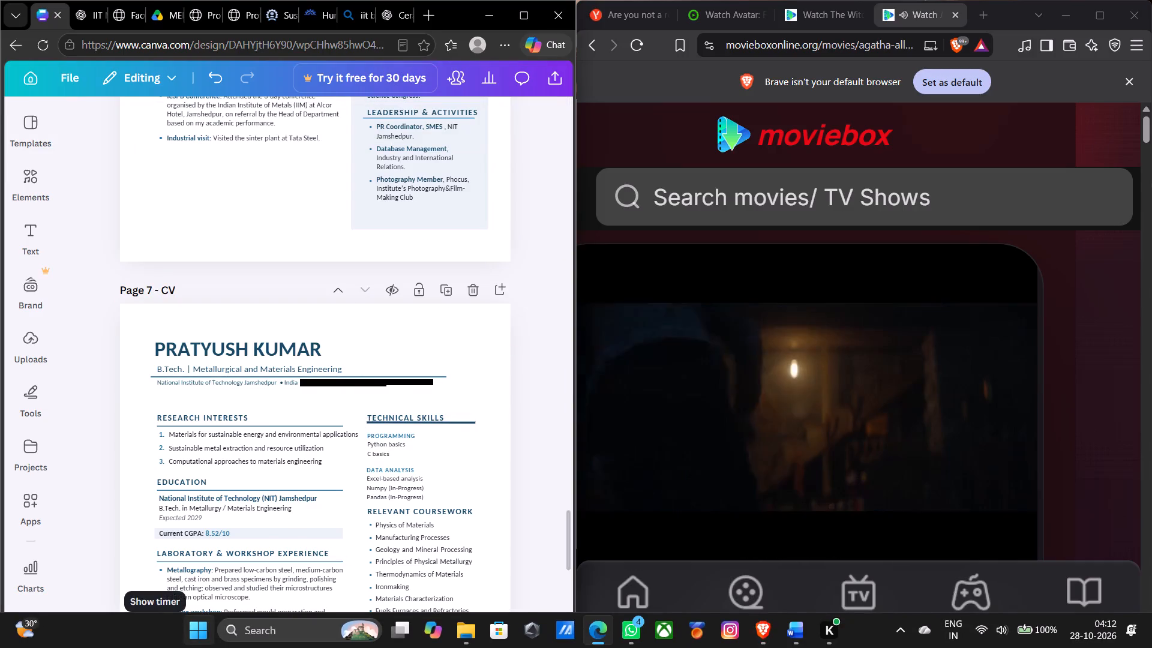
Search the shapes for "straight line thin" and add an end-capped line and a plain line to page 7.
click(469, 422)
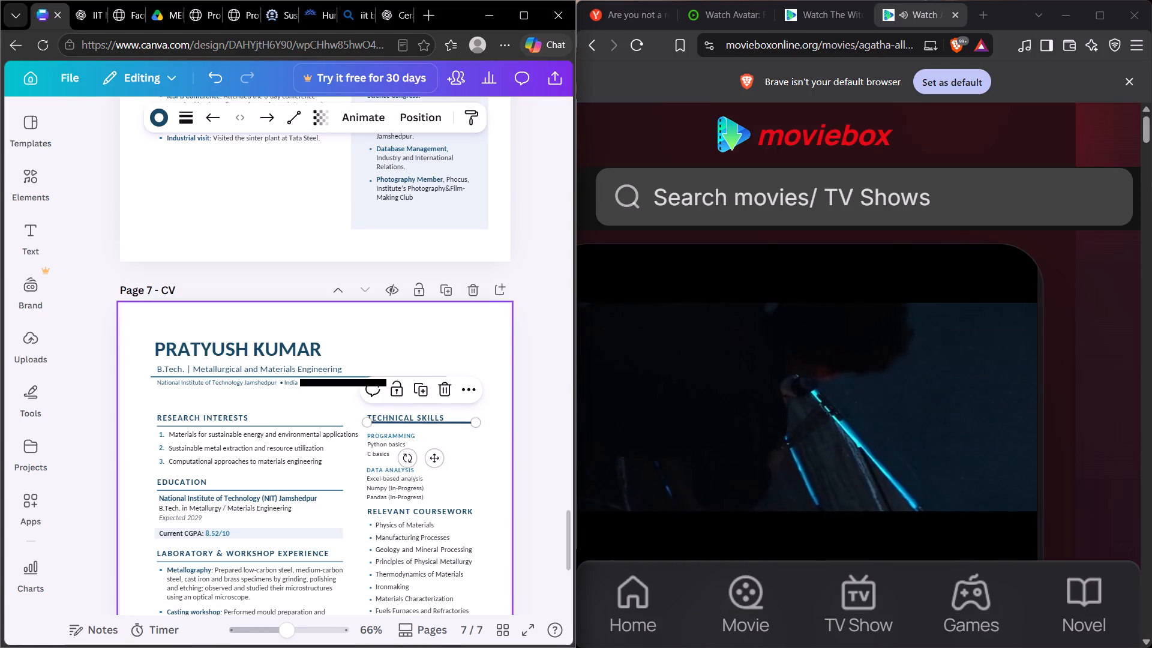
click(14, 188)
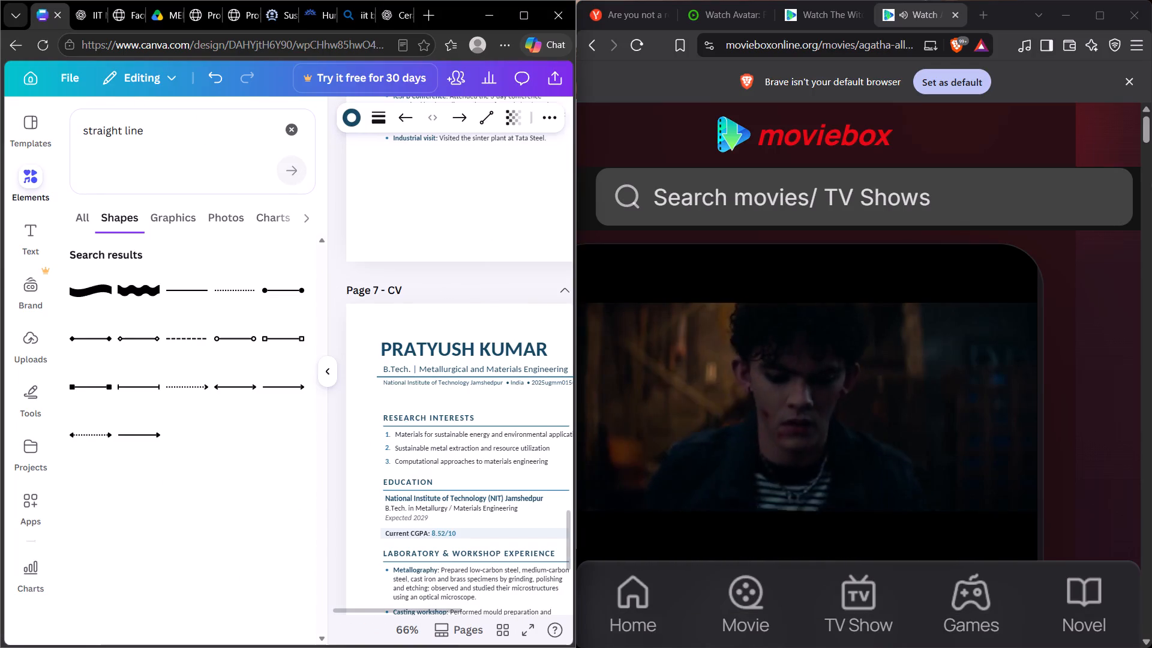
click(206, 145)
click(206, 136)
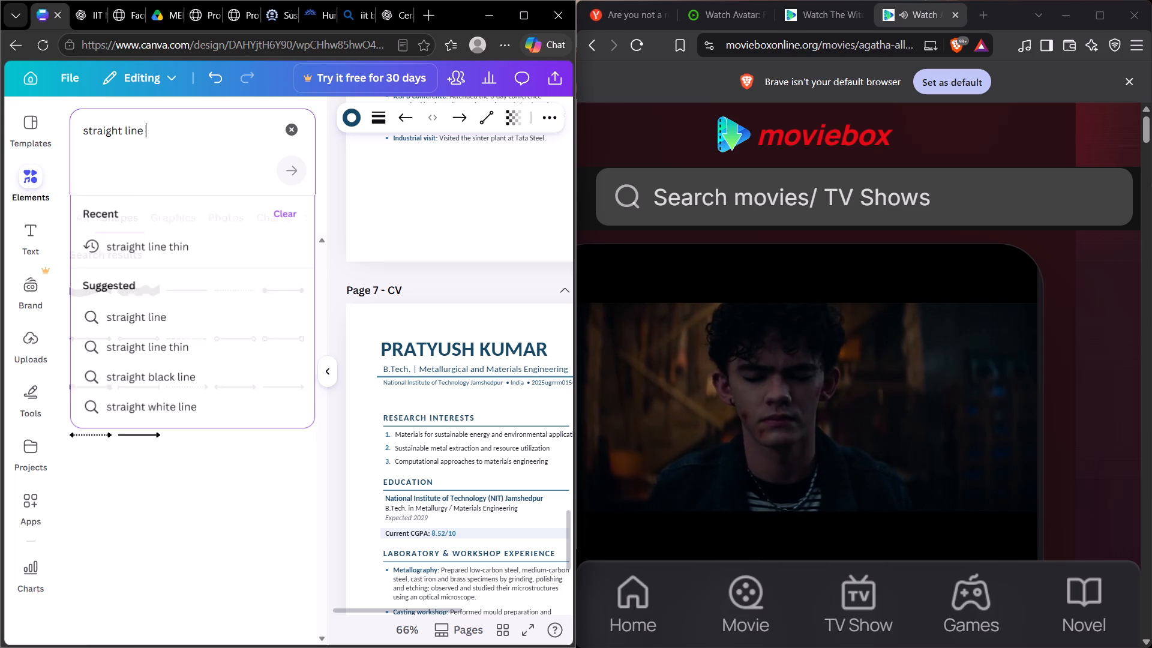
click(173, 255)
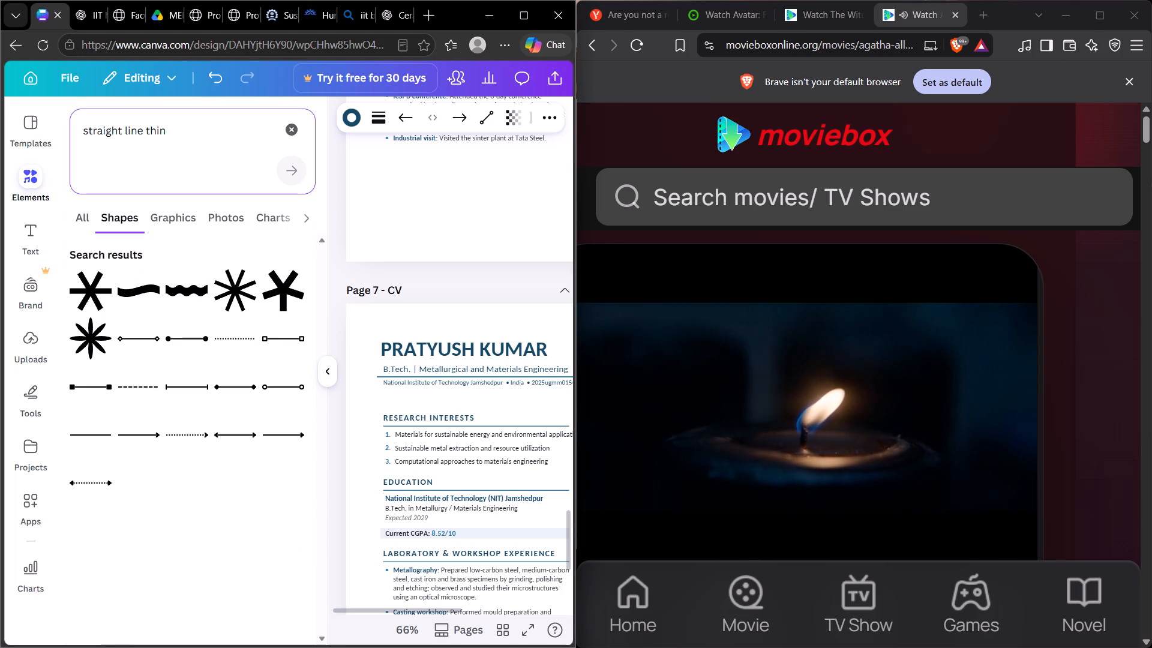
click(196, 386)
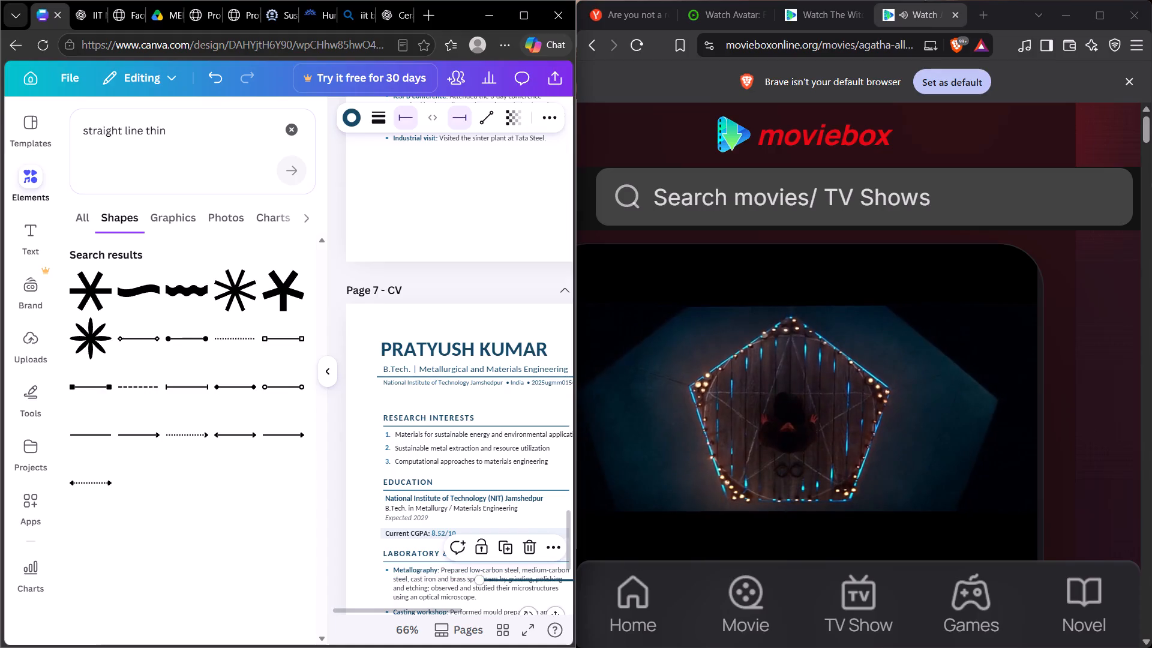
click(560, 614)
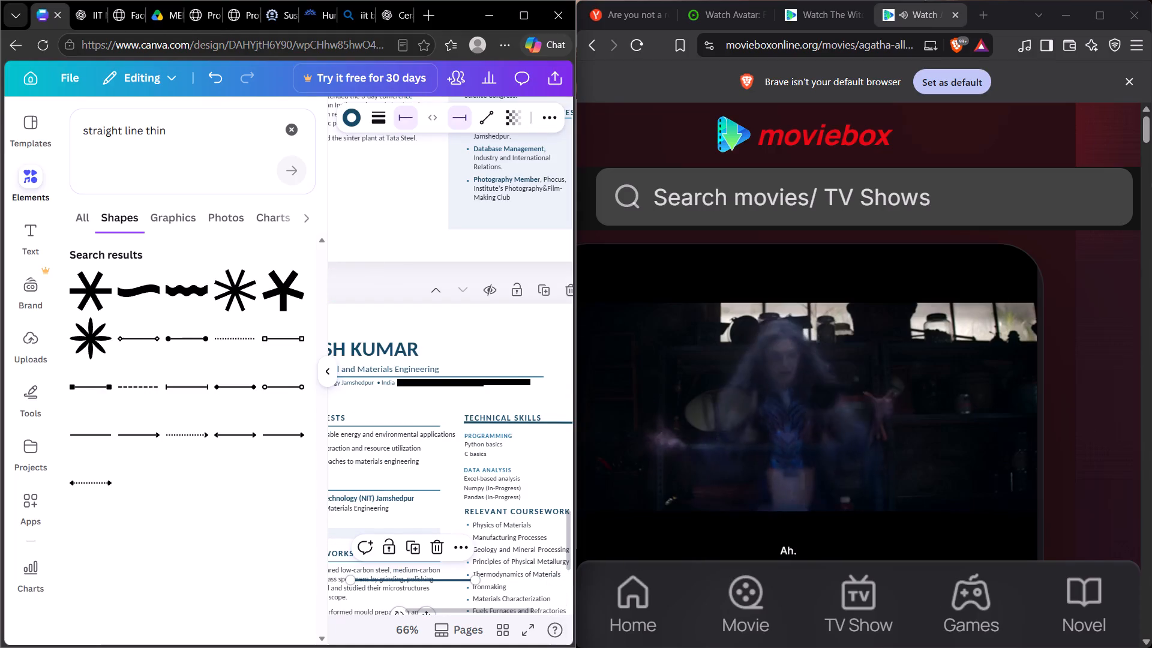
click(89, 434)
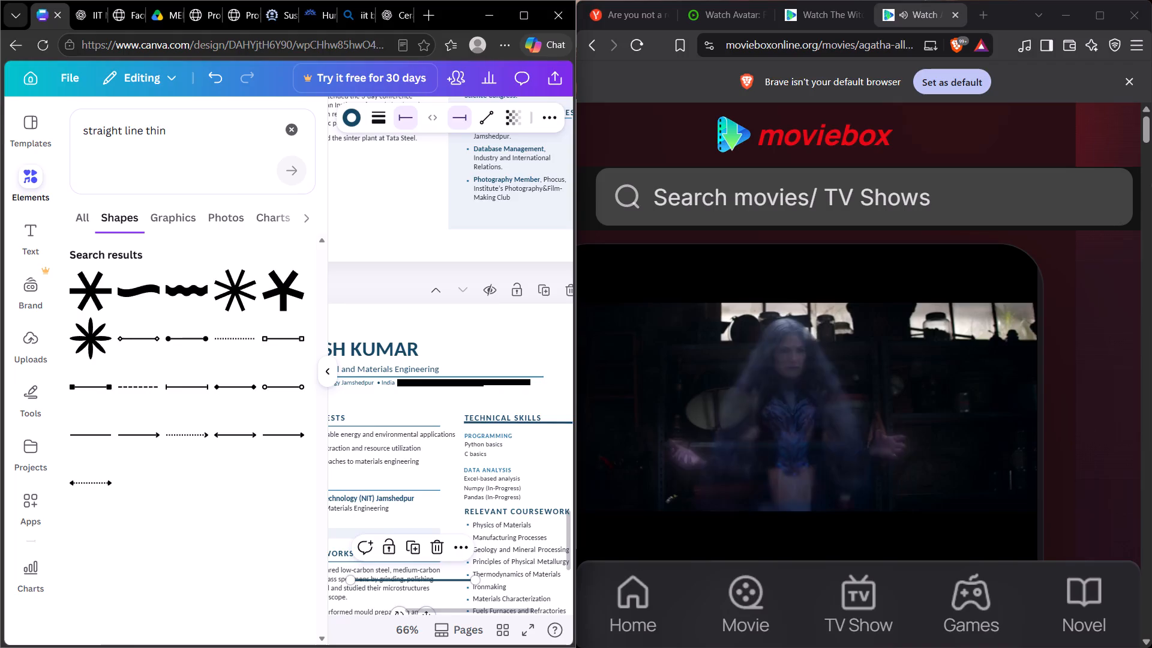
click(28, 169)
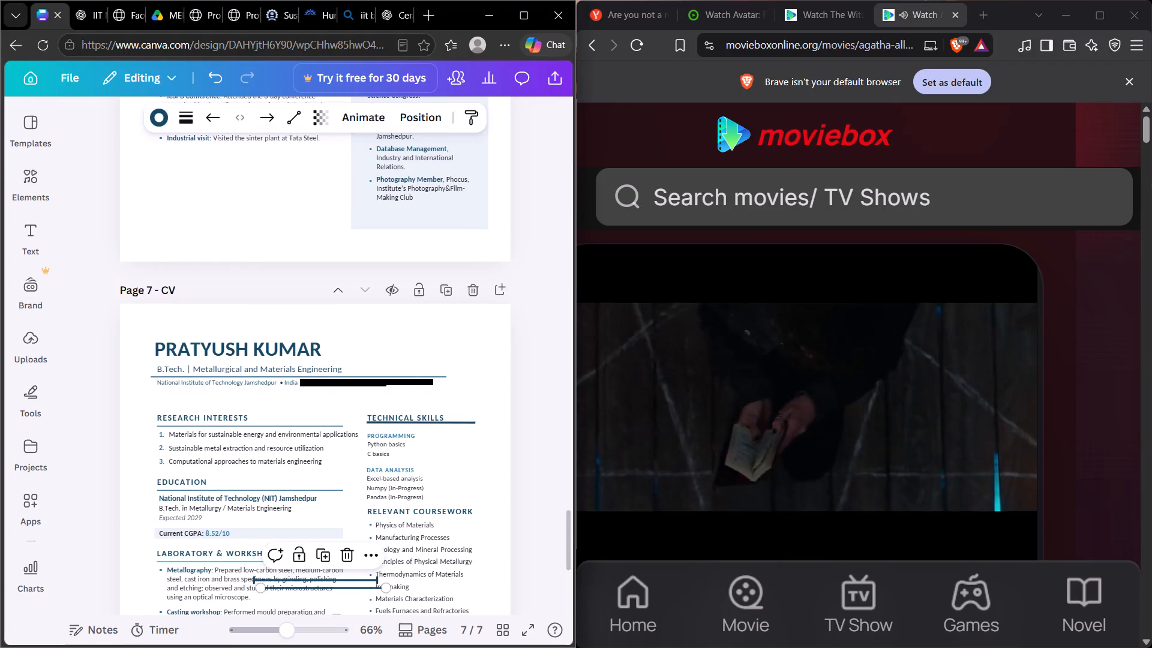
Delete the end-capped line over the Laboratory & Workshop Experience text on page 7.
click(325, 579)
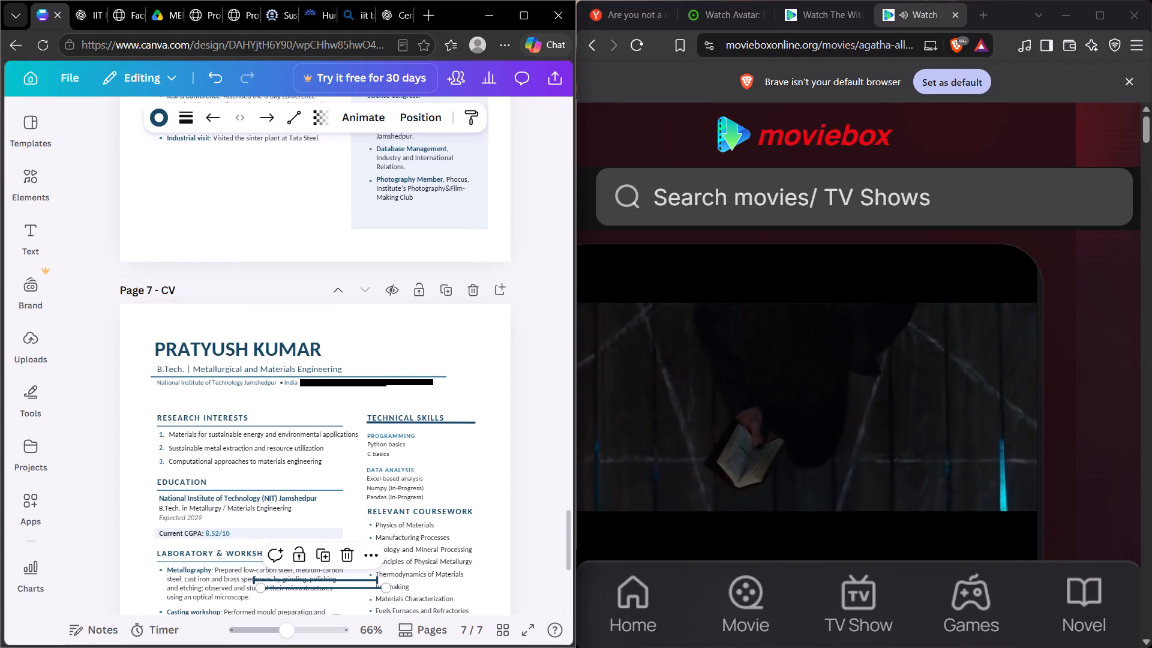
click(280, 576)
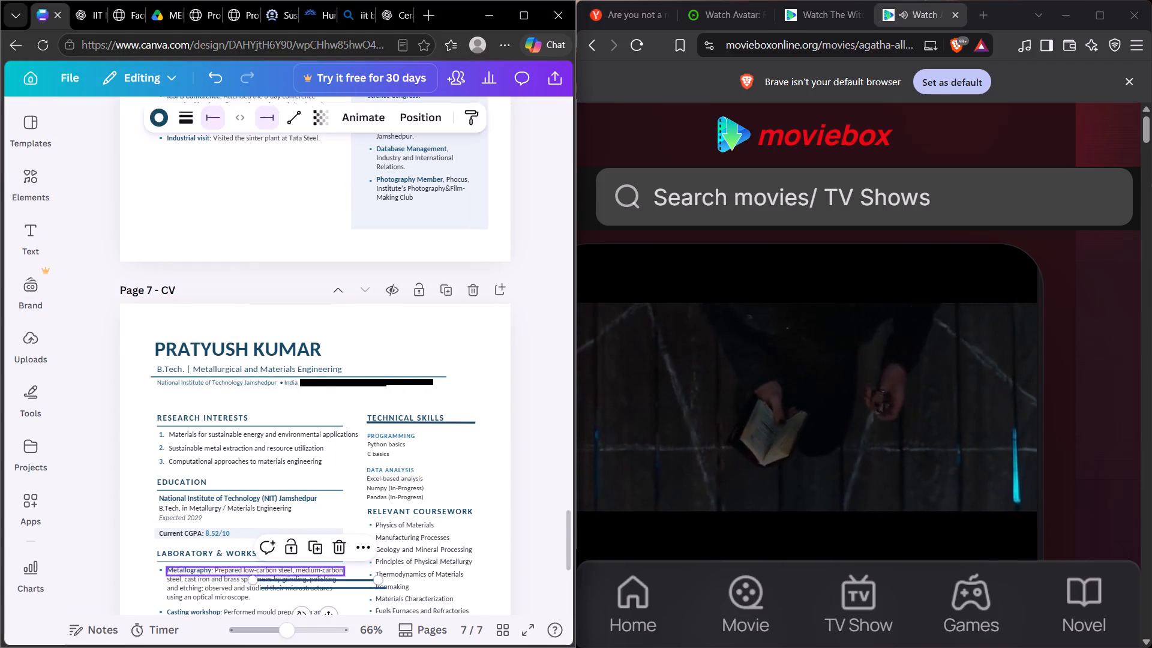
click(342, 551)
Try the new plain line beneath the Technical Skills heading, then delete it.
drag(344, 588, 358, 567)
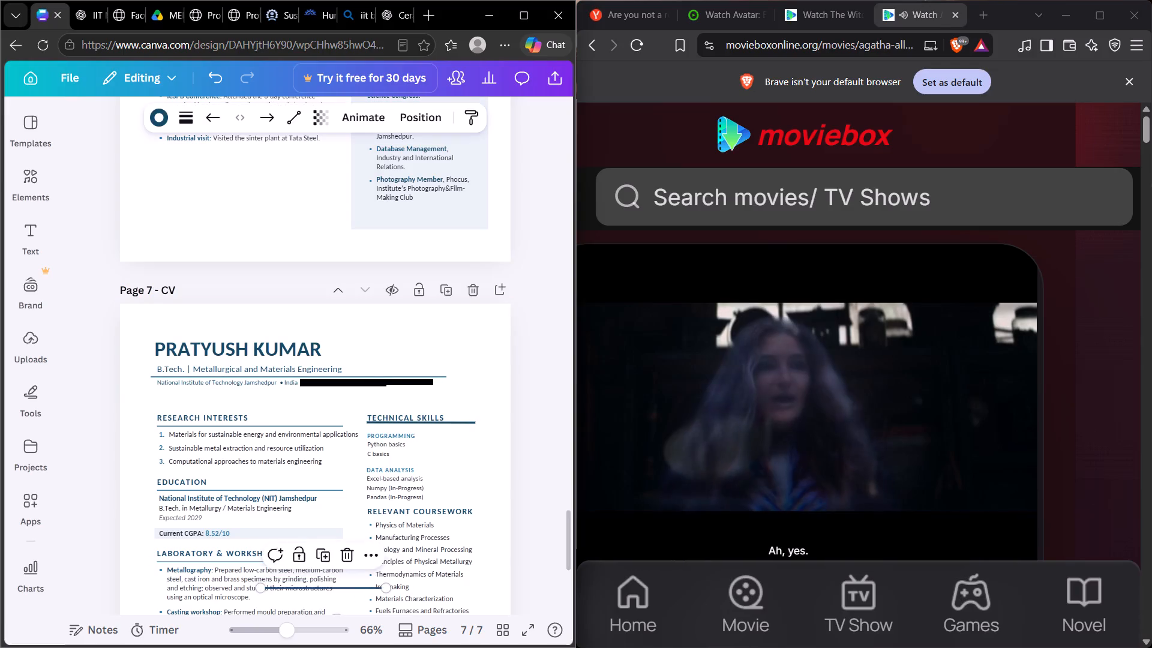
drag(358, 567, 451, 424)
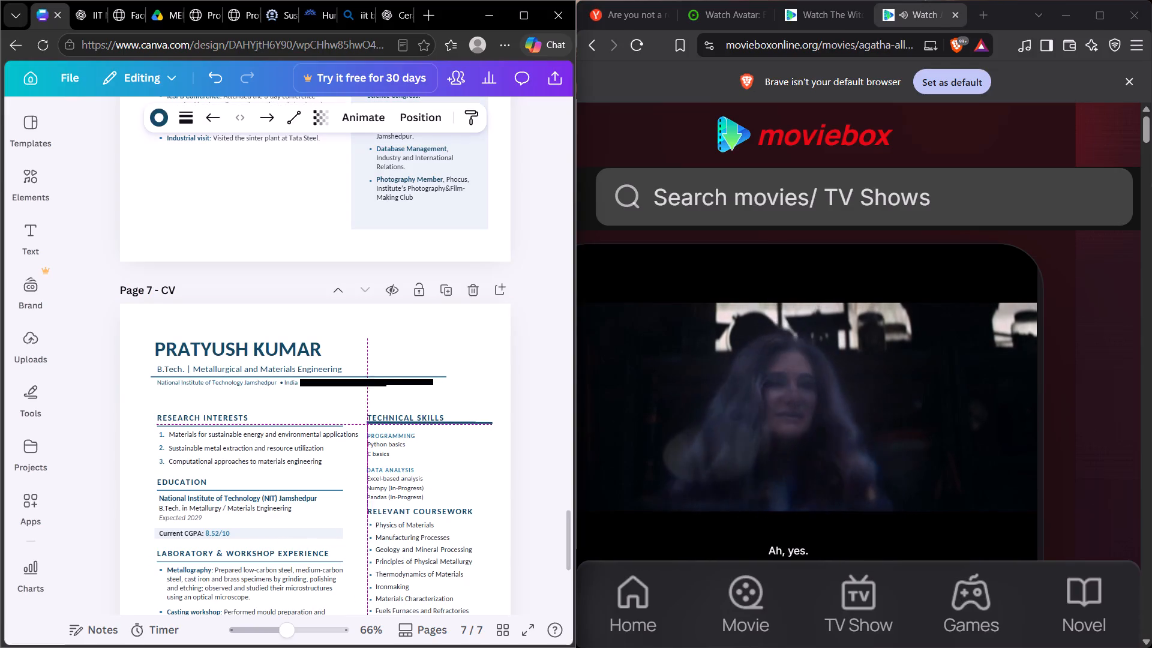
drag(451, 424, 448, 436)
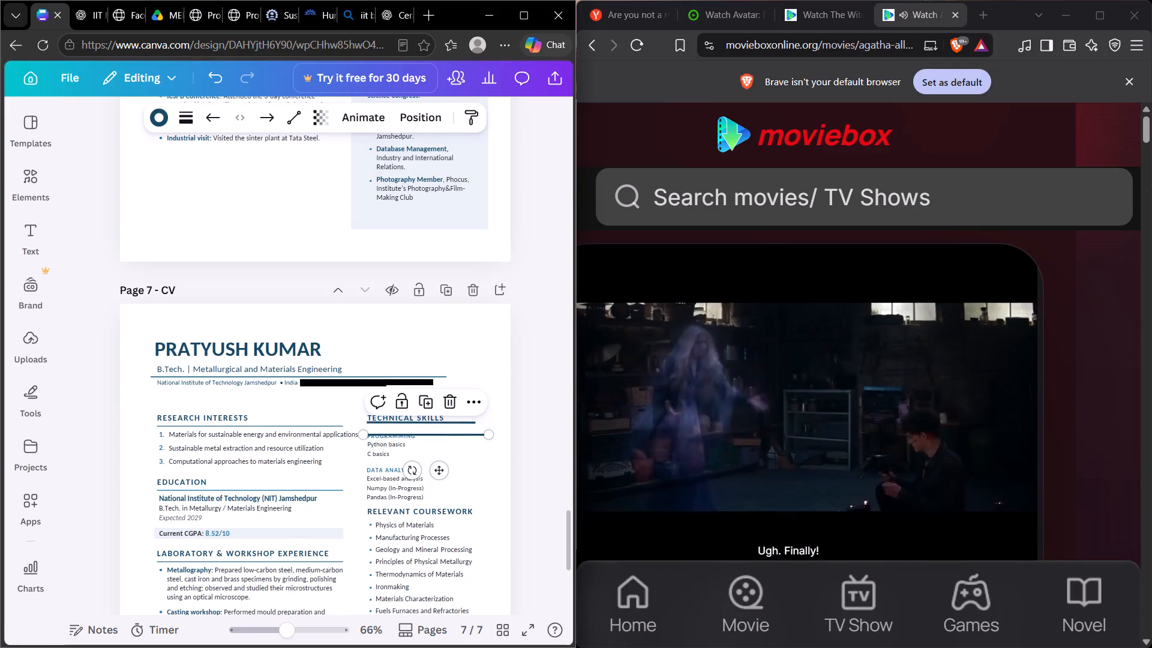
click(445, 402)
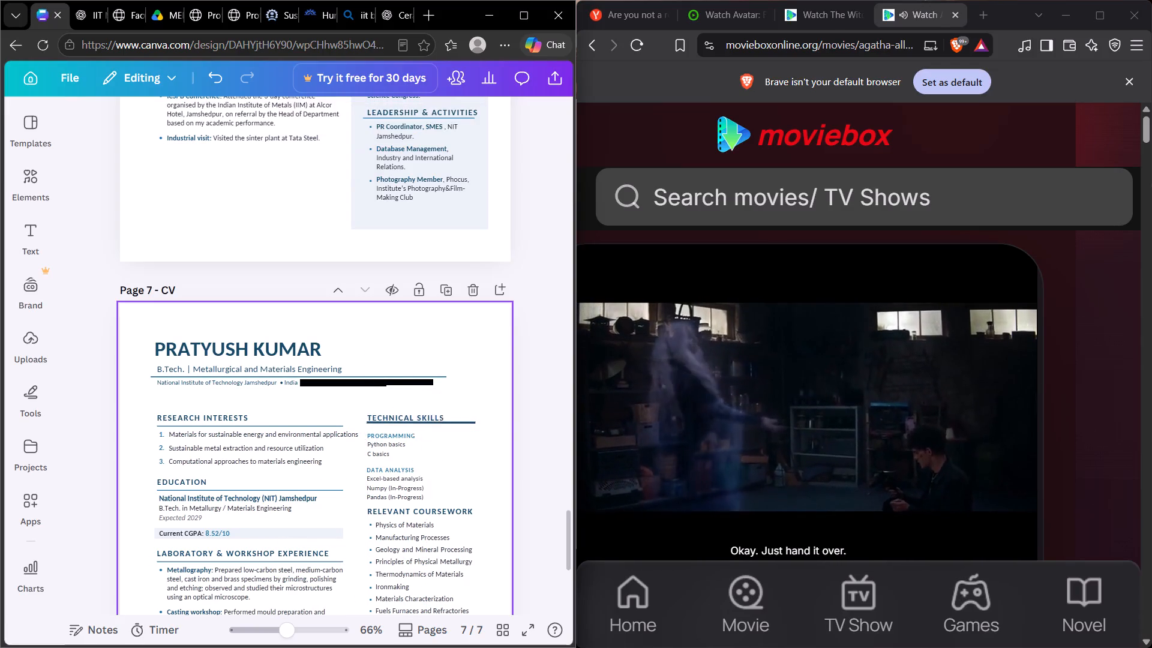
Delete the dark blue line under the Technical Skills heading on page 7.
click(457, 424)
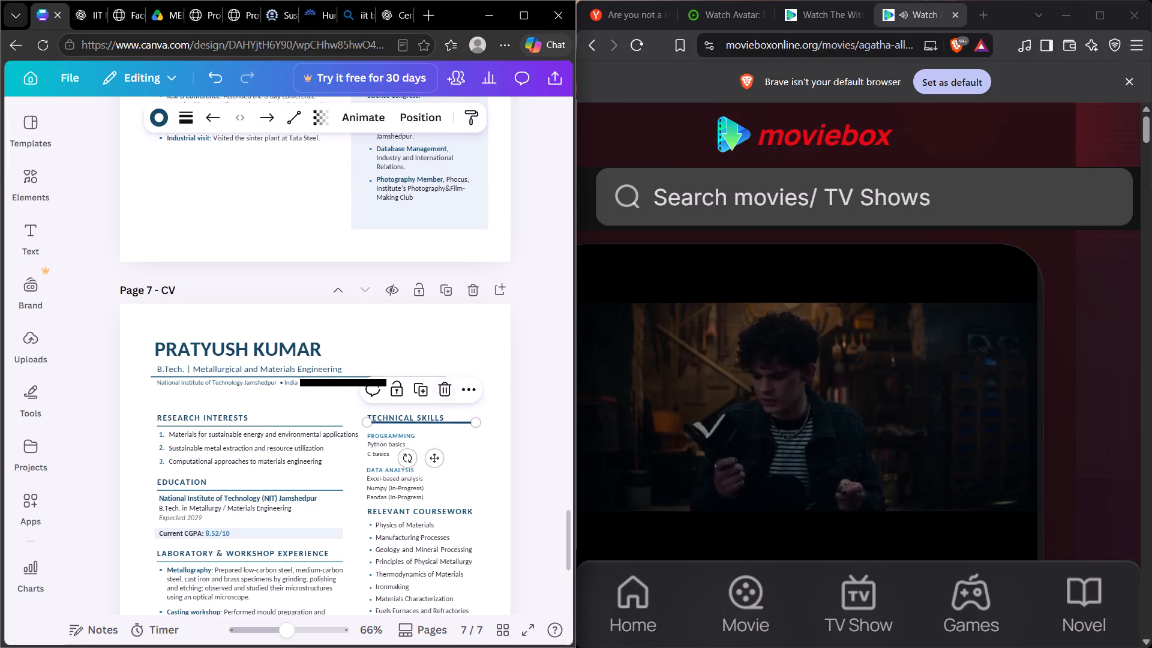
click(439, 388)
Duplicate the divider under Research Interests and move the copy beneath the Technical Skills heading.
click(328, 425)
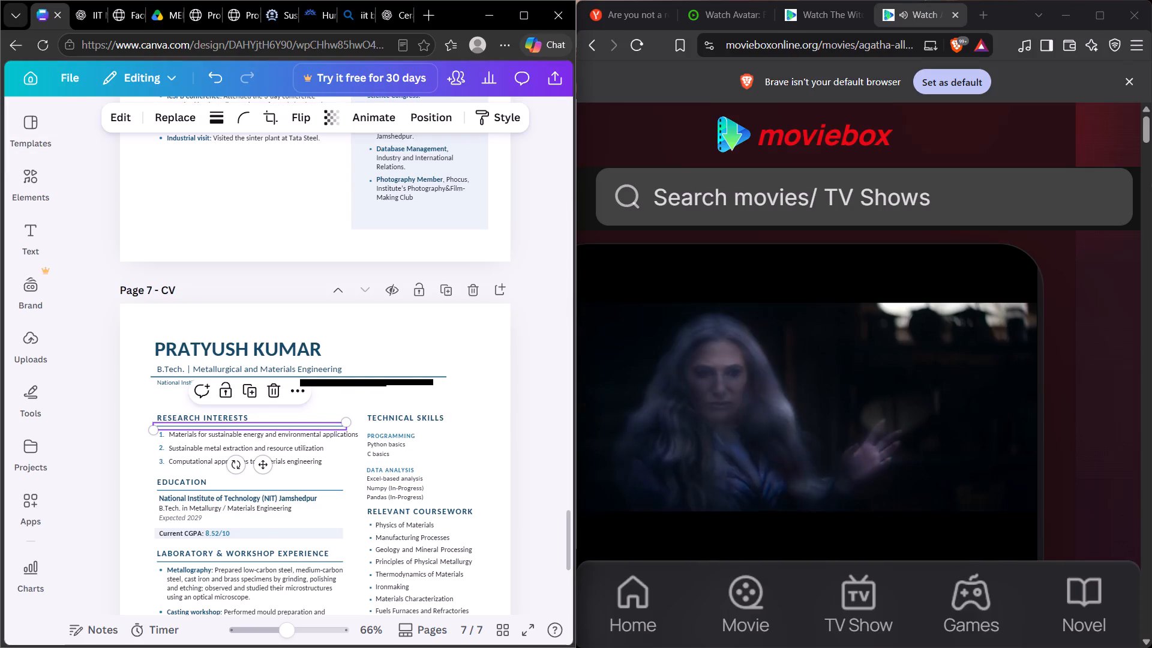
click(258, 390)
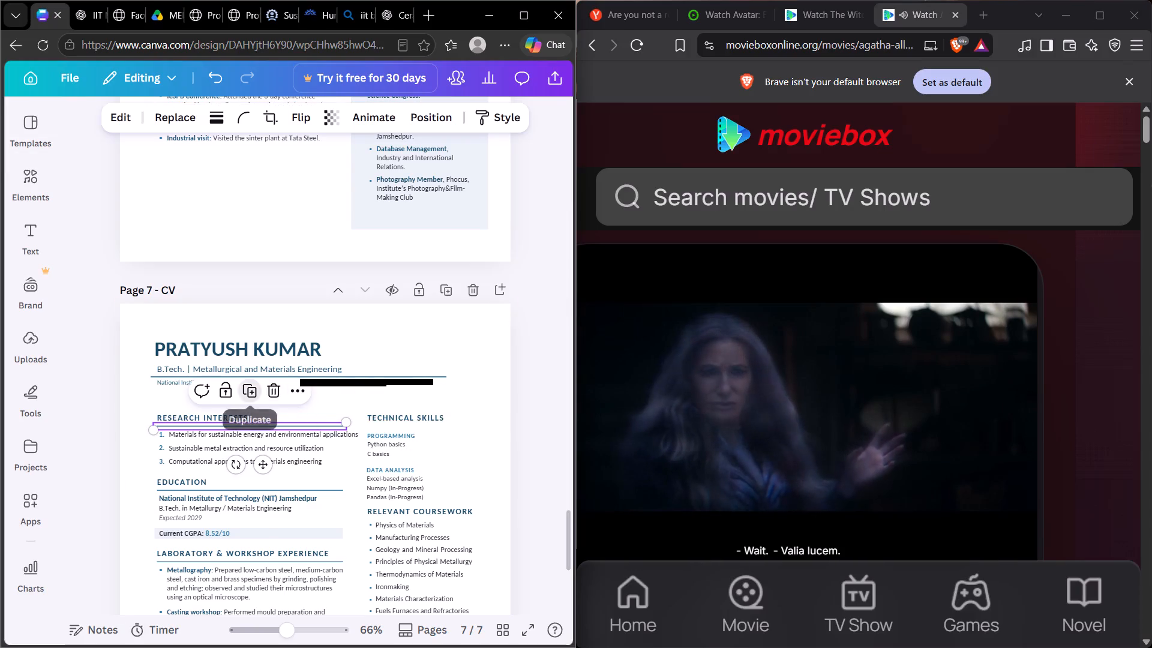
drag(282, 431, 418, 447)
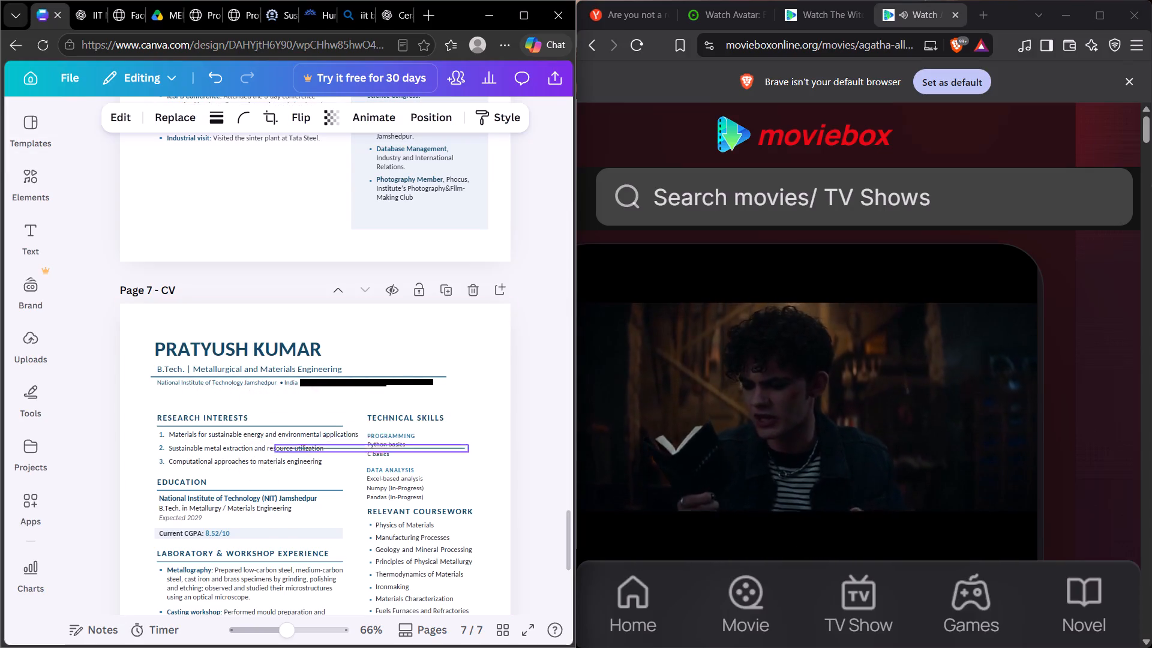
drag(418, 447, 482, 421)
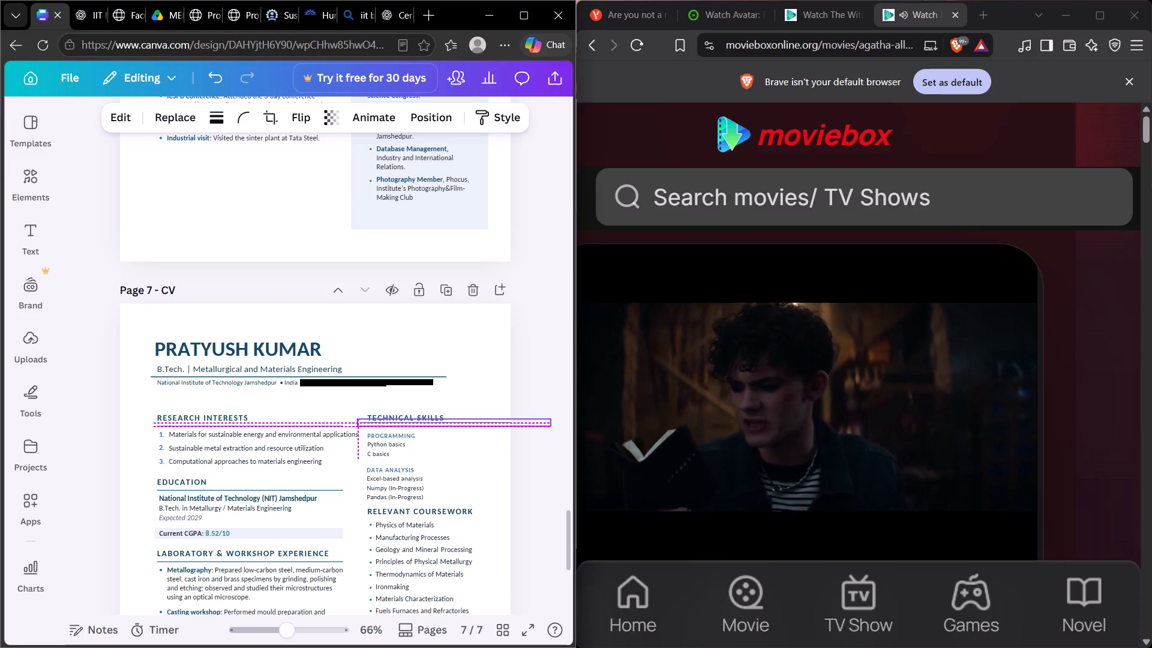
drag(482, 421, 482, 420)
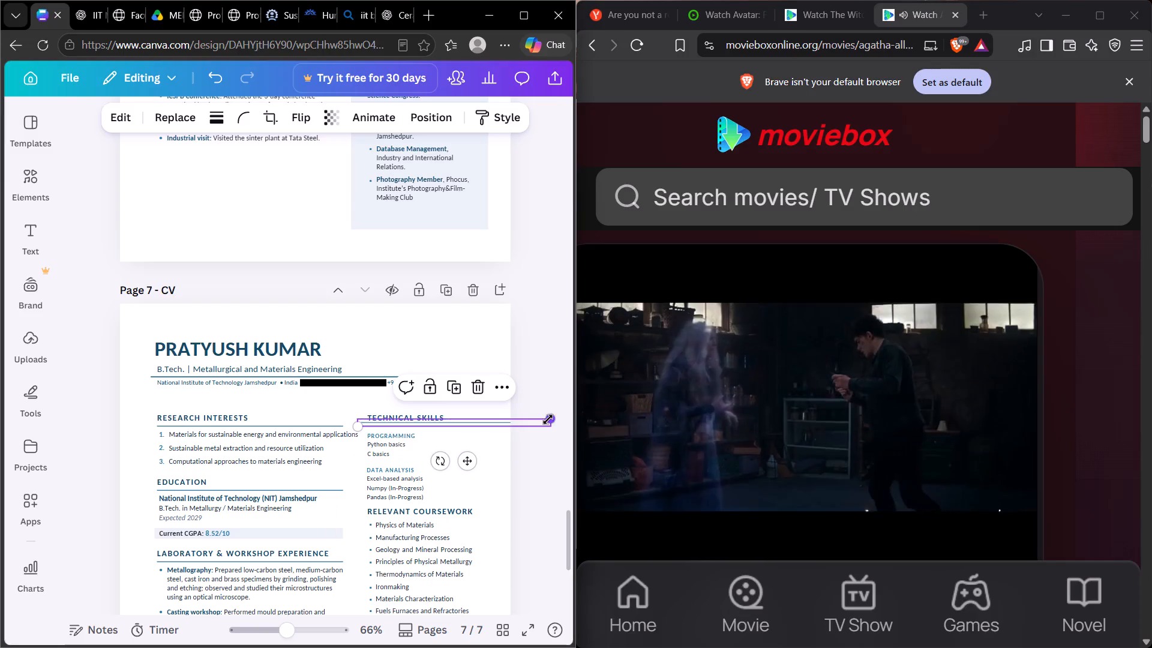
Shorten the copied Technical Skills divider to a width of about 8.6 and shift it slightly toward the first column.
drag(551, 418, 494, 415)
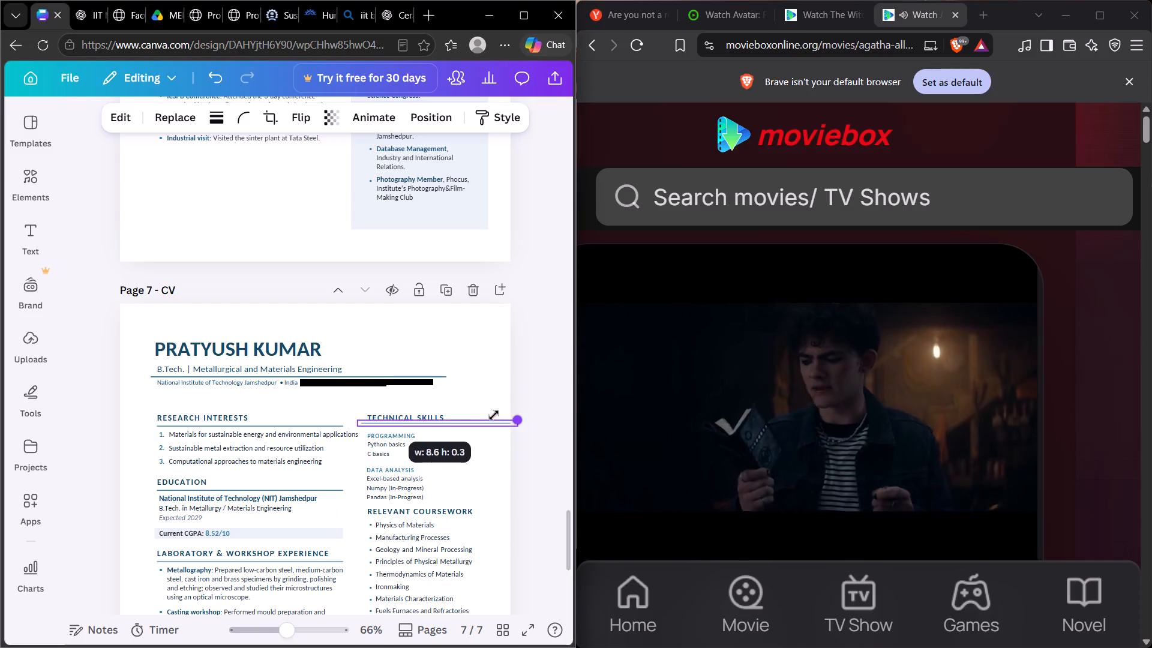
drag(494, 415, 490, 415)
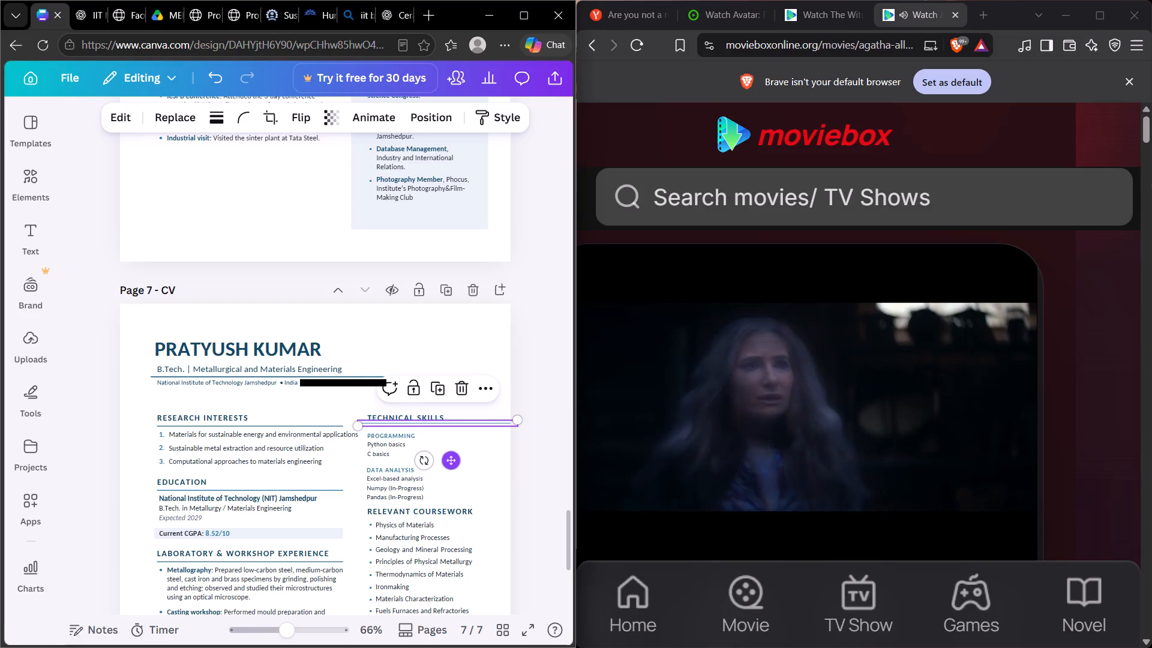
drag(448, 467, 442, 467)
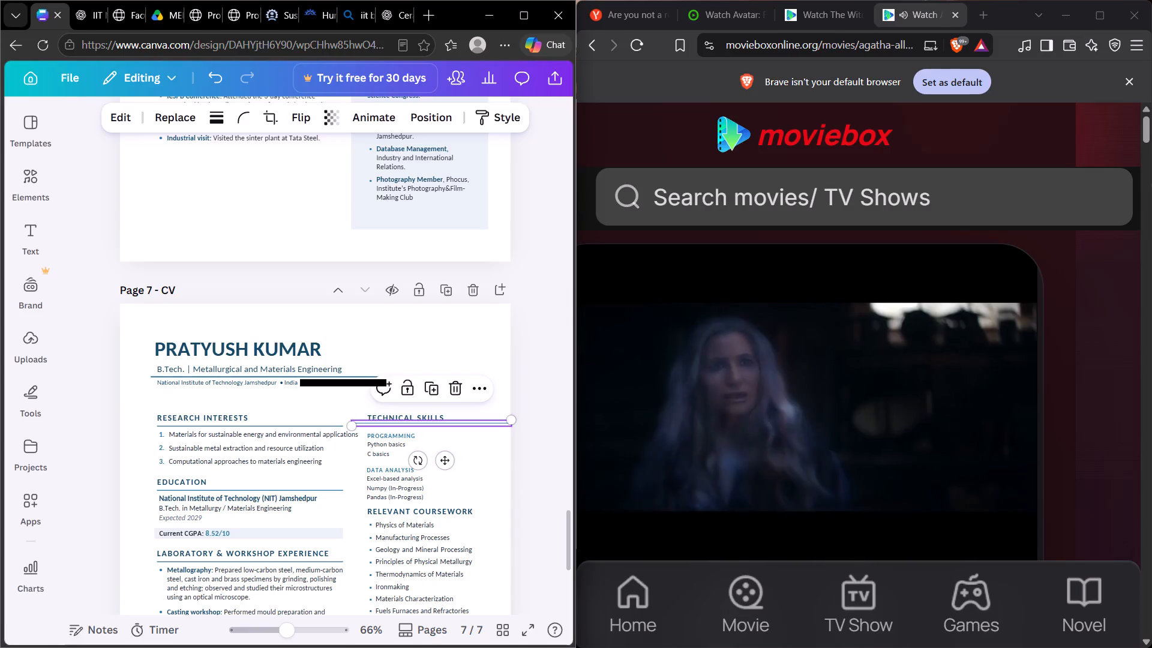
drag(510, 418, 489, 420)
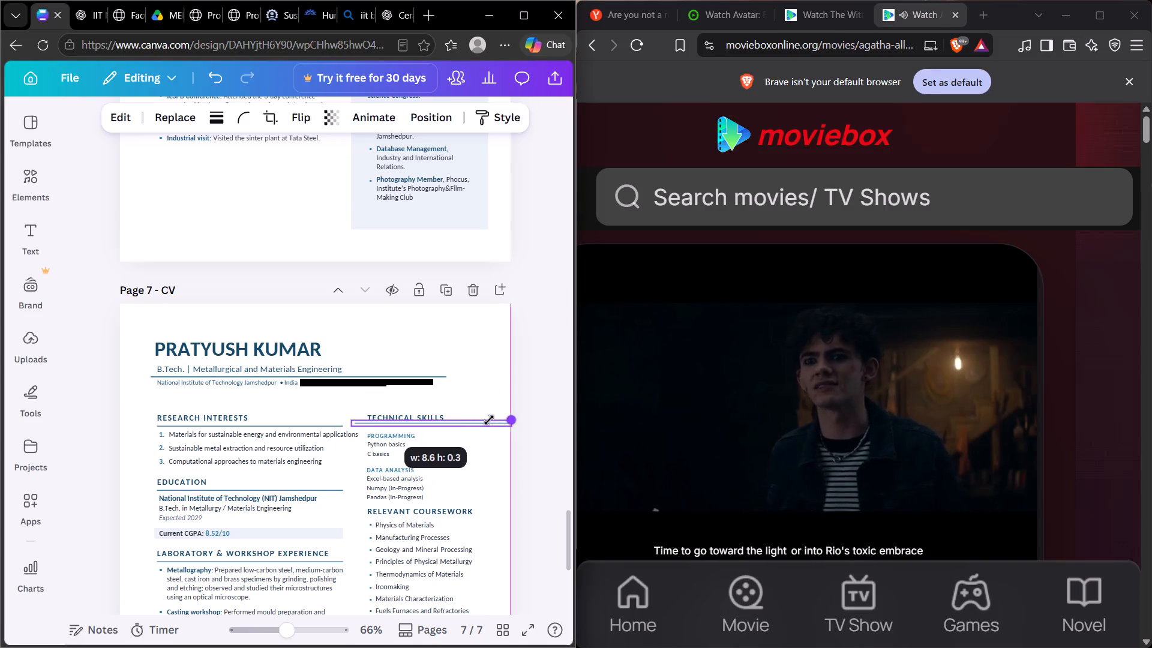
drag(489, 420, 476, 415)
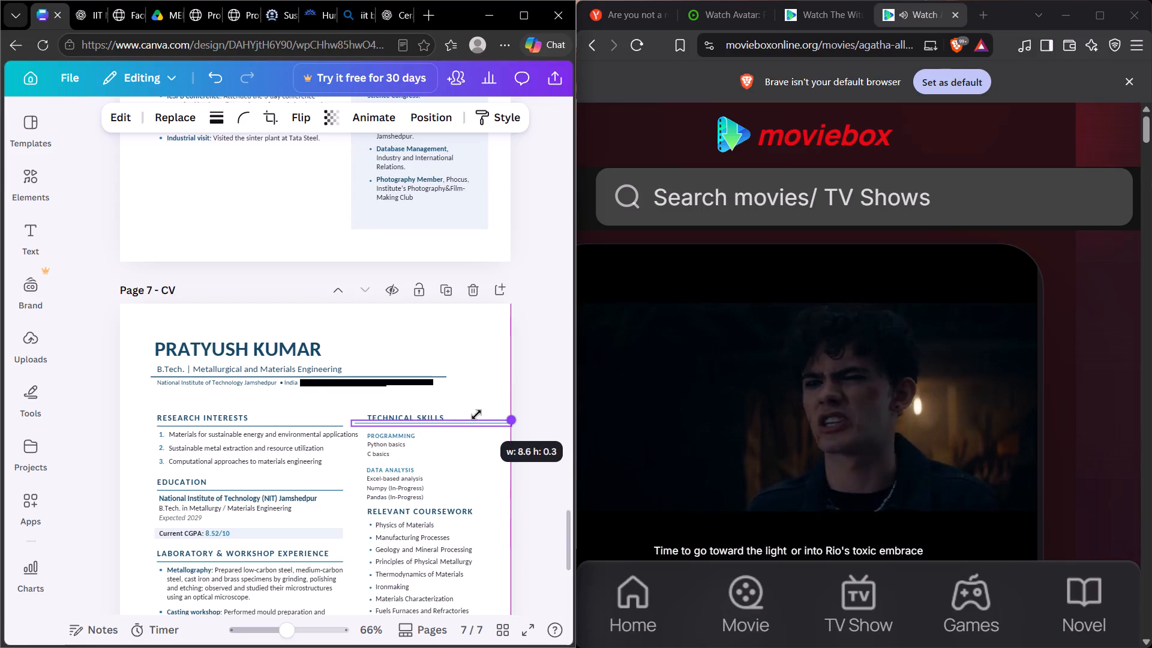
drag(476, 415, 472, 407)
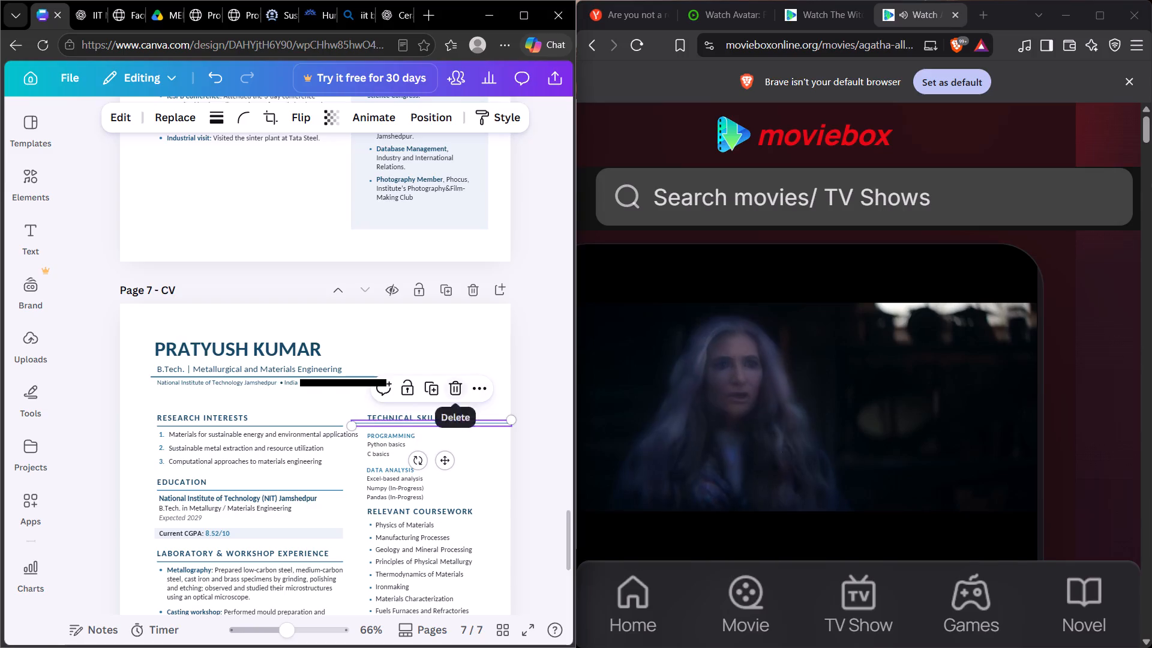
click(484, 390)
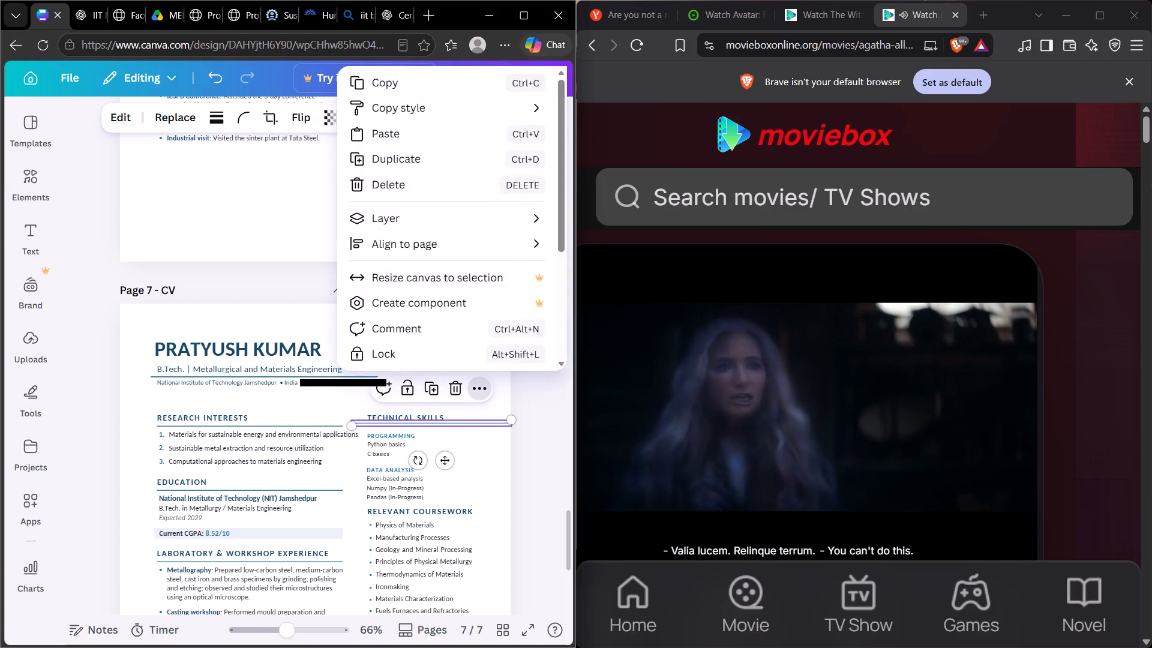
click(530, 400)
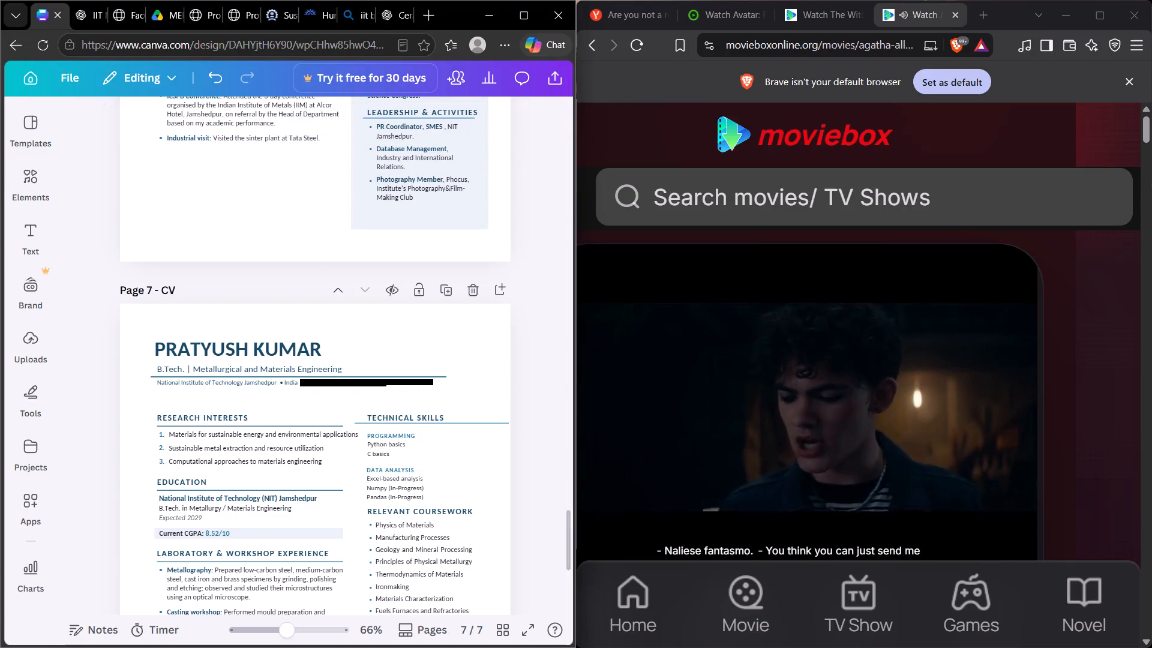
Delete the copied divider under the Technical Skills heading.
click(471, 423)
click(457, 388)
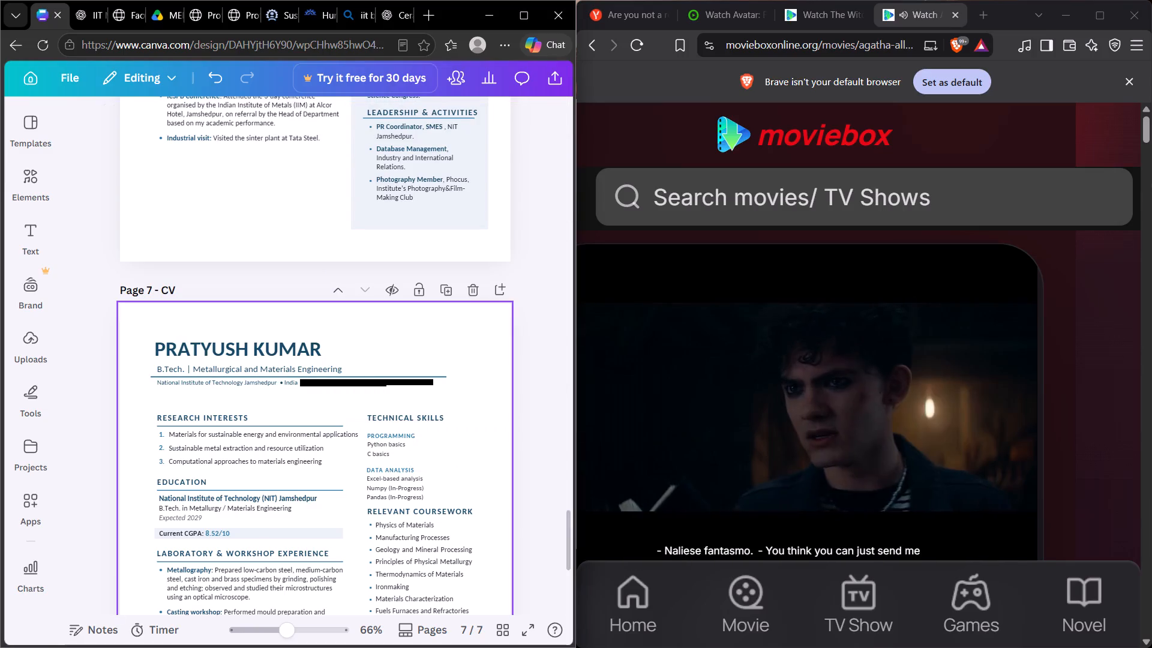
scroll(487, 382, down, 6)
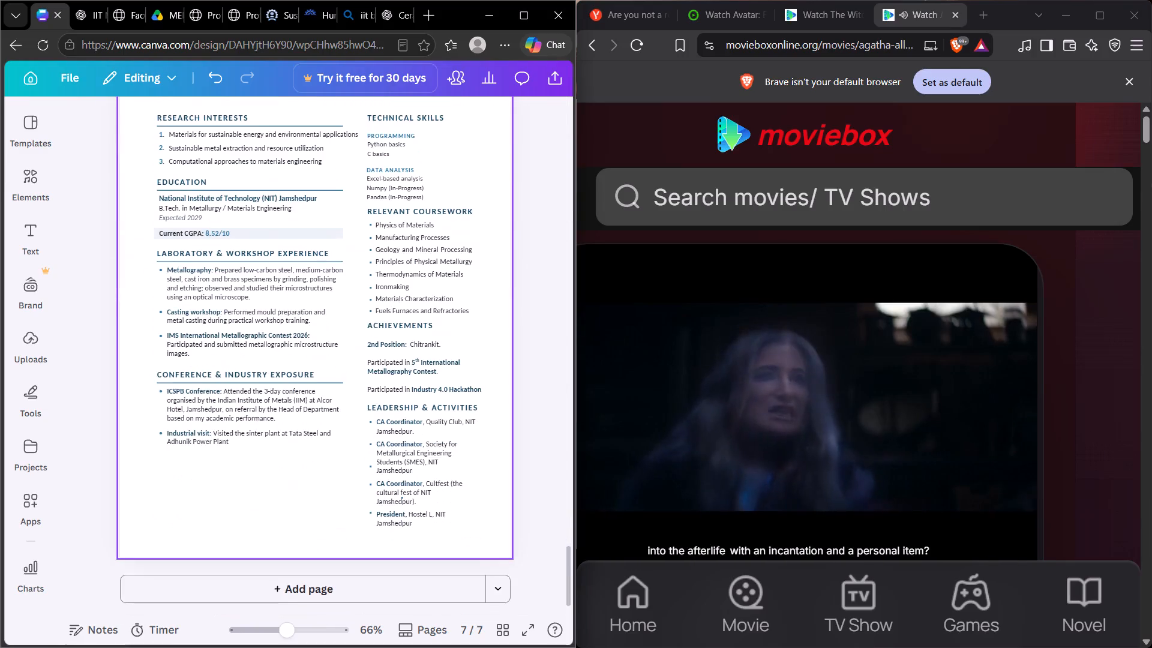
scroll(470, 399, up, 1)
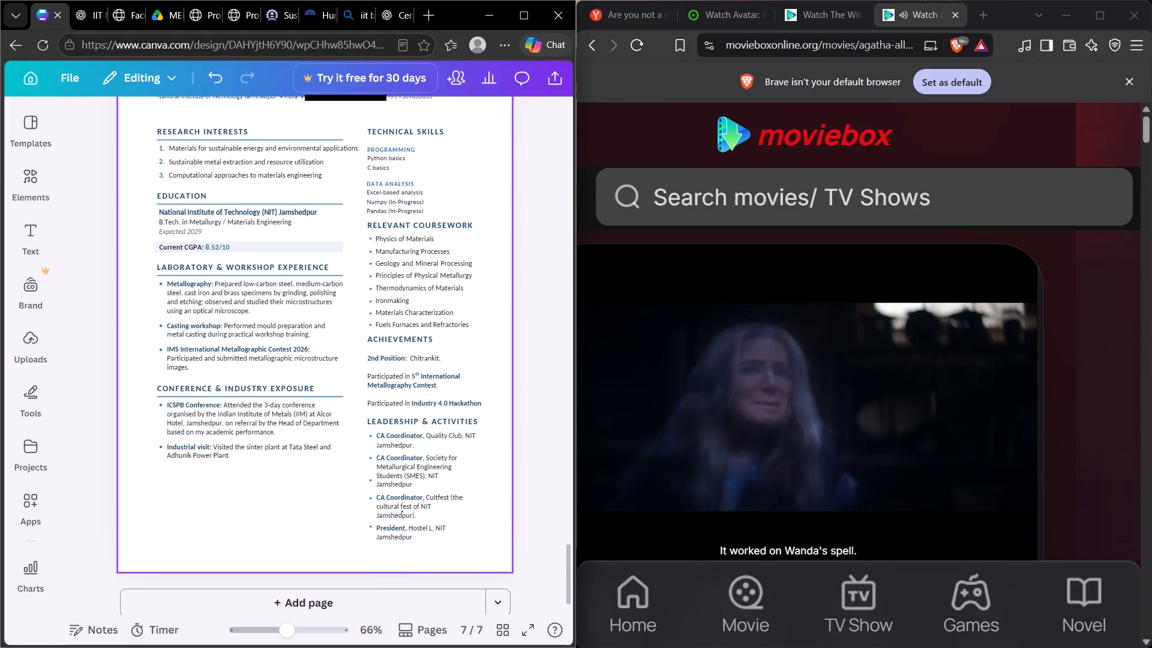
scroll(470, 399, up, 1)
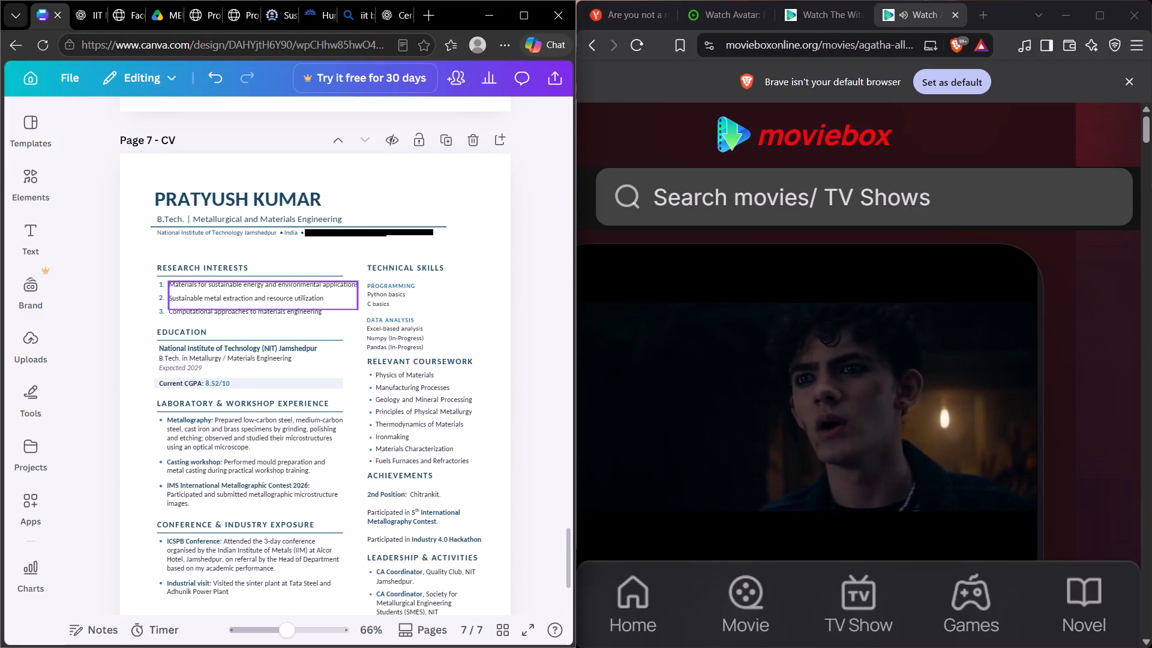
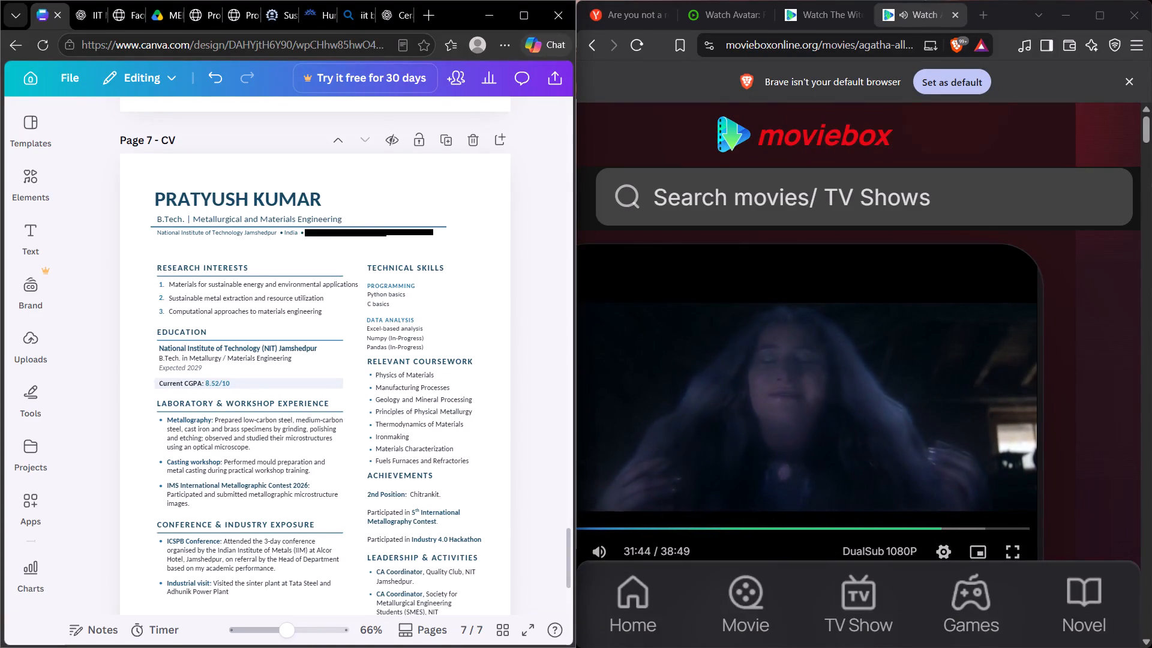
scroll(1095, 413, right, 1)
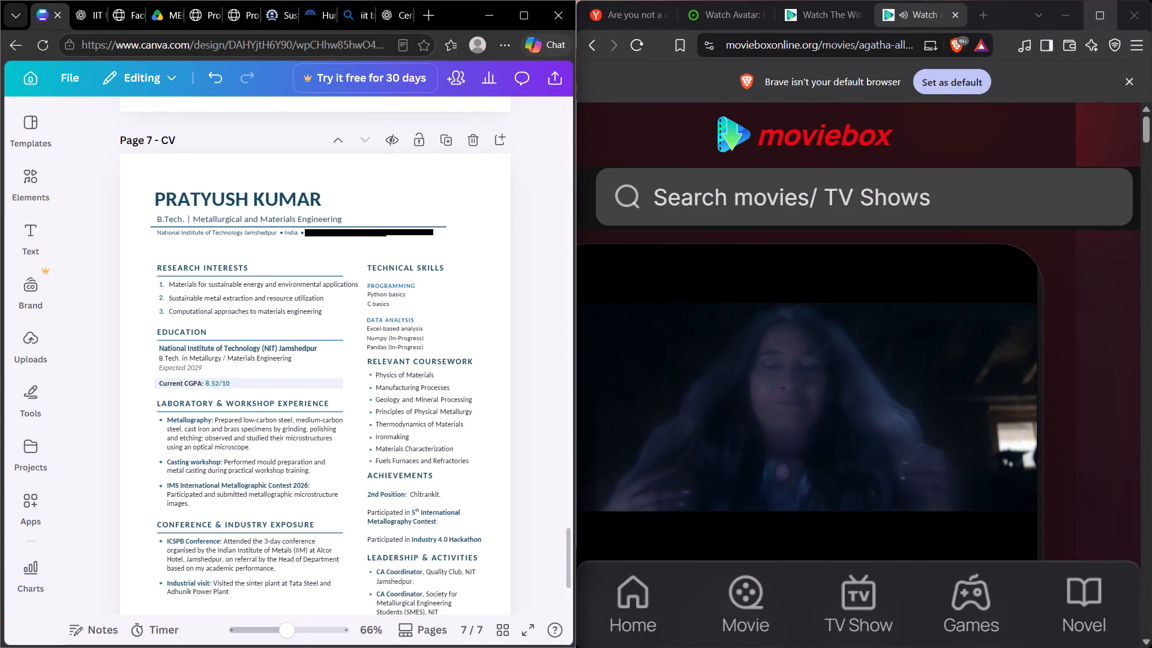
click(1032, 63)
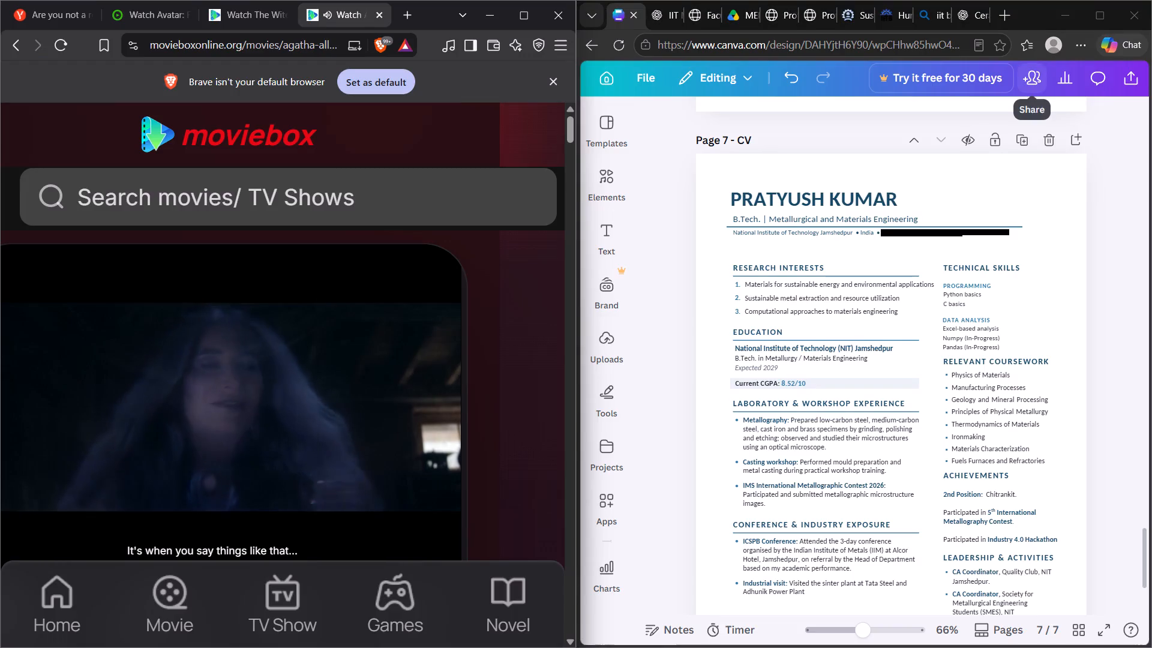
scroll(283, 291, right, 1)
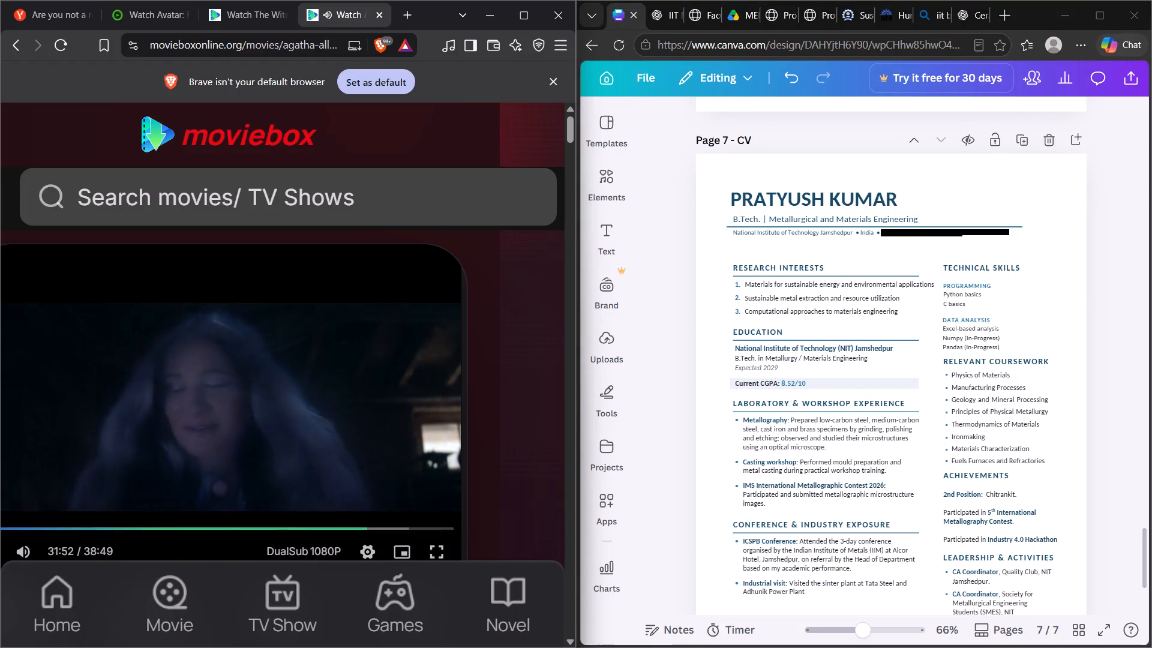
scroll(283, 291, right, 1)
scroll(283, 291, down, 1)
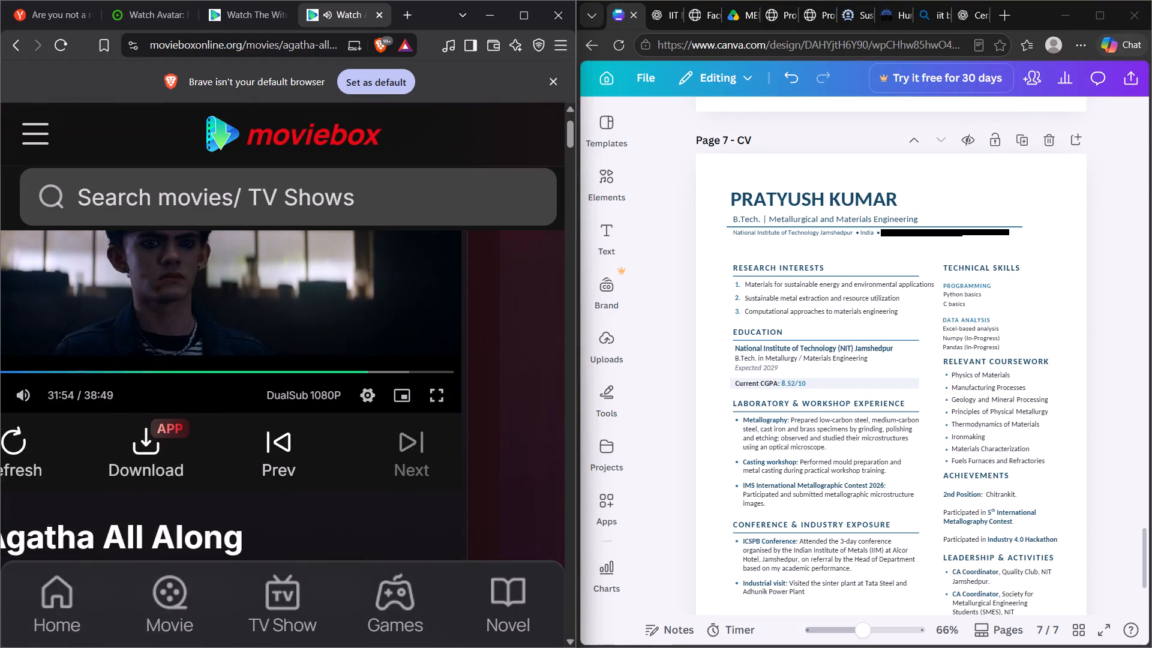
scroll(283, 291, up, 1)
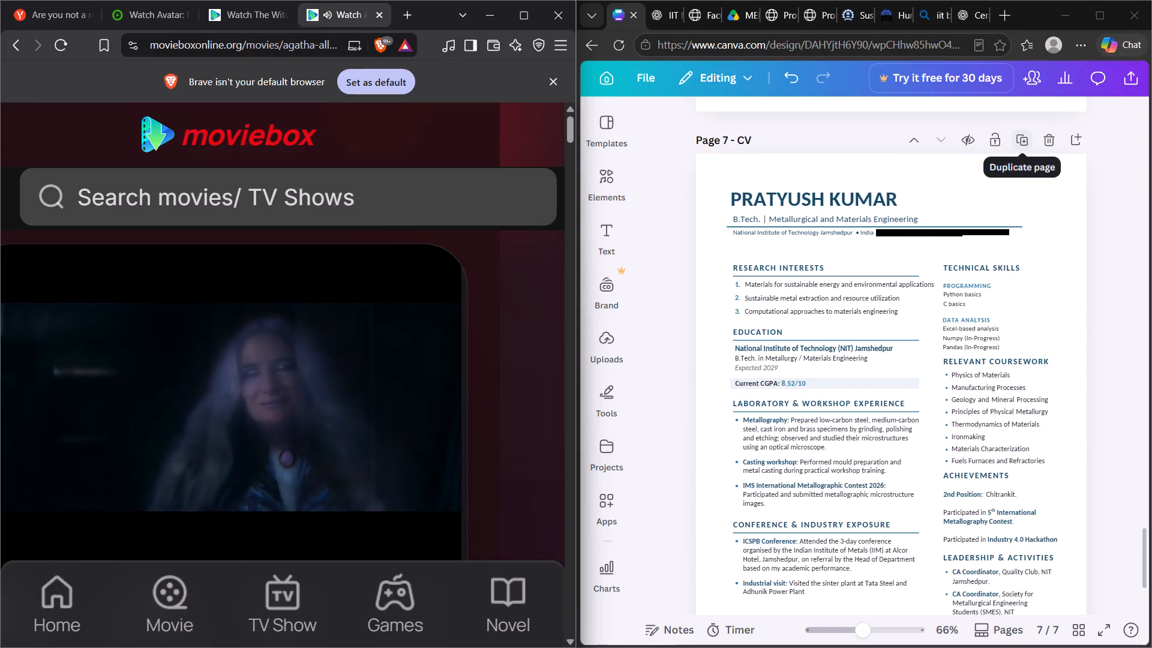
Look through the design's sharing and publishing options and view the instructions for downloading only a selection.
click(1135, 76)
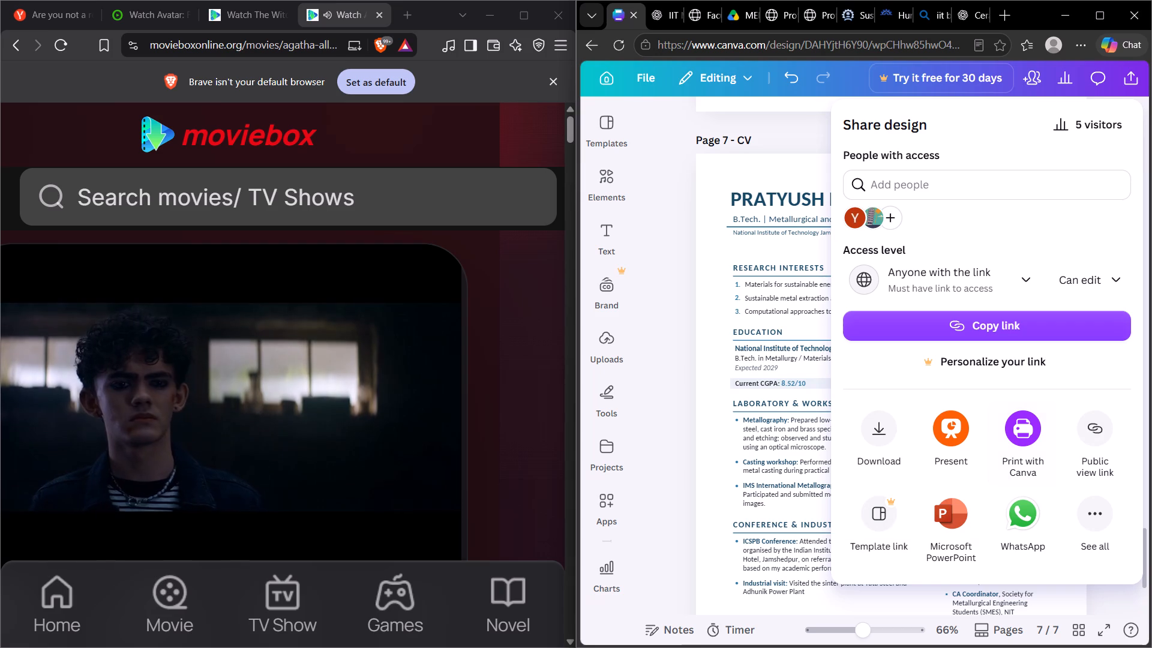
click(1089, 526)
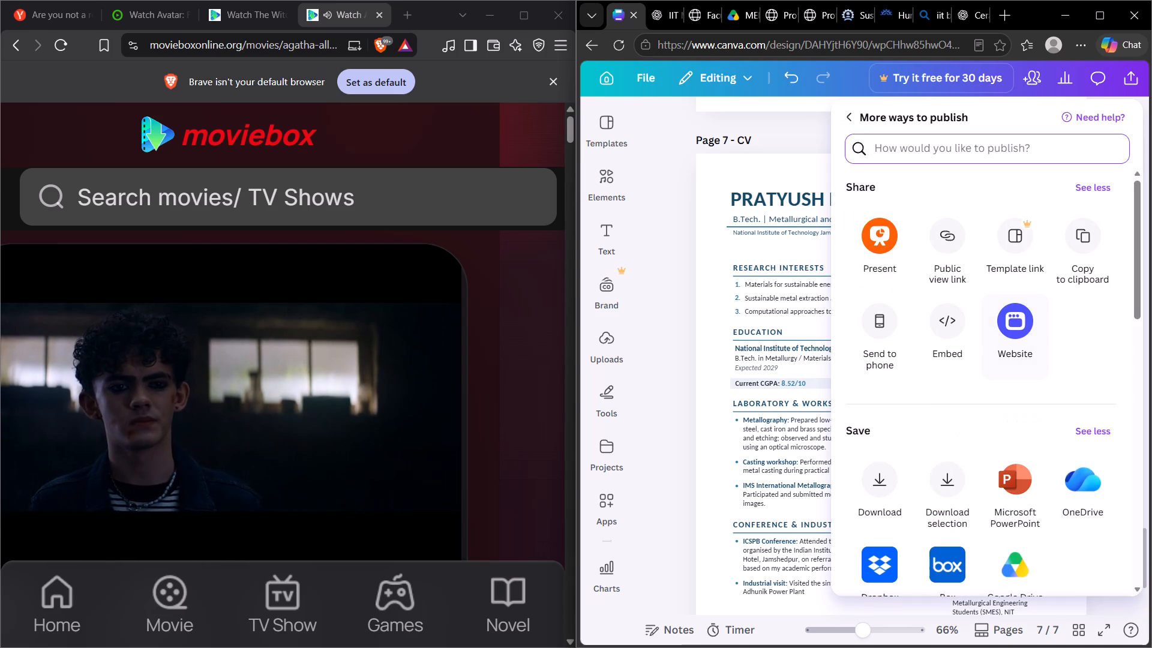
scroll(965, 332, down, 4)
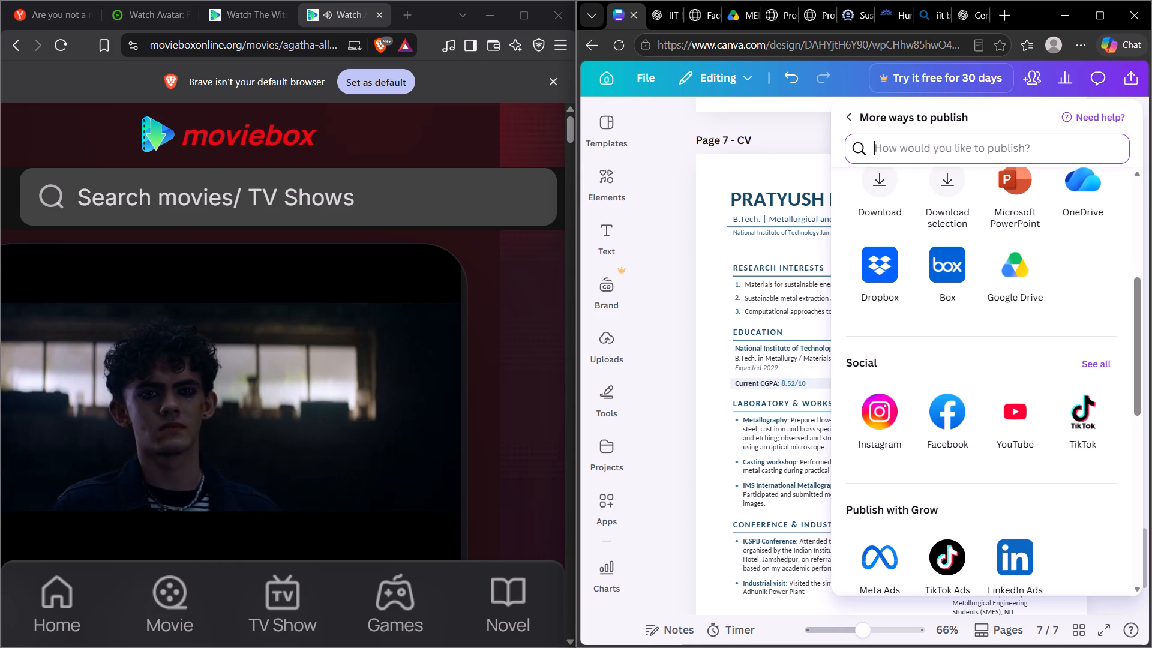
scroll(961, 340, down, 2)
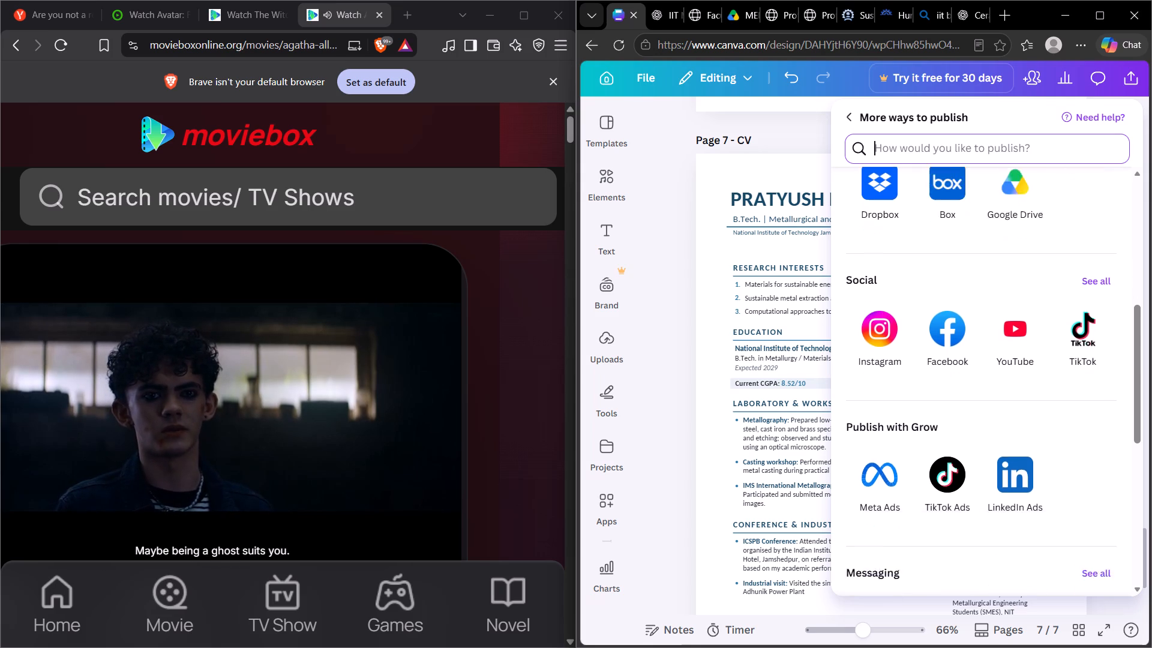
scroll(961, 341, down, 8)
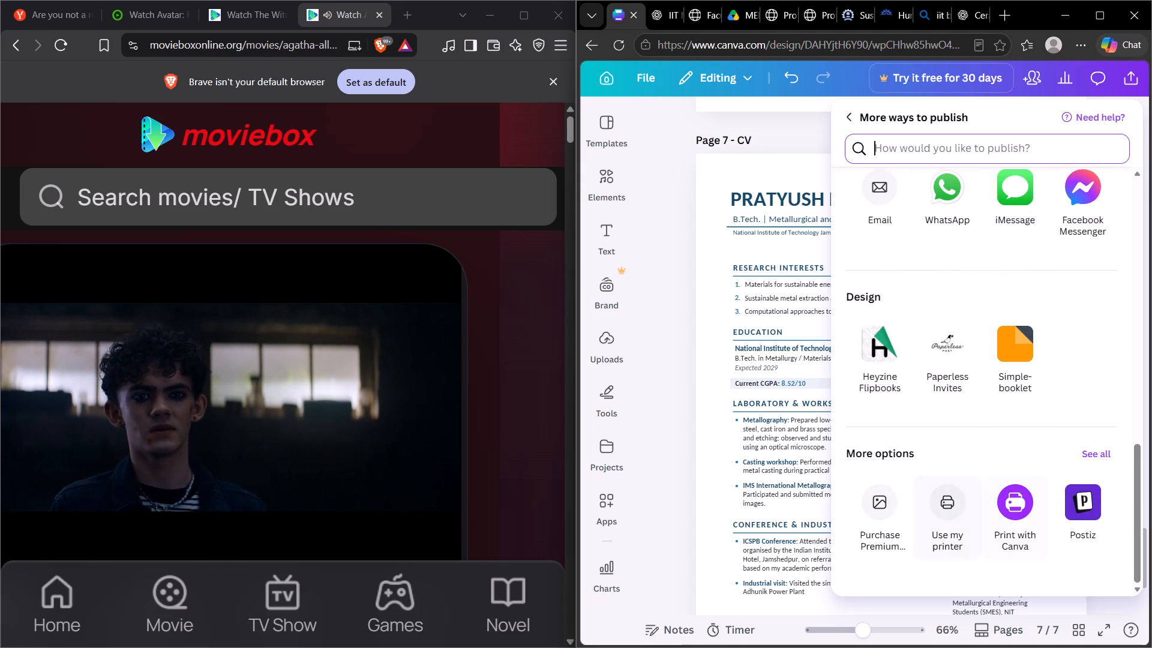
scroll(1016, 523, up, 7)
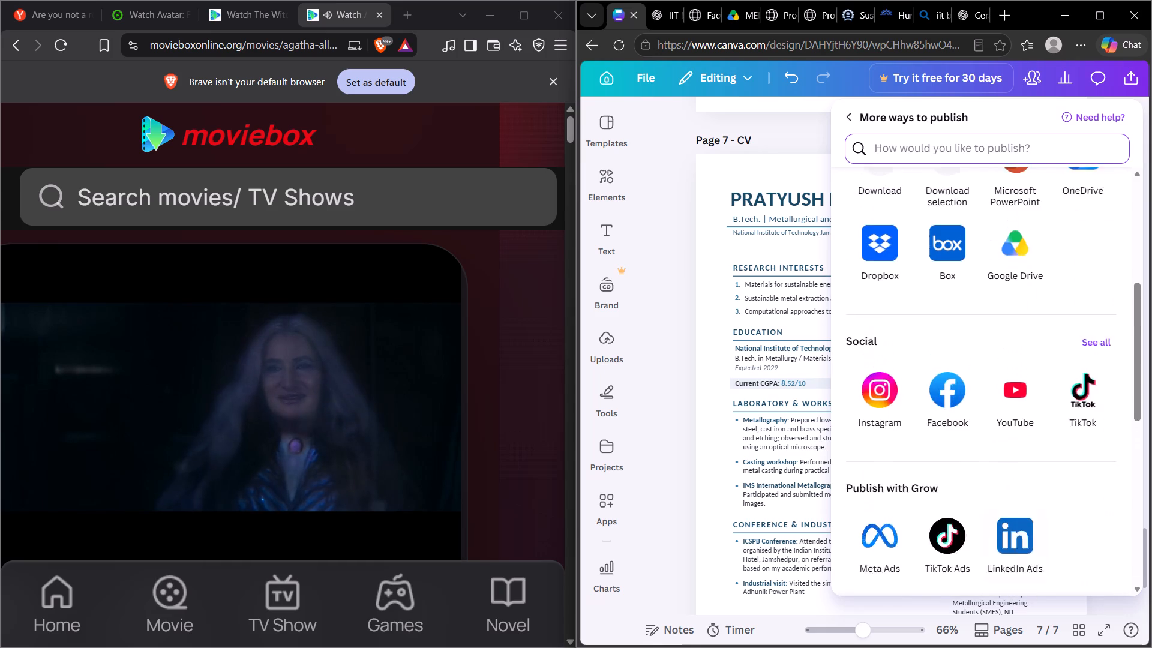
scroll(1013, 523, up, 12)
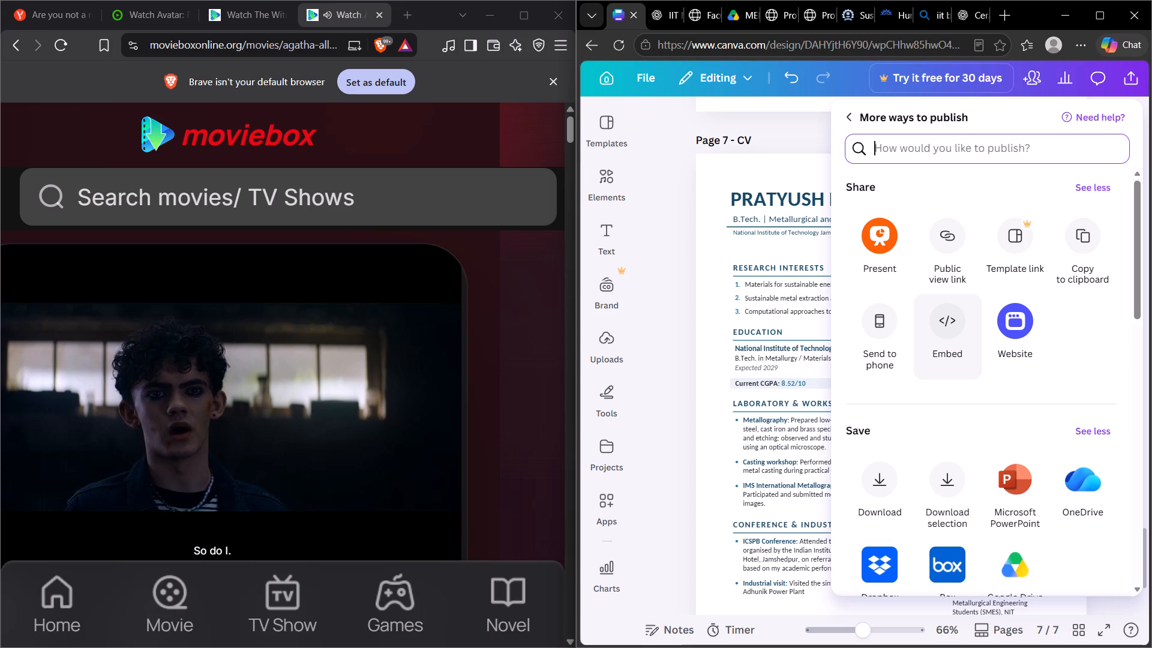
click(920, 488)
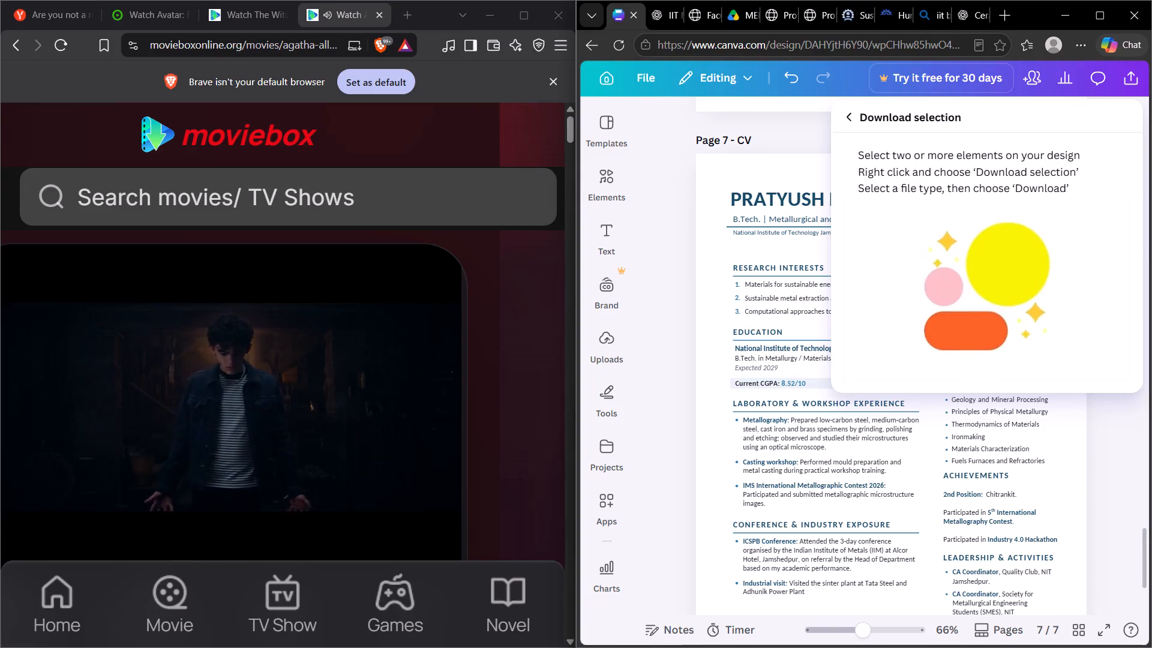
Select all the elements of the page 7 CV together, from the name heading to the end of Leadership & Activities.
drag(711, 160, 835, 517)
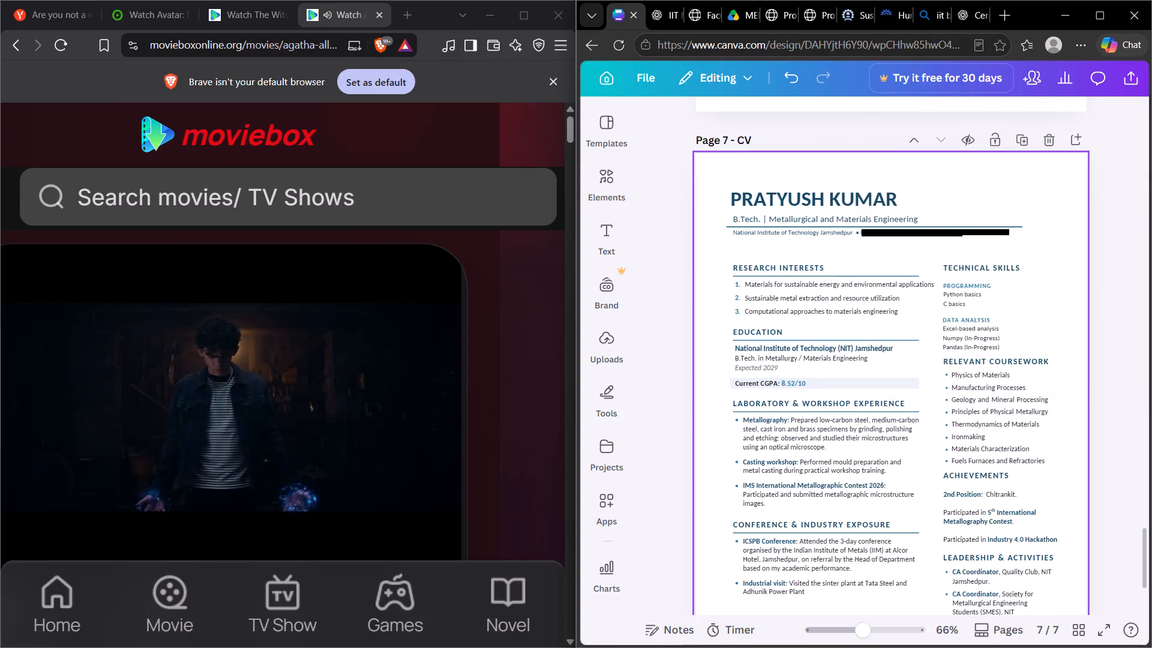
drag(835, 517, 818, 193)
click(818, 193)
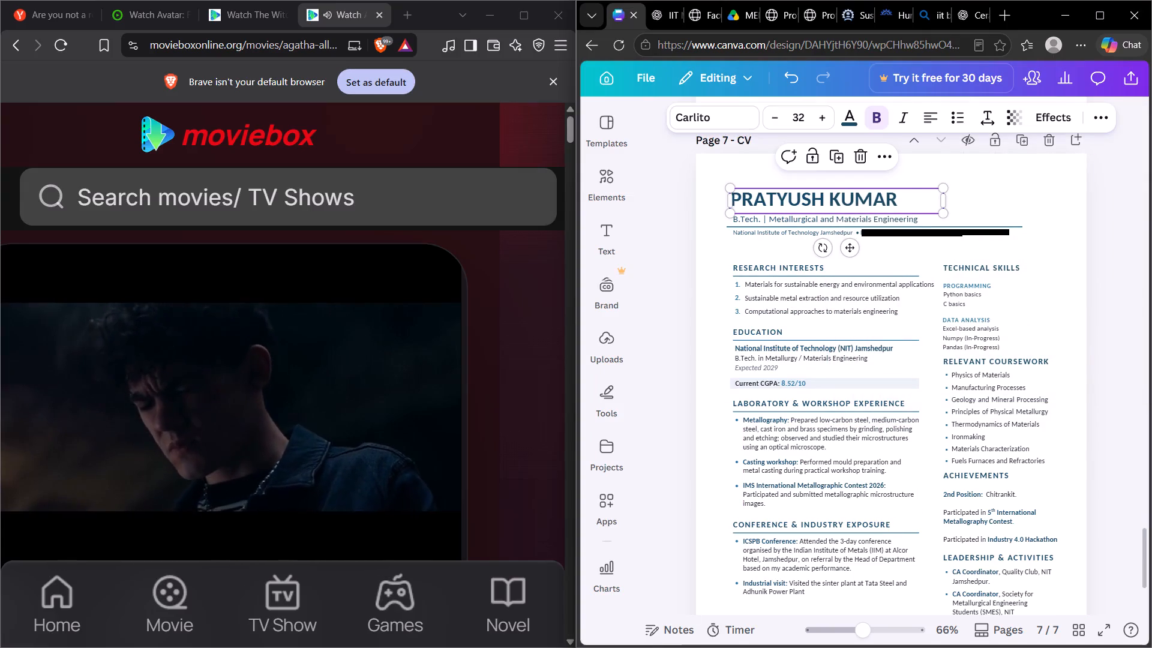
click(814, 226)
click(817, 215)
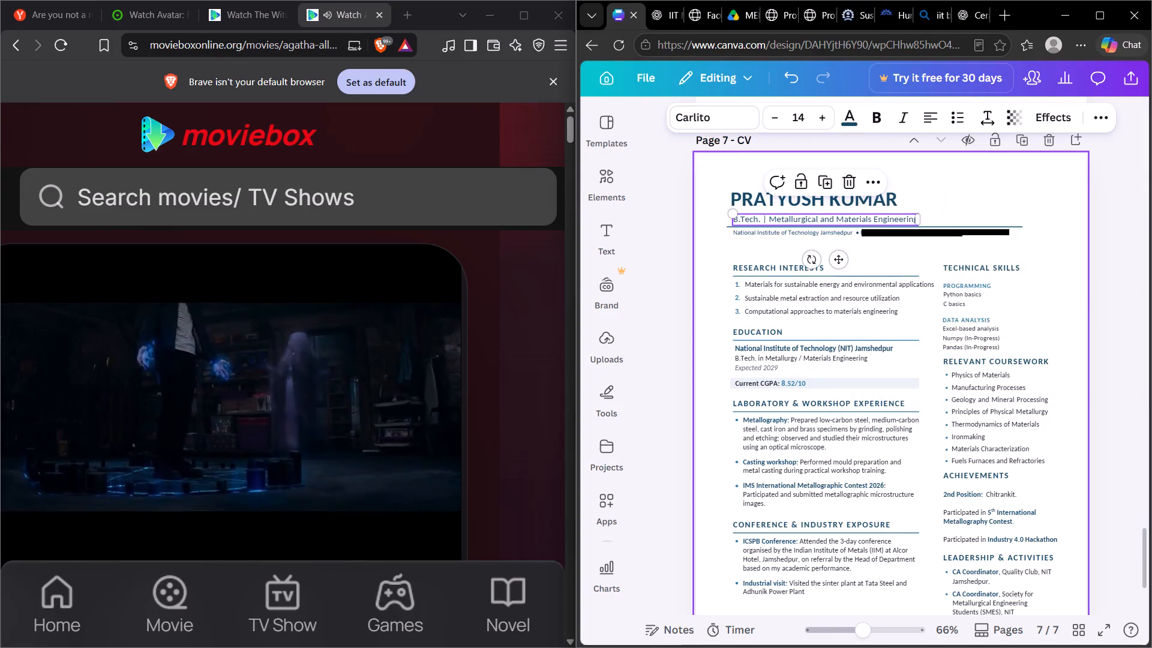
drag(727, 162, 992, 635)
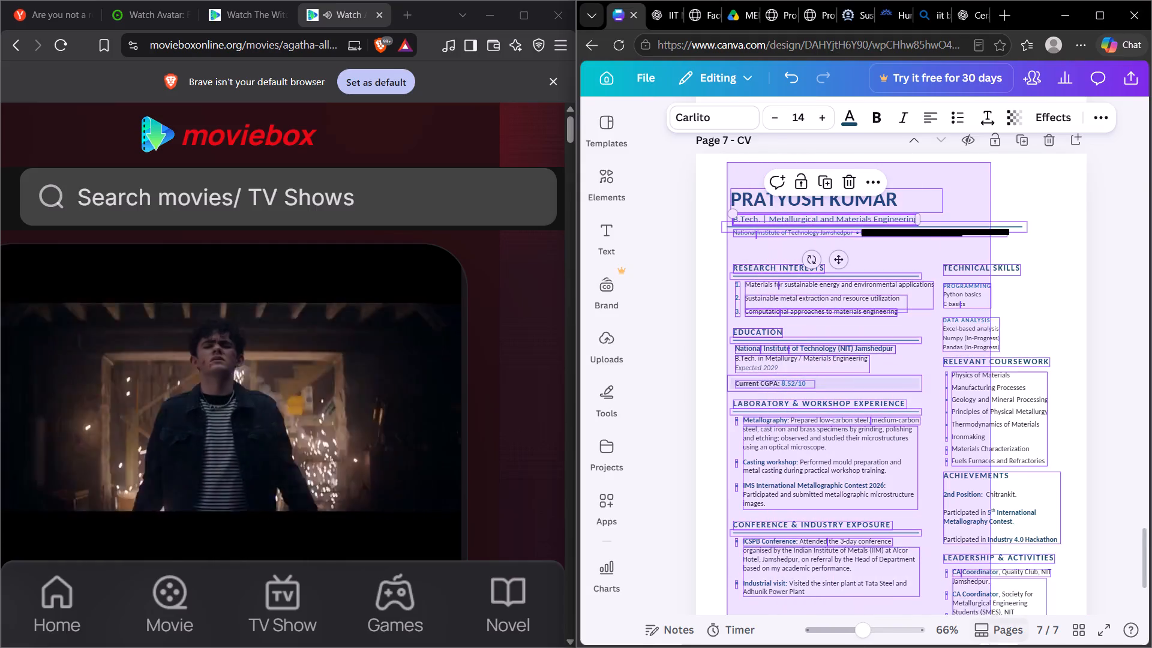
drag(992, 635, 1037, 542)
scroll(1087, 499, down, 4)
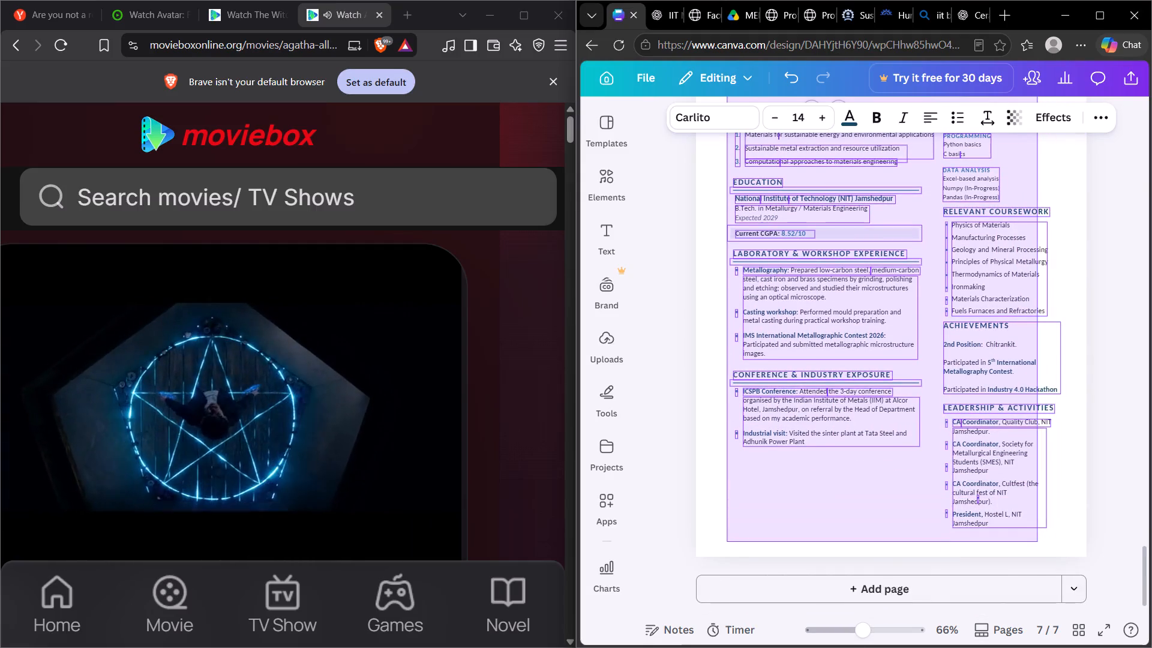
drag(1037, 542, 1058, 557)
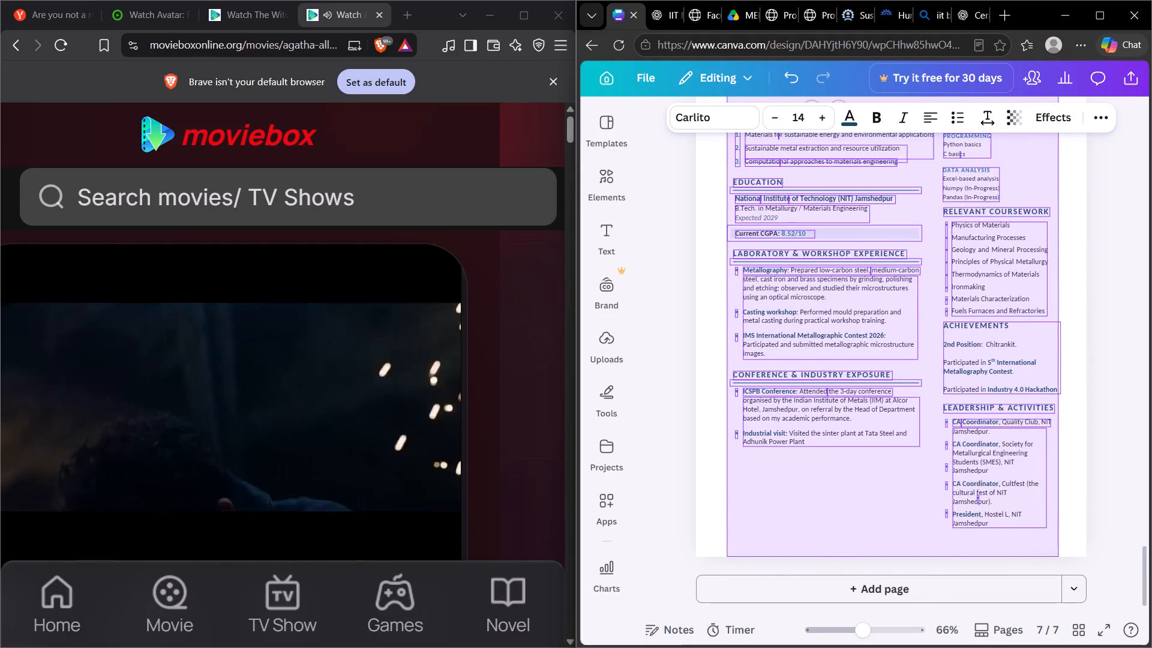
scroll(1064, 551, up, 6)
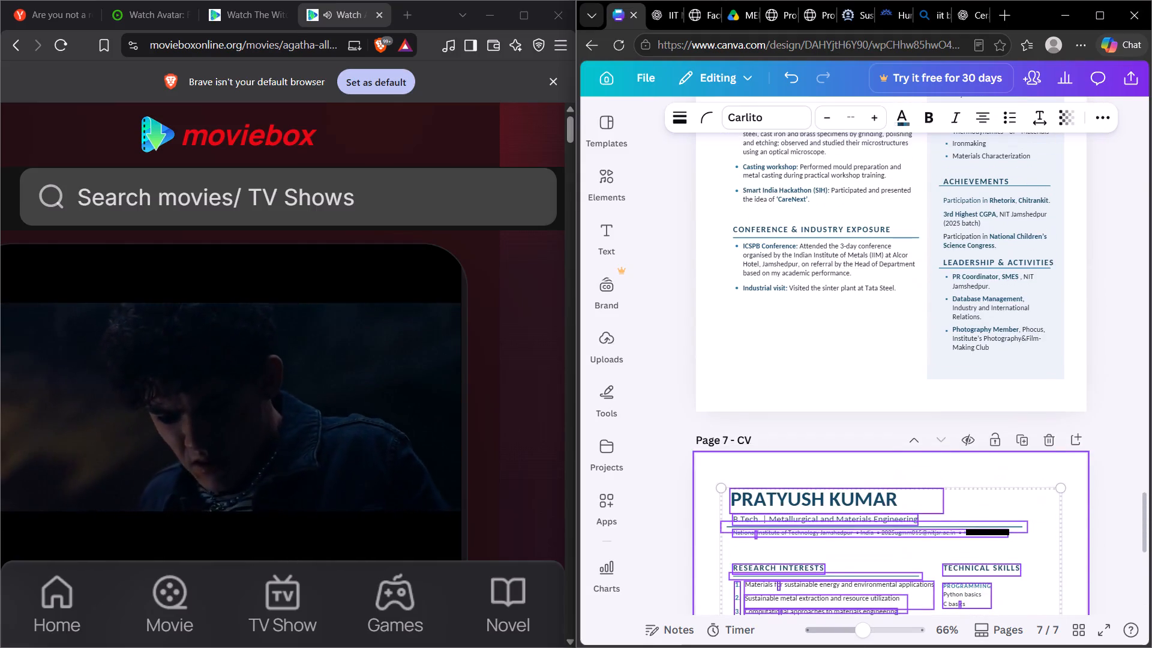
scroll(914, 457, down, 3)
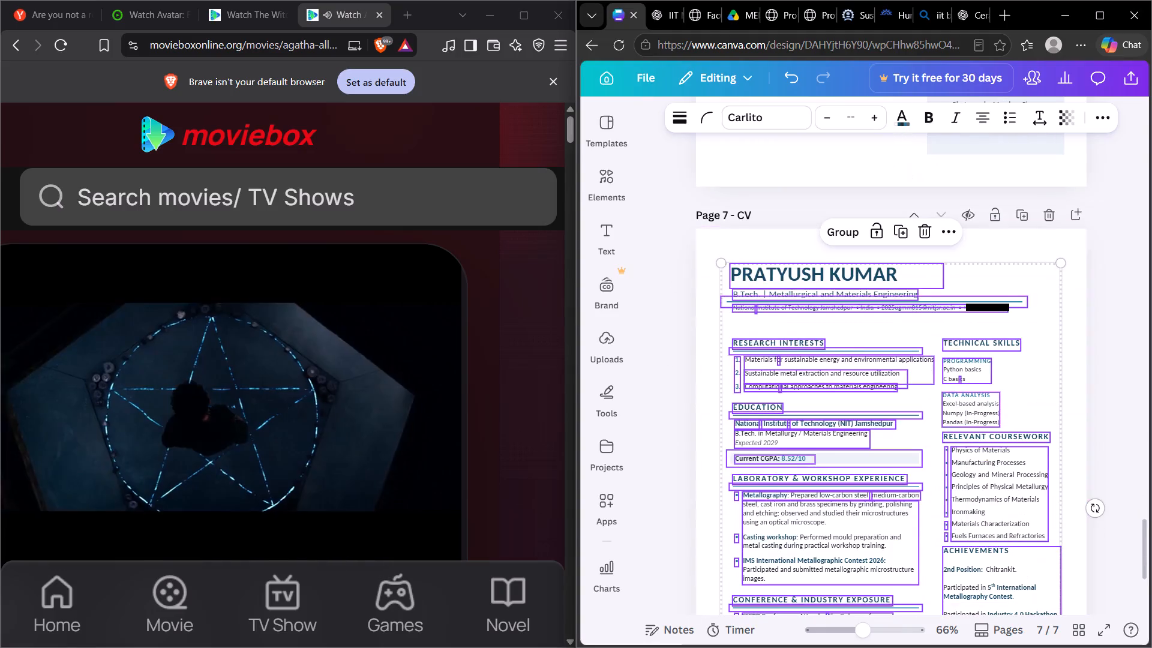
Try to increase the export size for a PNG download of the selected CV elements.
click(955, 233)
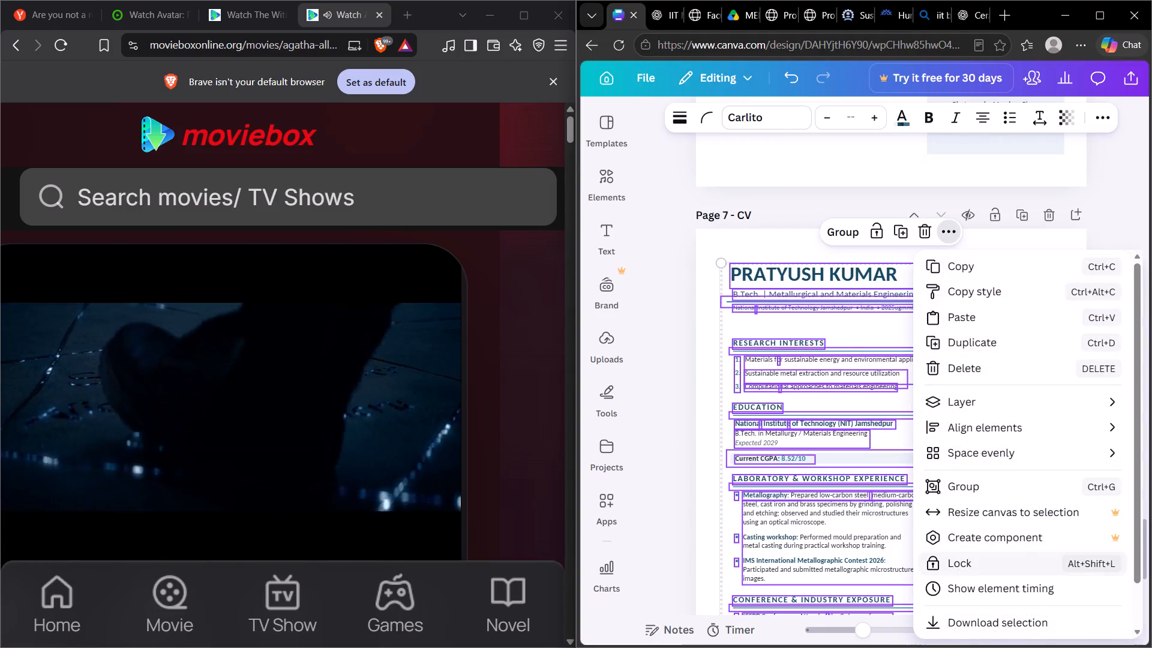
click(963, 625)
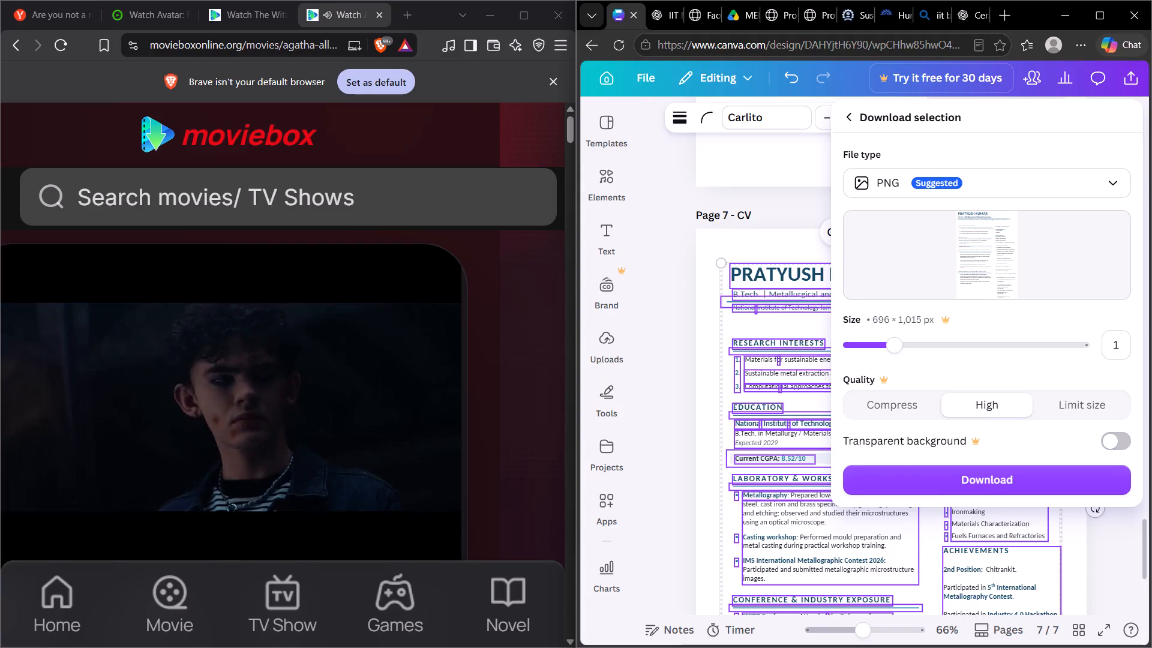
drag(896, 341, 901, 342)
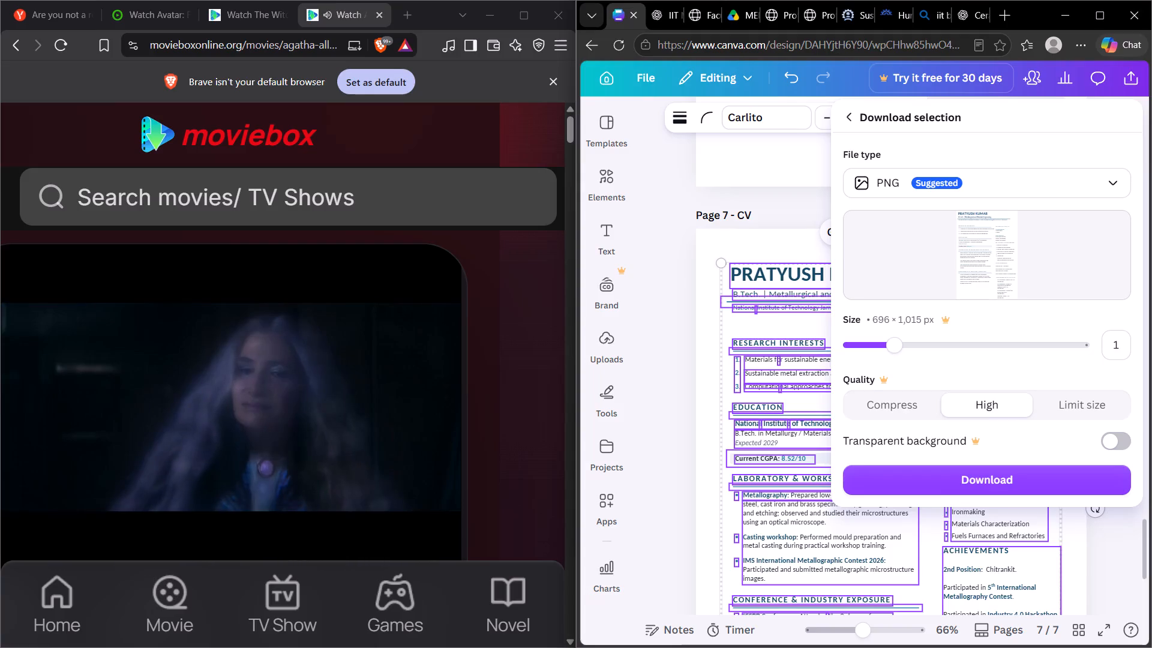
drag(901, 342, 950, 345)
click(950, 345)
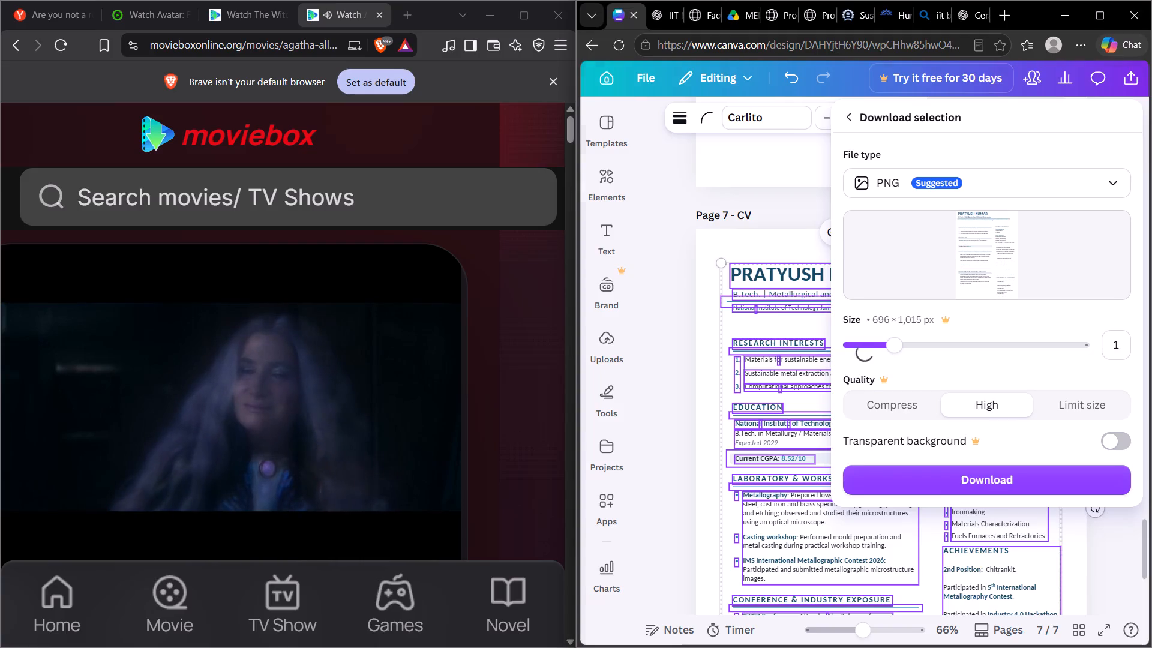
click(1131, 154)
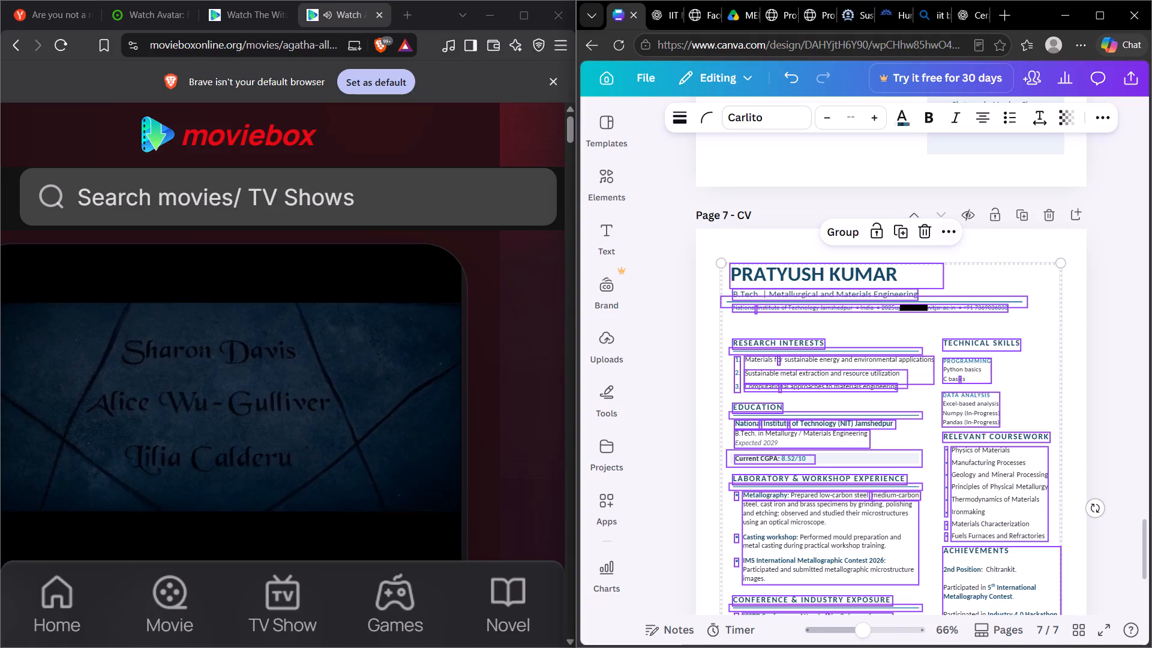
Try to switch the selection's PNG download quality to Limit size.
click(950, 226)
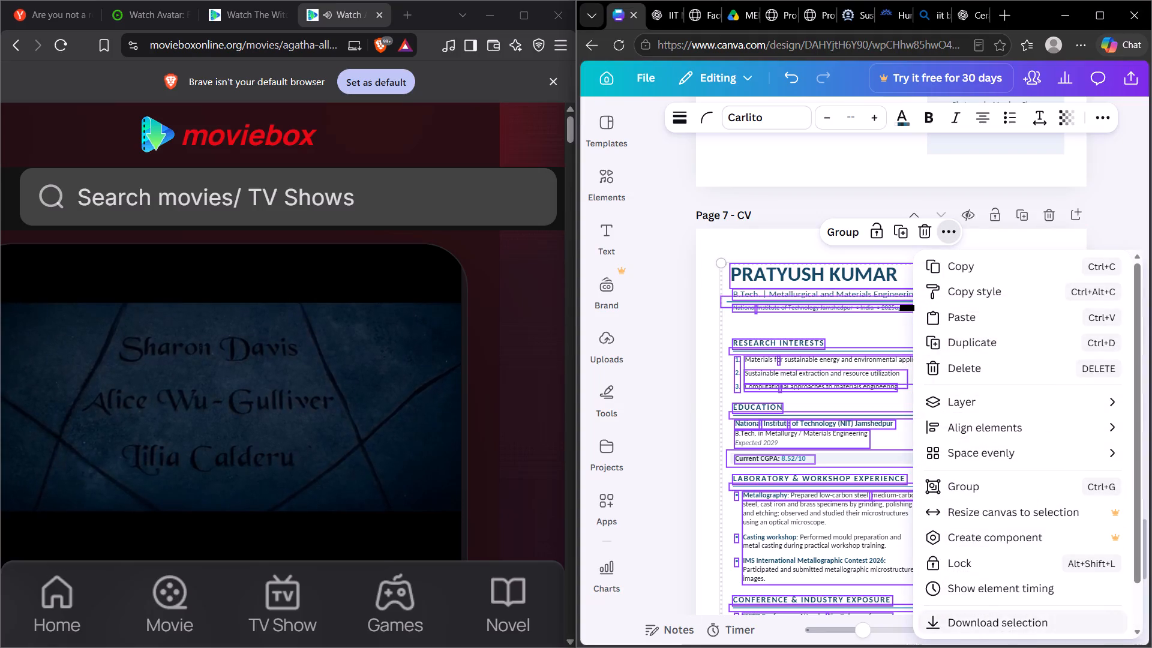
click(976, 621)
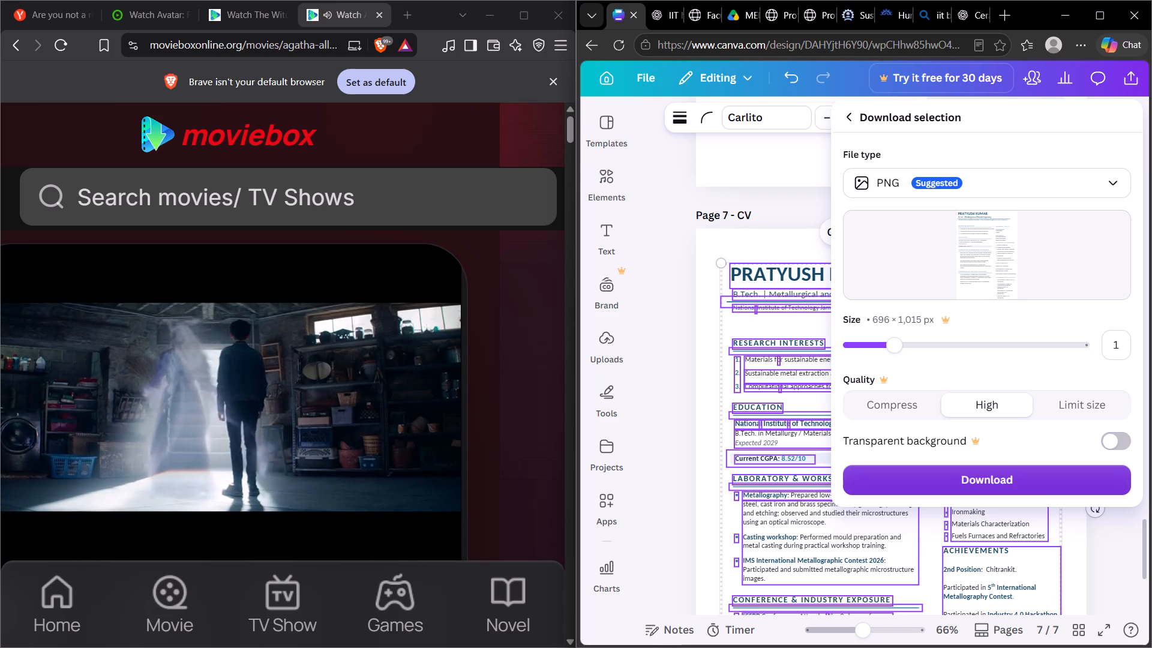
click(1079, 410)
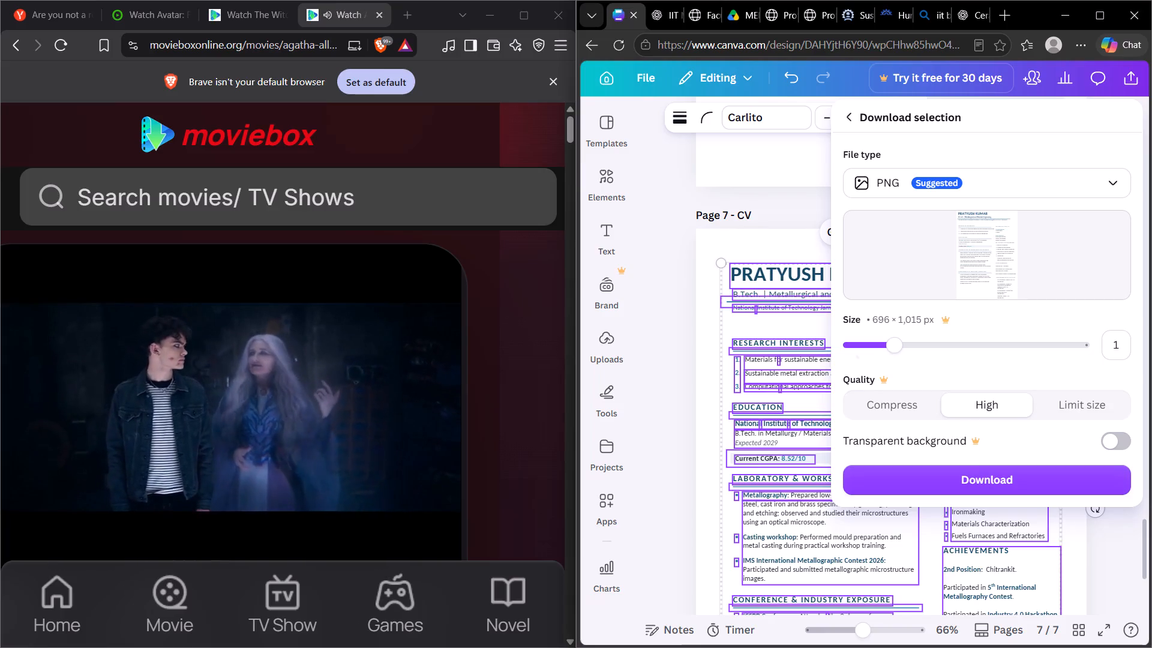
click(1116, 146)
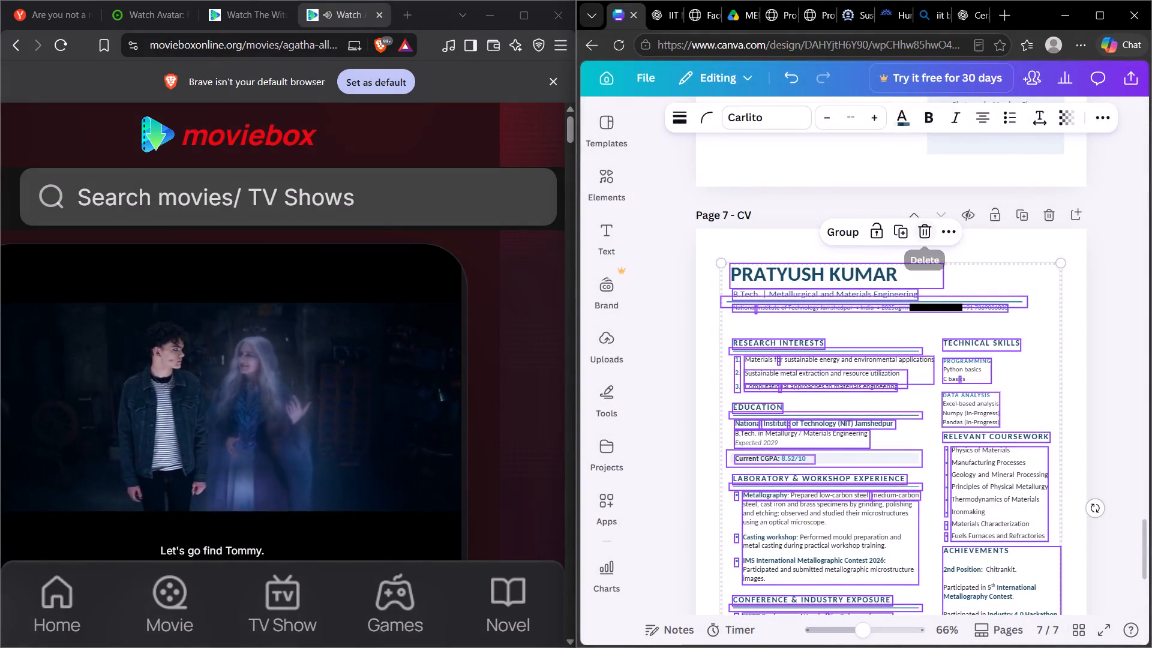
Download the selected page 7 CV elements as a PDF file.
click(950, 233)
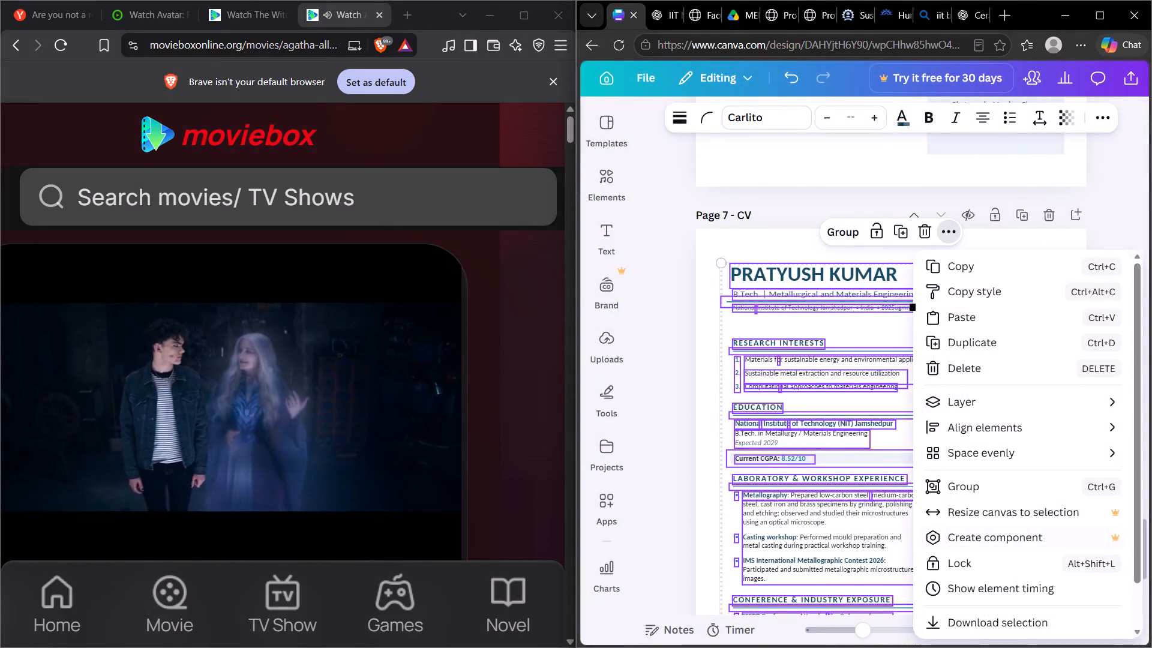
click(969, 622)
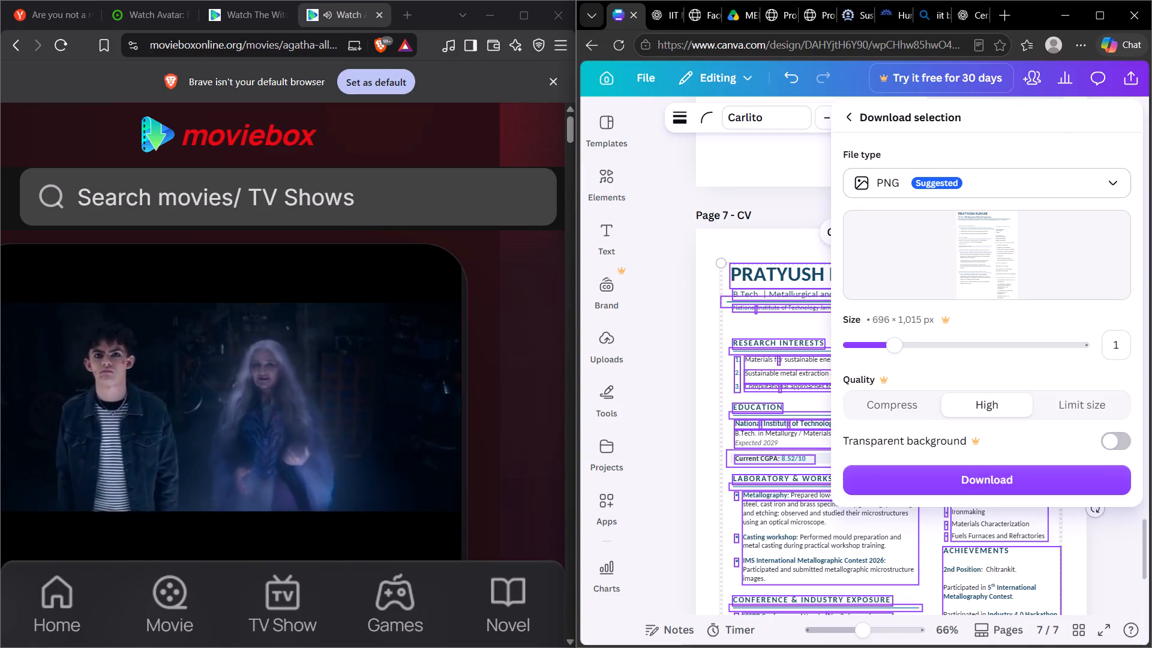
click(1014, 187)
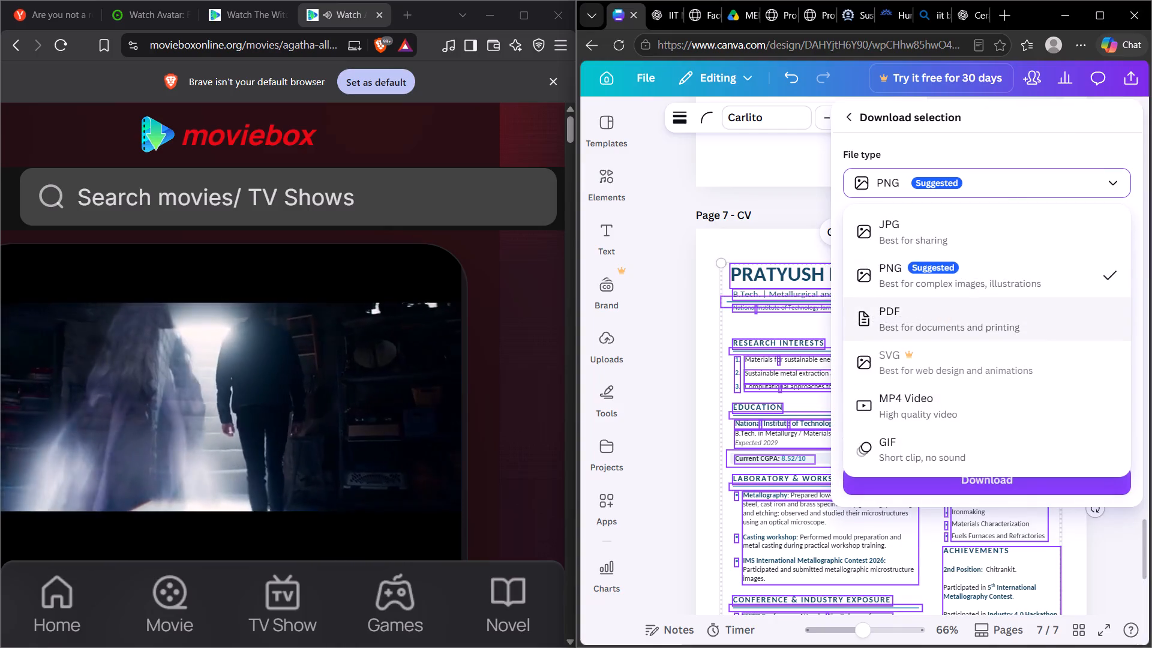
click(962, 323)
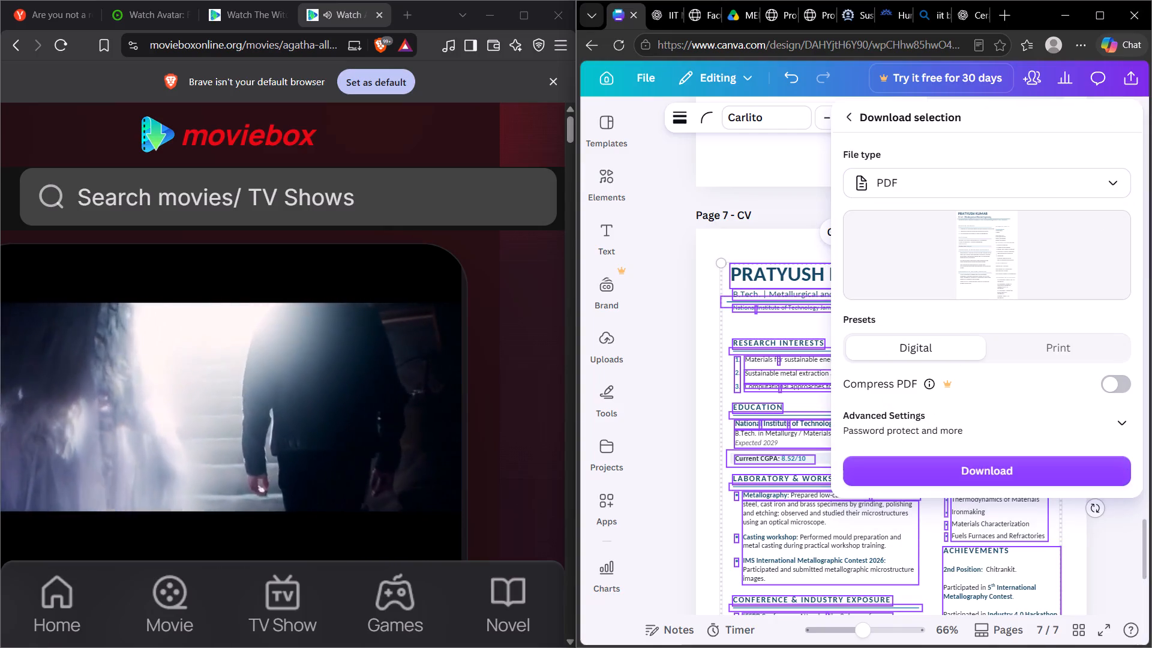
click(964, 473)
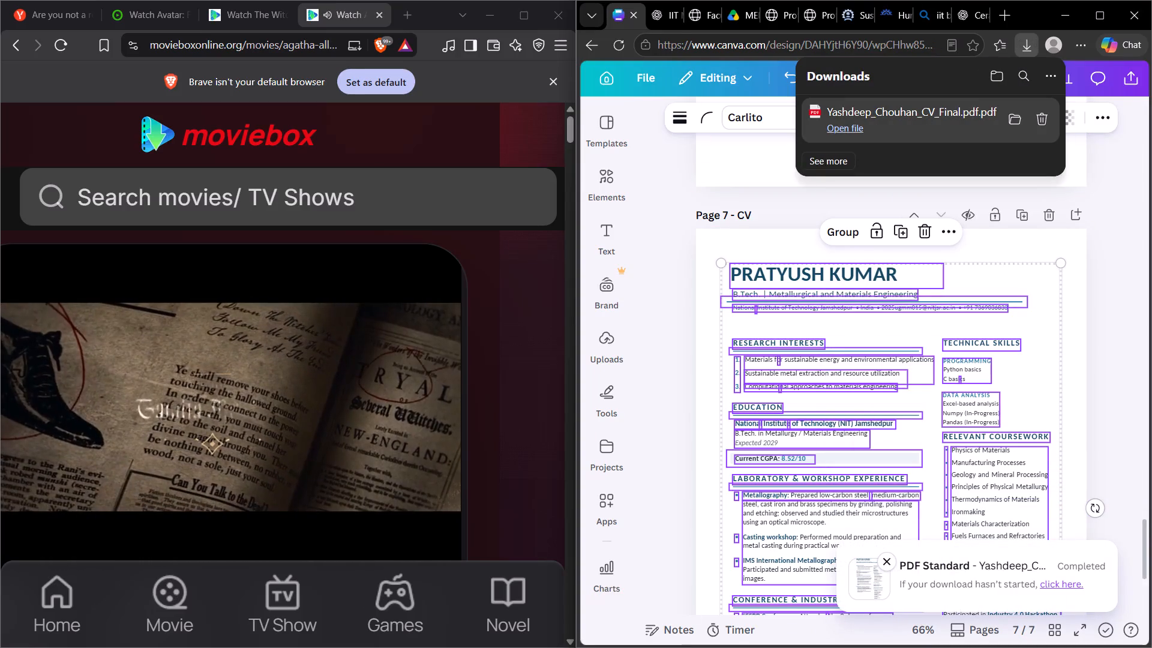
Open the downloaded CV PDF, review its single page from header to Leadership & Activities, and close it.
click(853, 126)
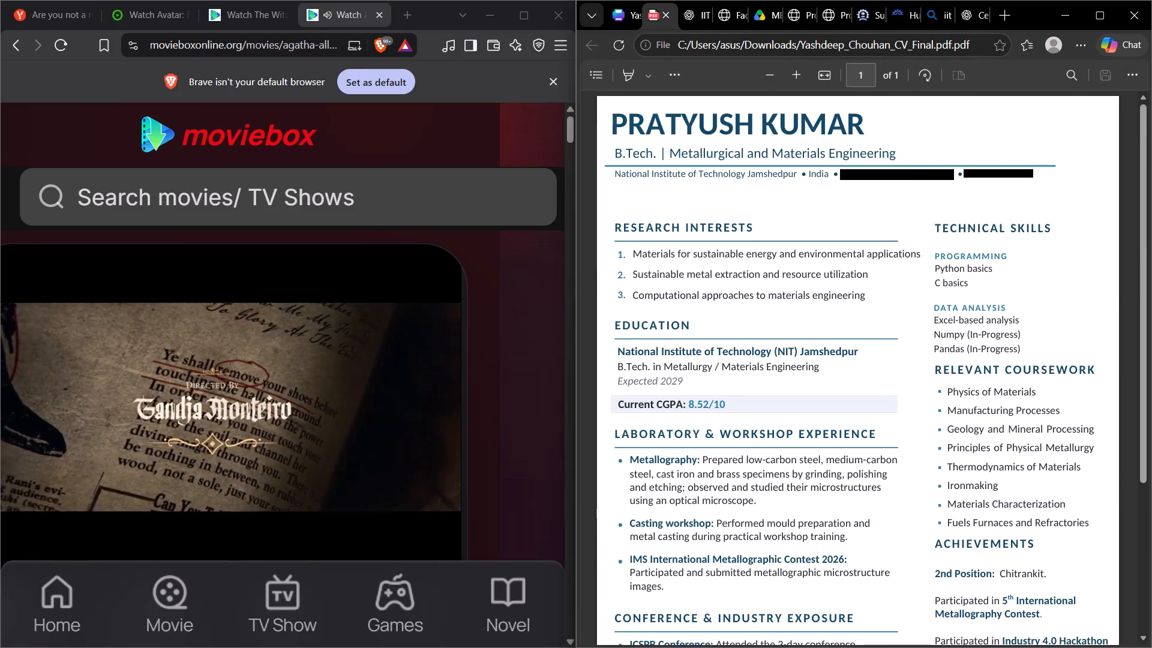
scroll(850, 263, down, 10)
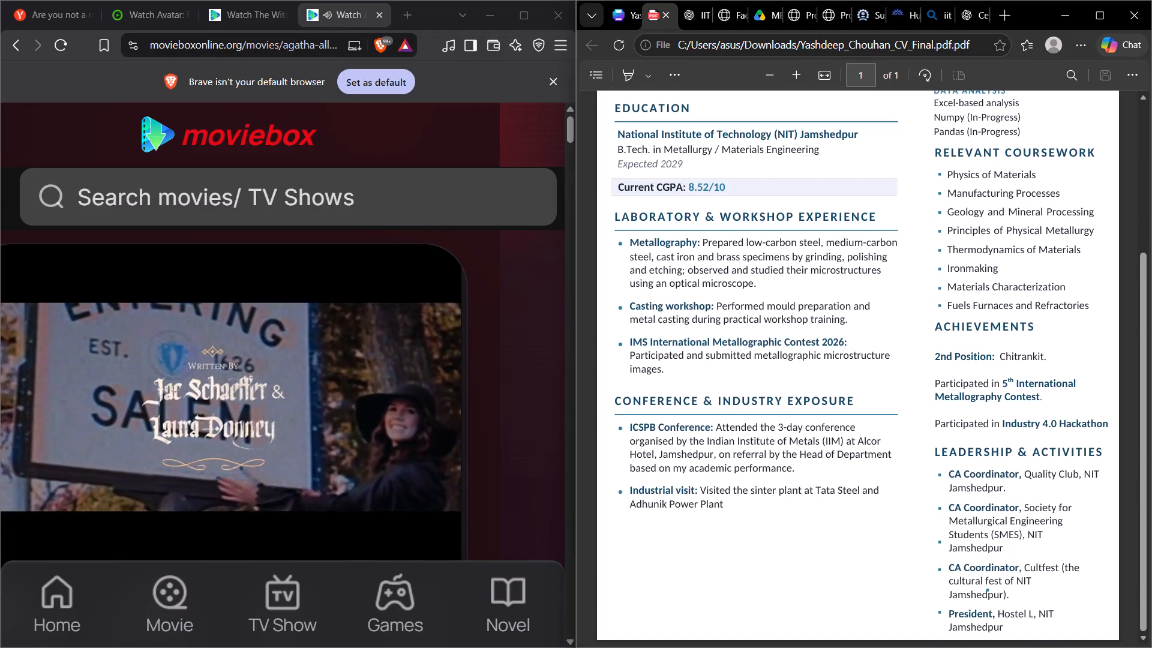
scroll(850, 263, up, 5)
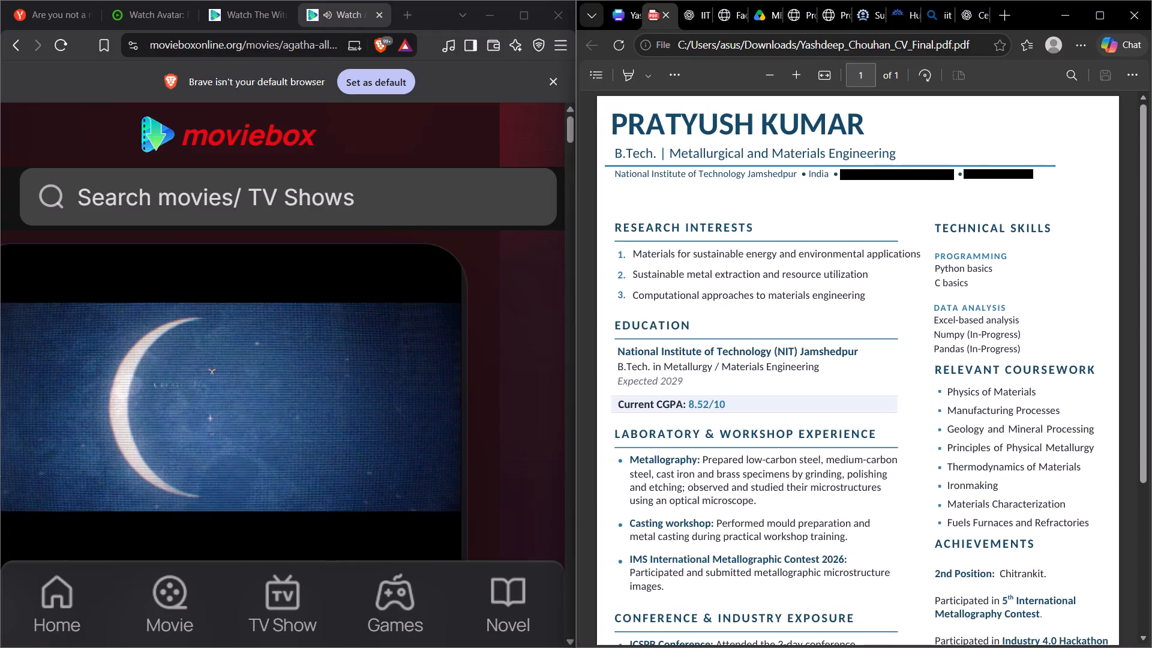
click(663, 17)
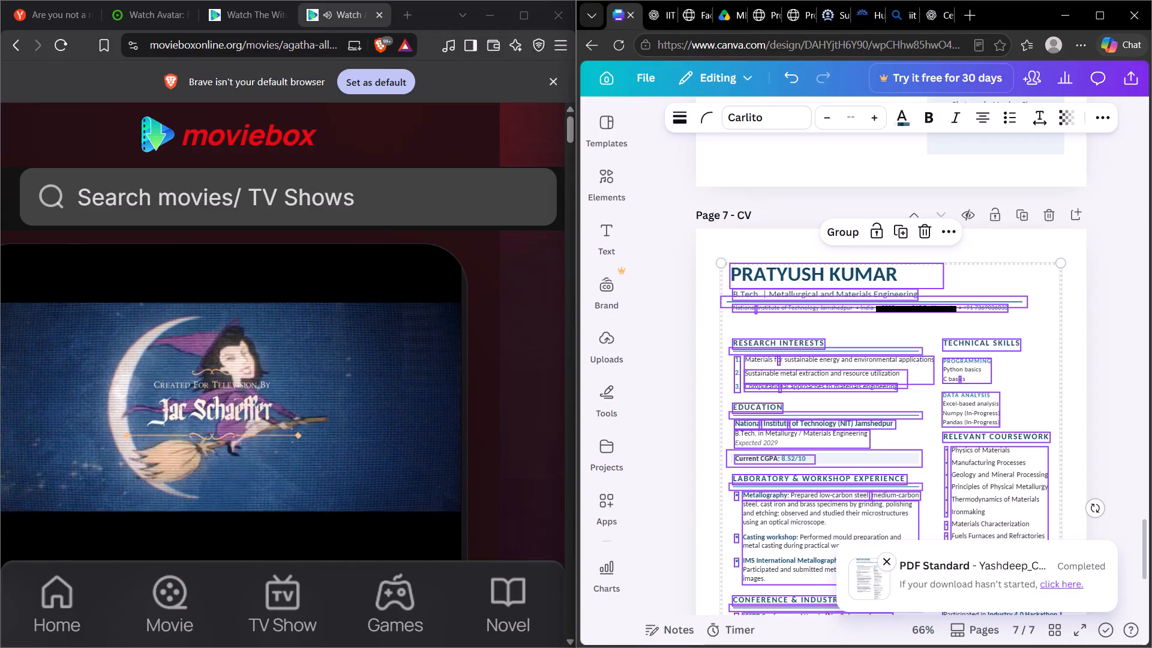
Reselect all the elements of the page 7 CV together, from the name heading to the end of Leadership & Activities.
click(709, 230)
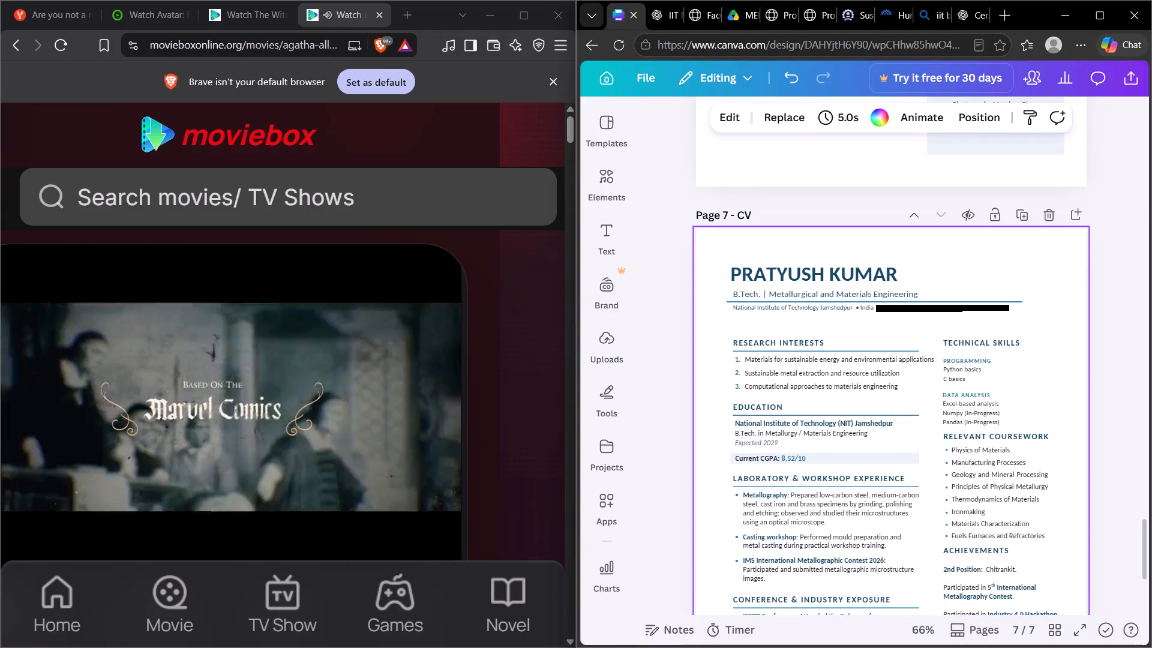
drag(674, 210, 751, 338)
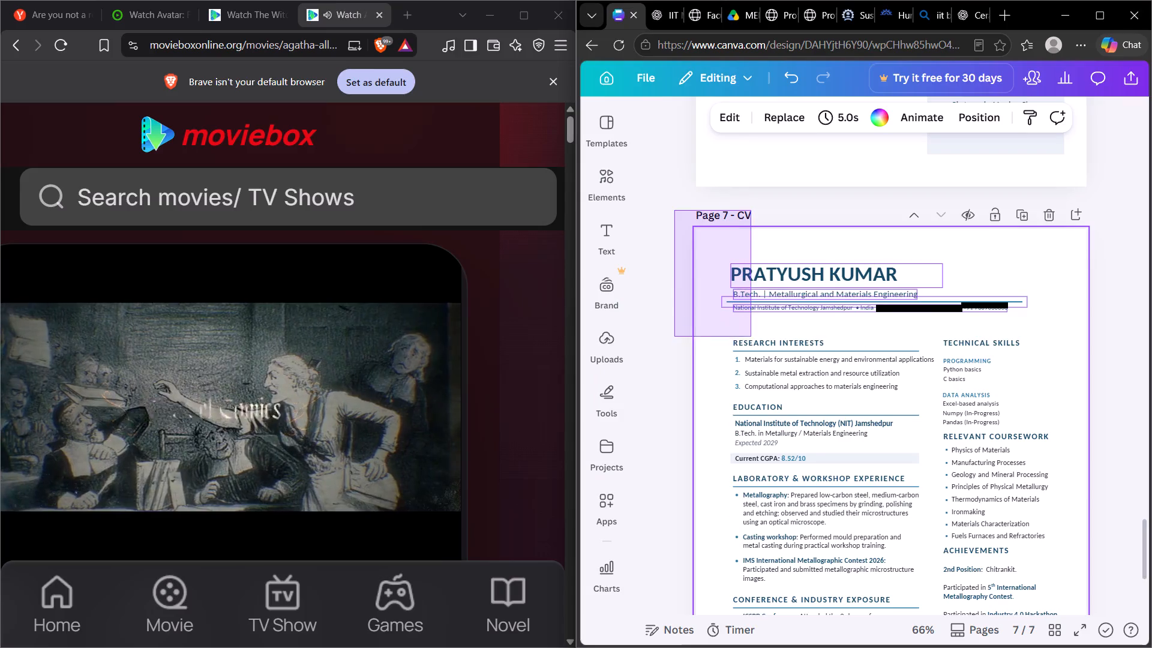
drag(751, 338, 1047, 607)
scroll(1046, 613, down, 2)
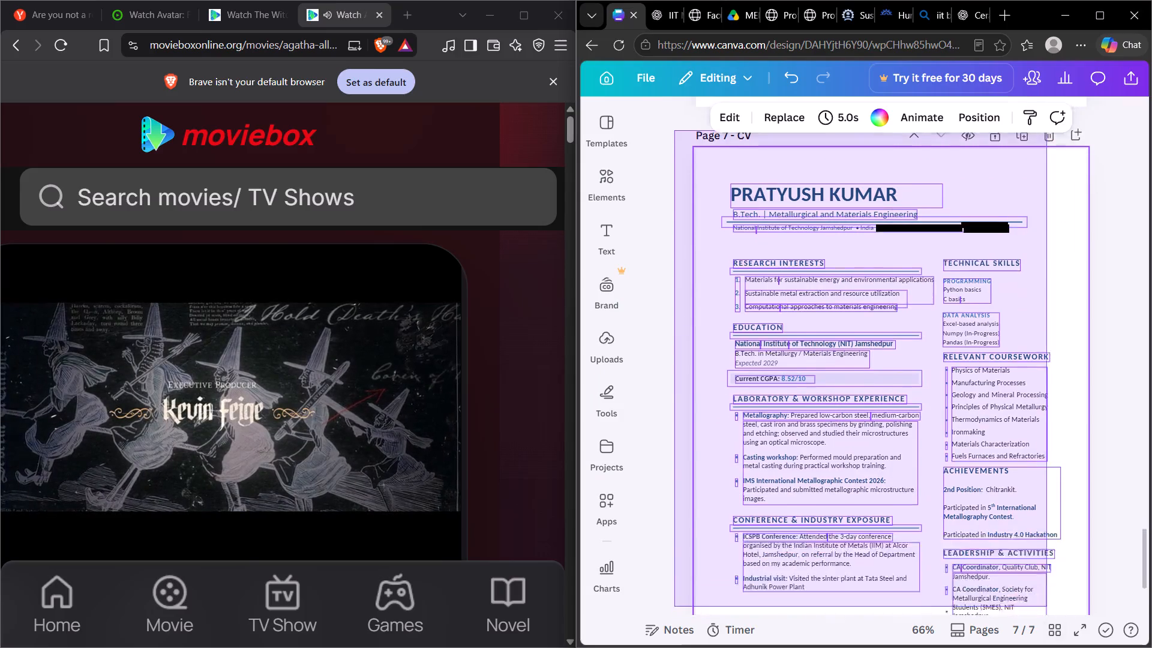
scroll(1047, 607, down, 3)
drag(1047, 607, 1103, 571)
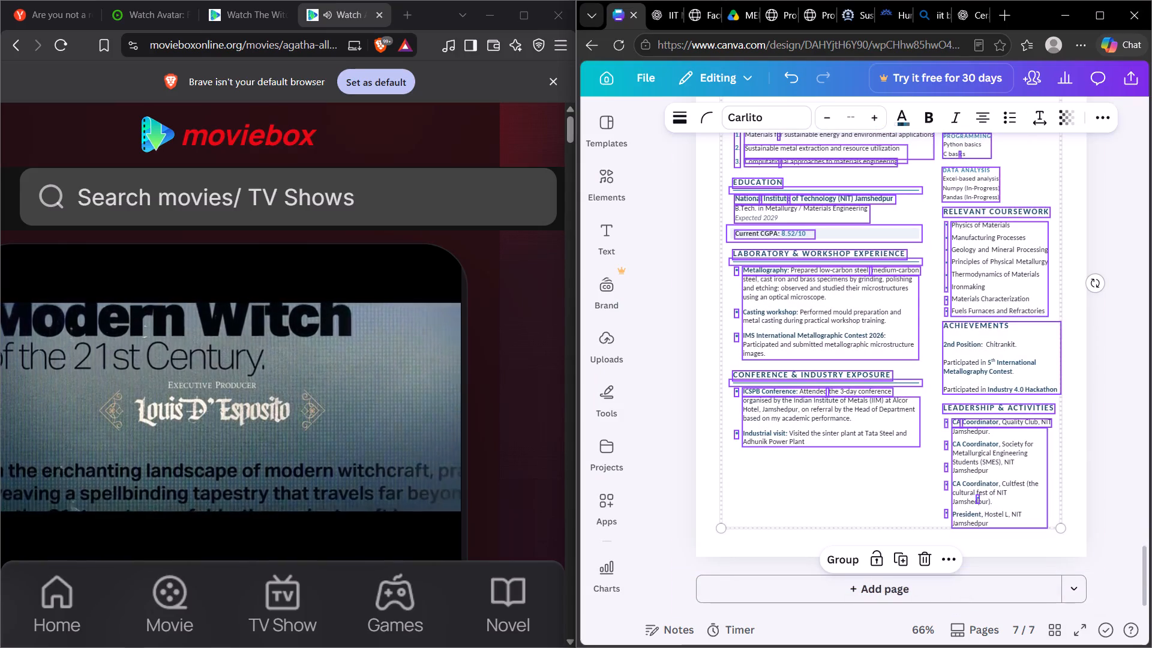
Download the selected page 7 CV elements as a PDF file with the Digital preset.
click(956, 561)
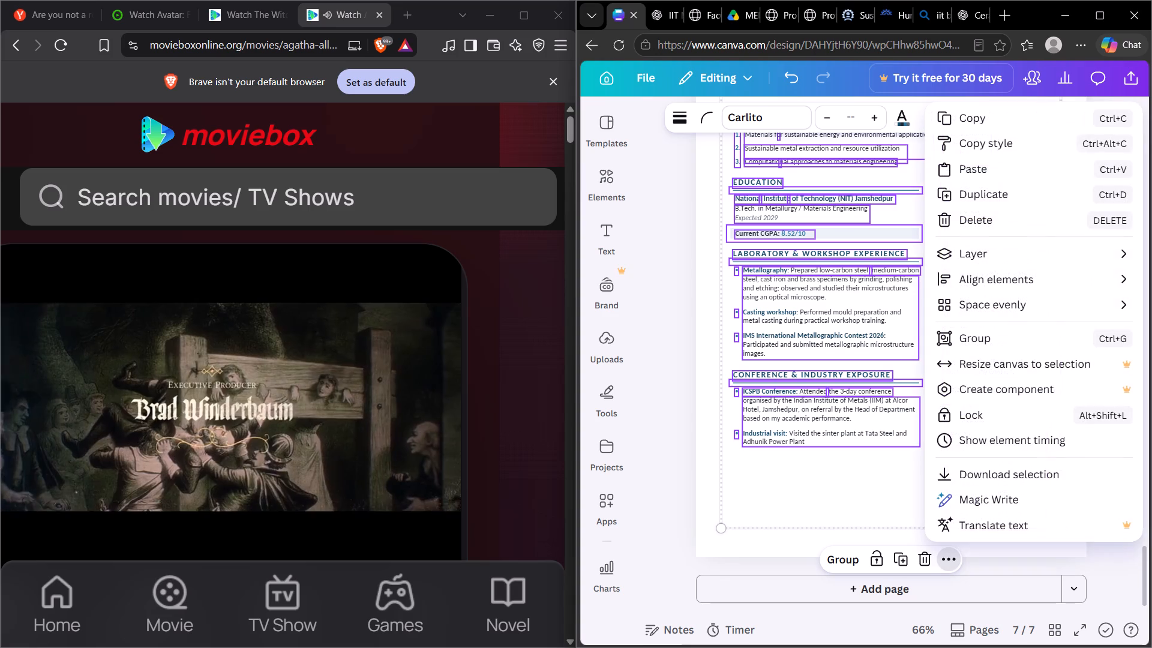
click(1005, 479)
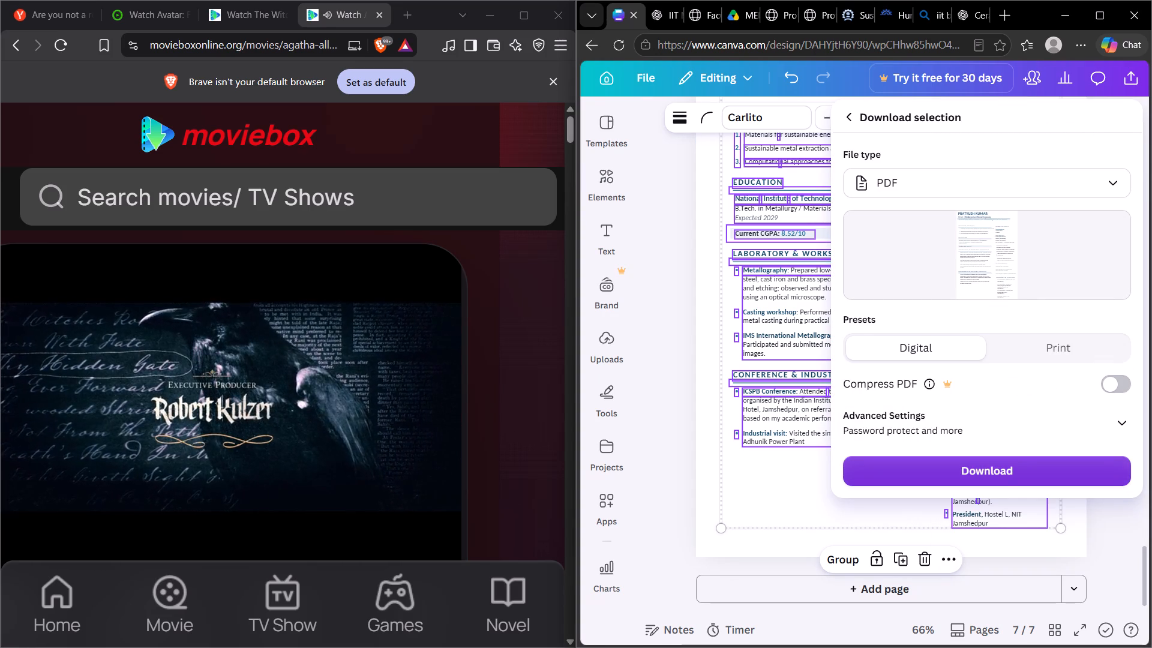
click(1069, 337)
click(926, 337)
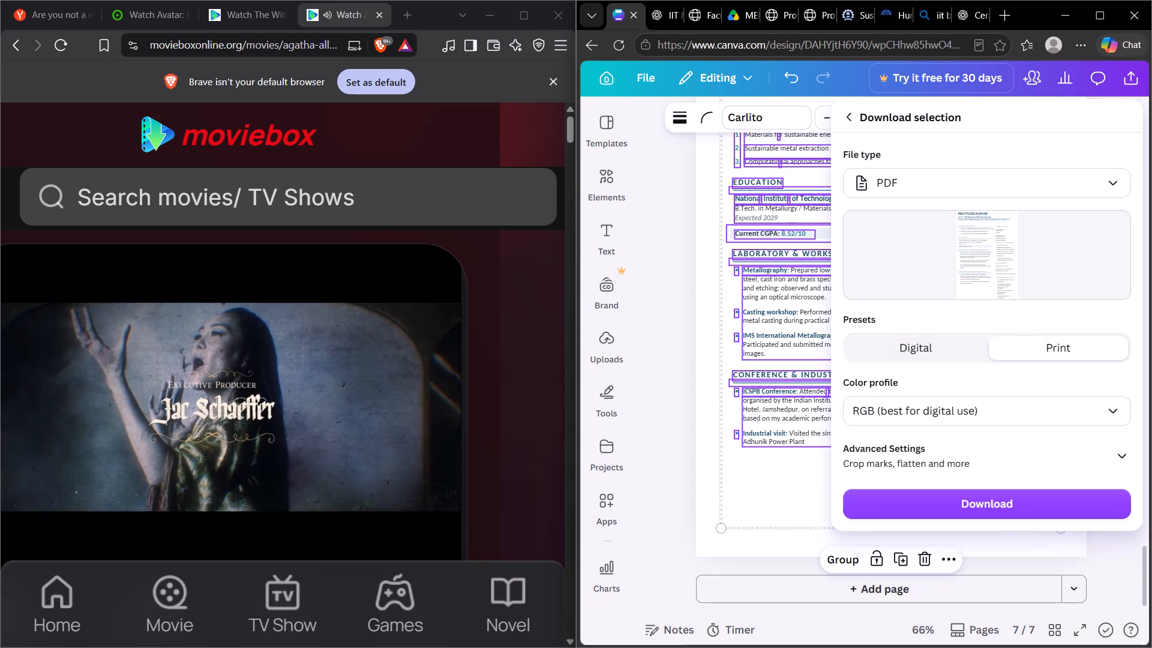
click(944, 470)
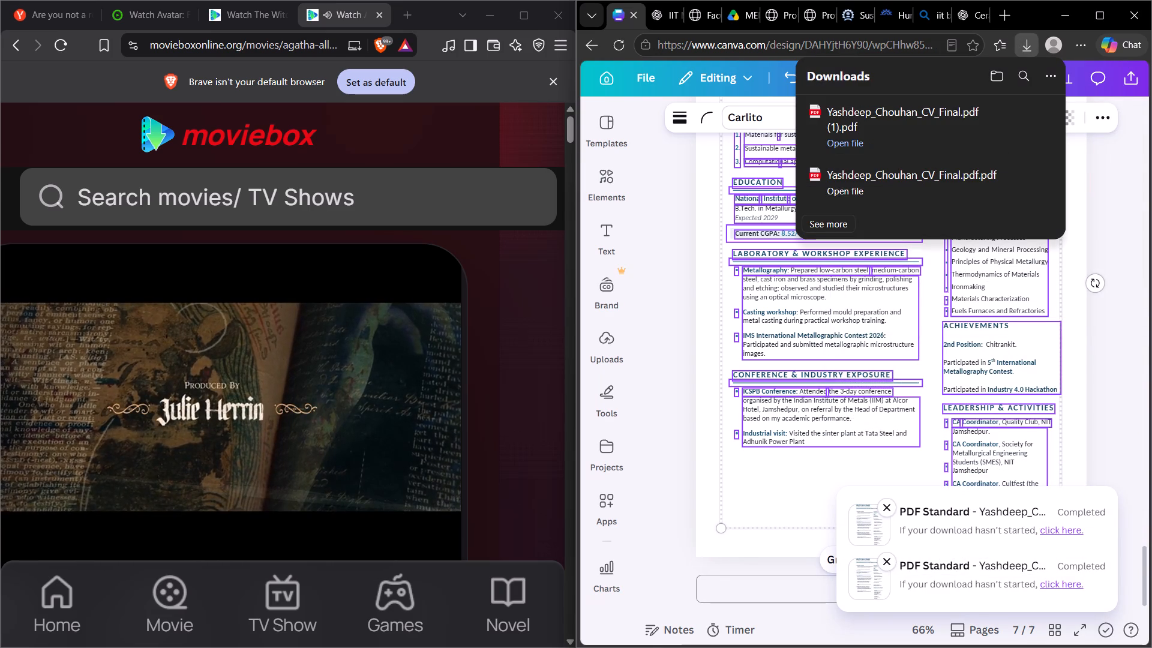
Open the newly downloaded copy of the CV PDF and review its page from top to bottom.
click(871, 125)
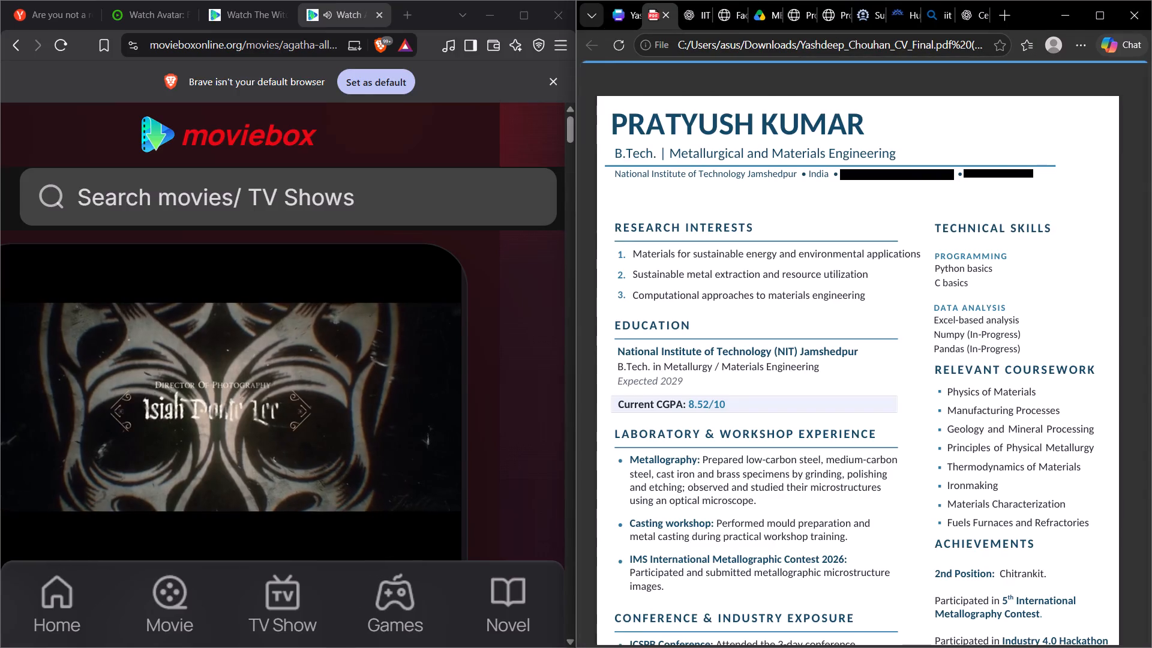
scroll(855, 224, down, 10)
scroll(855, 228, up, 4)
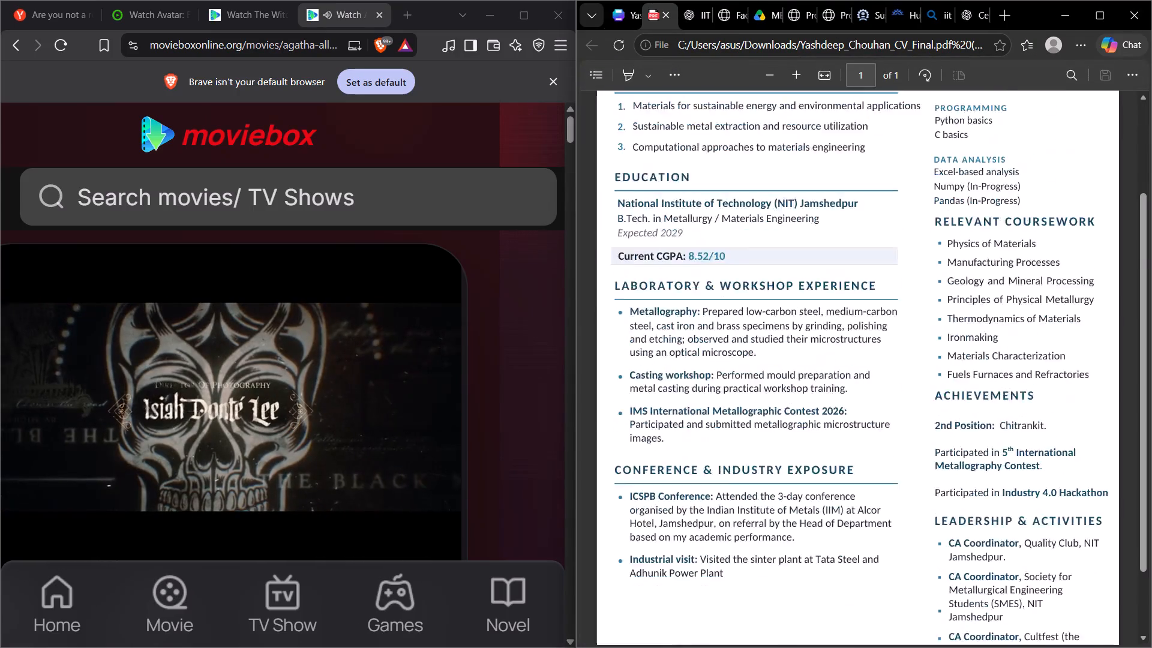
scroll(855, 228, up, 3)
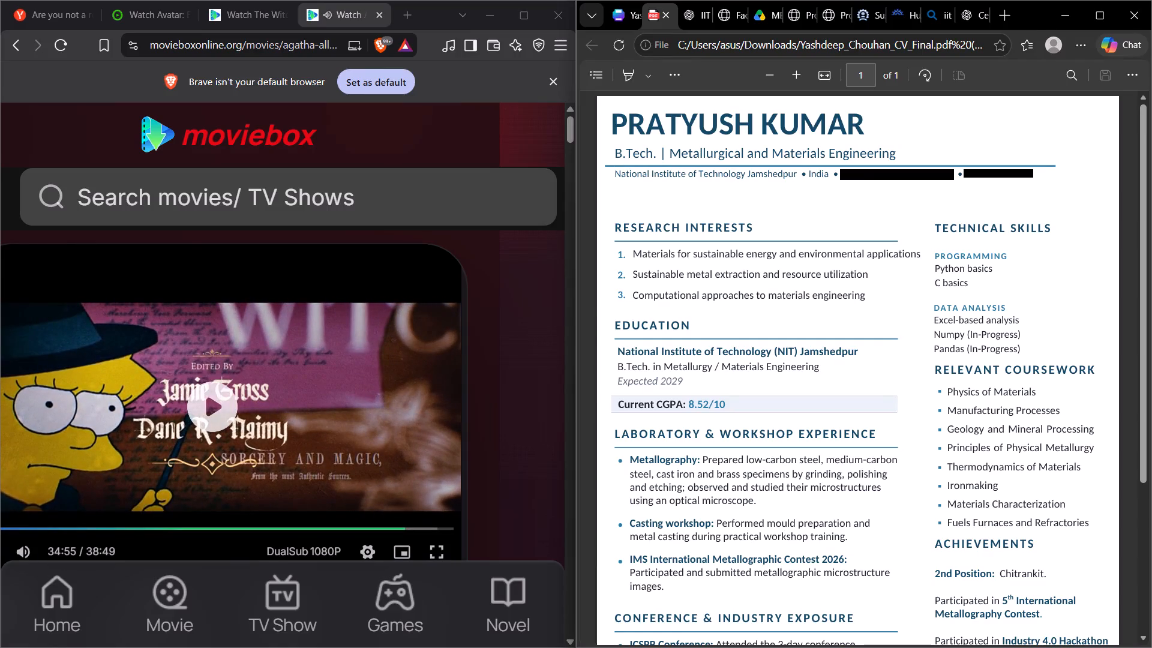
Switch to the Brave browser, pause the Agatha video and close its tab.
scroll(262, 327, down, 7)
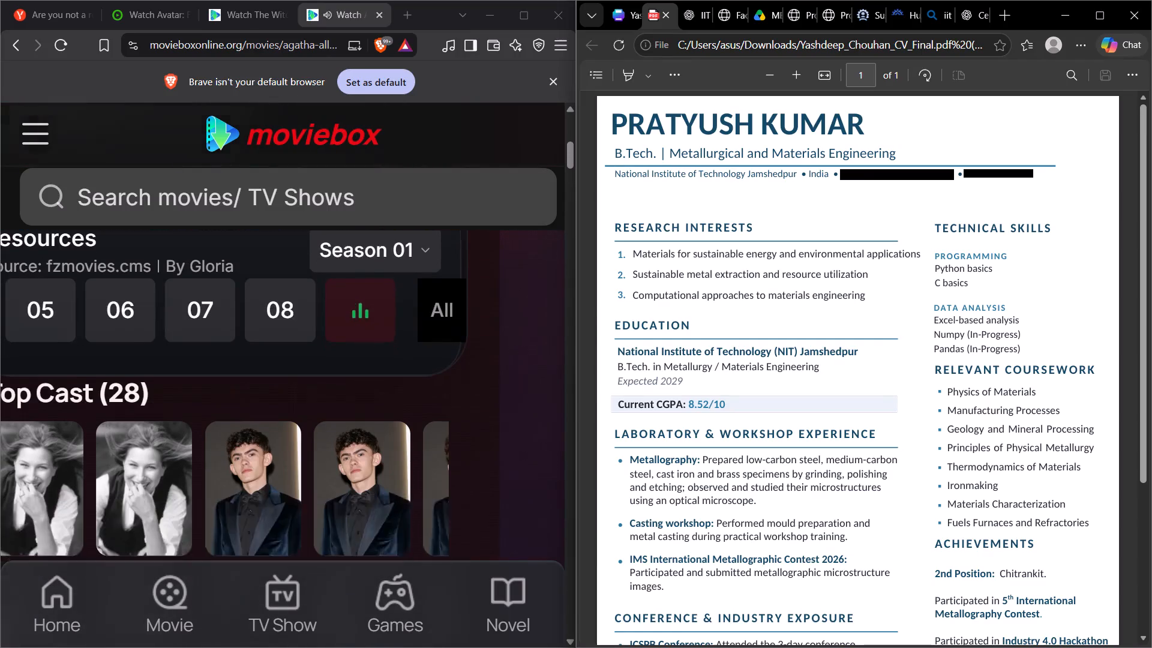
scroll(262, 335, up, 13)
click(136, 365)
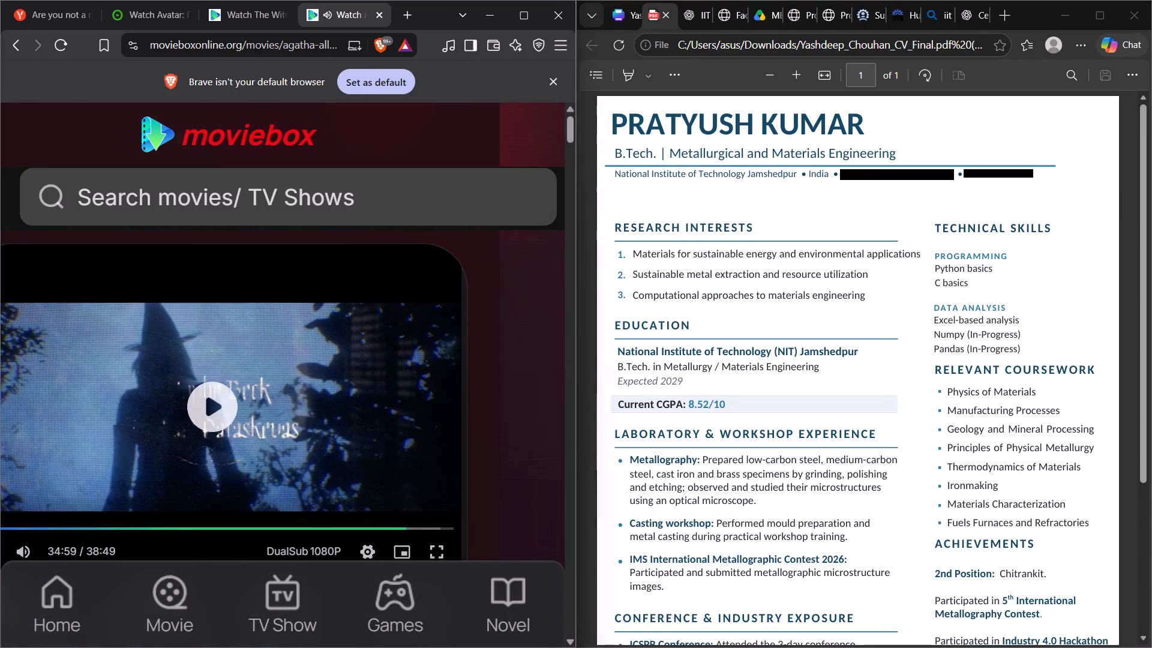
click(382, 14)
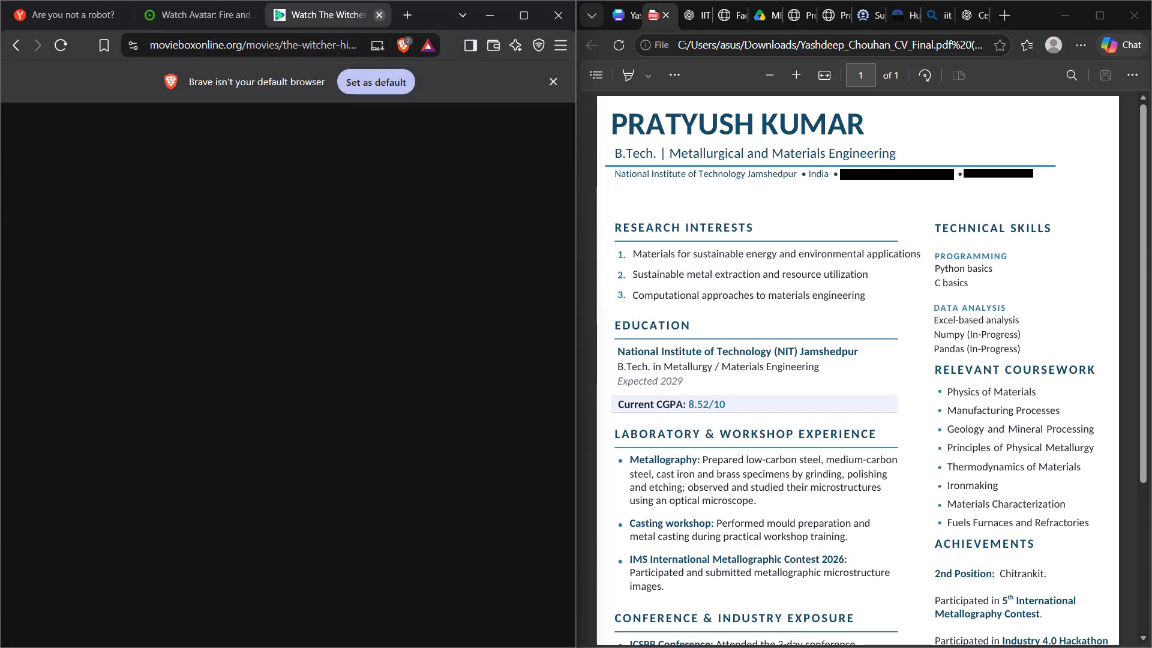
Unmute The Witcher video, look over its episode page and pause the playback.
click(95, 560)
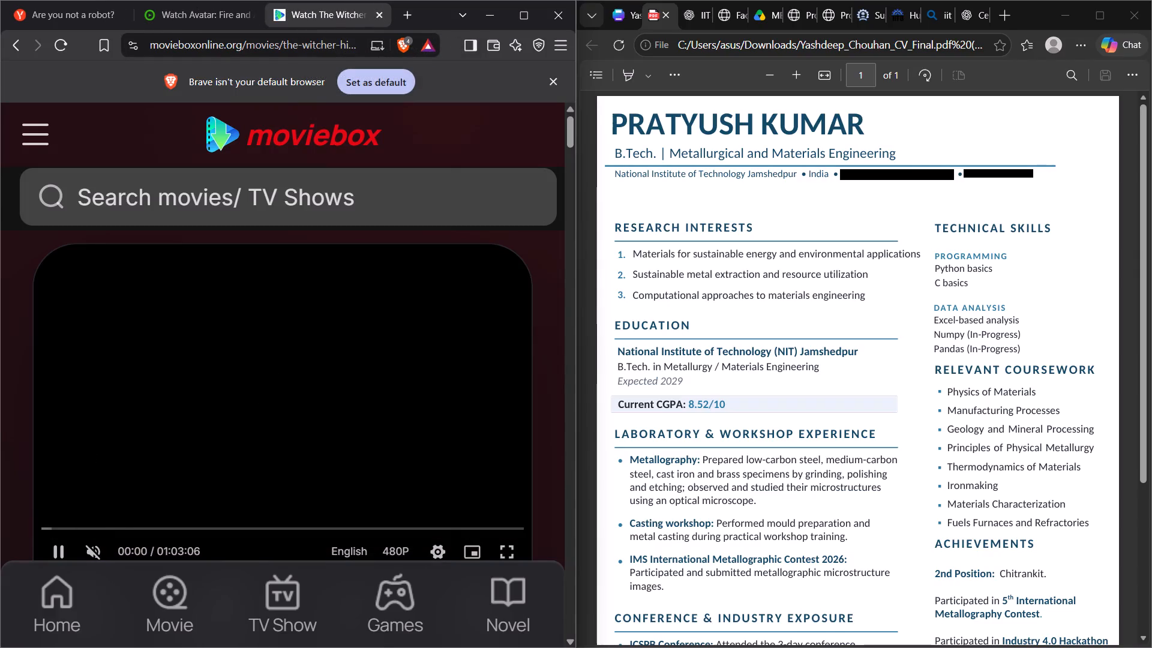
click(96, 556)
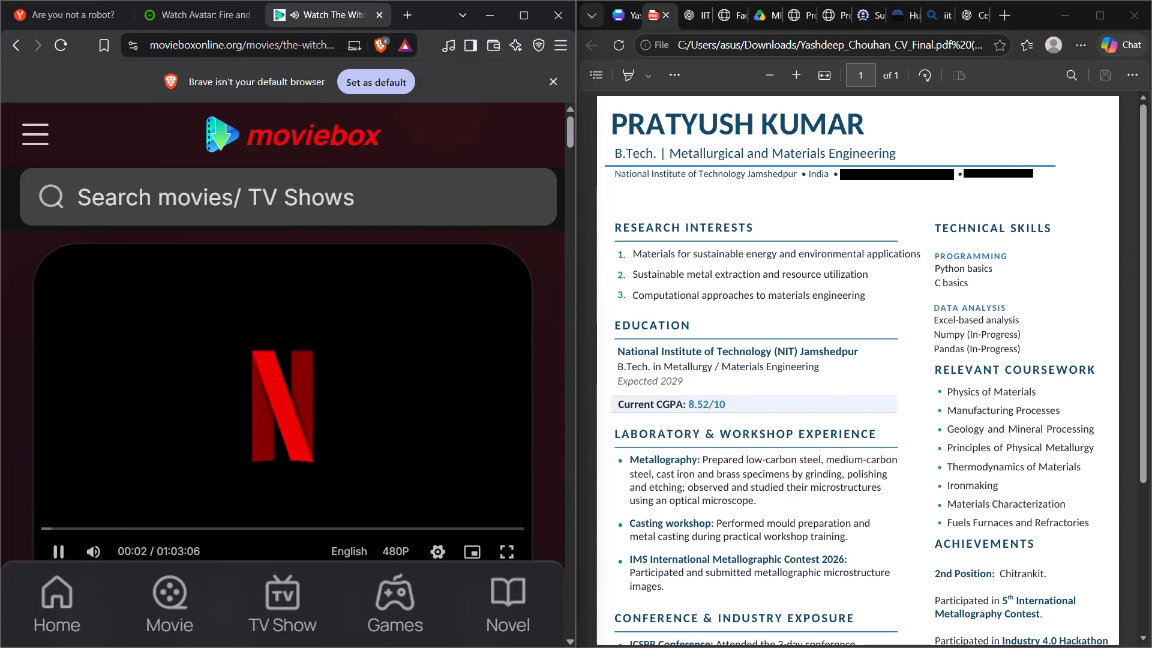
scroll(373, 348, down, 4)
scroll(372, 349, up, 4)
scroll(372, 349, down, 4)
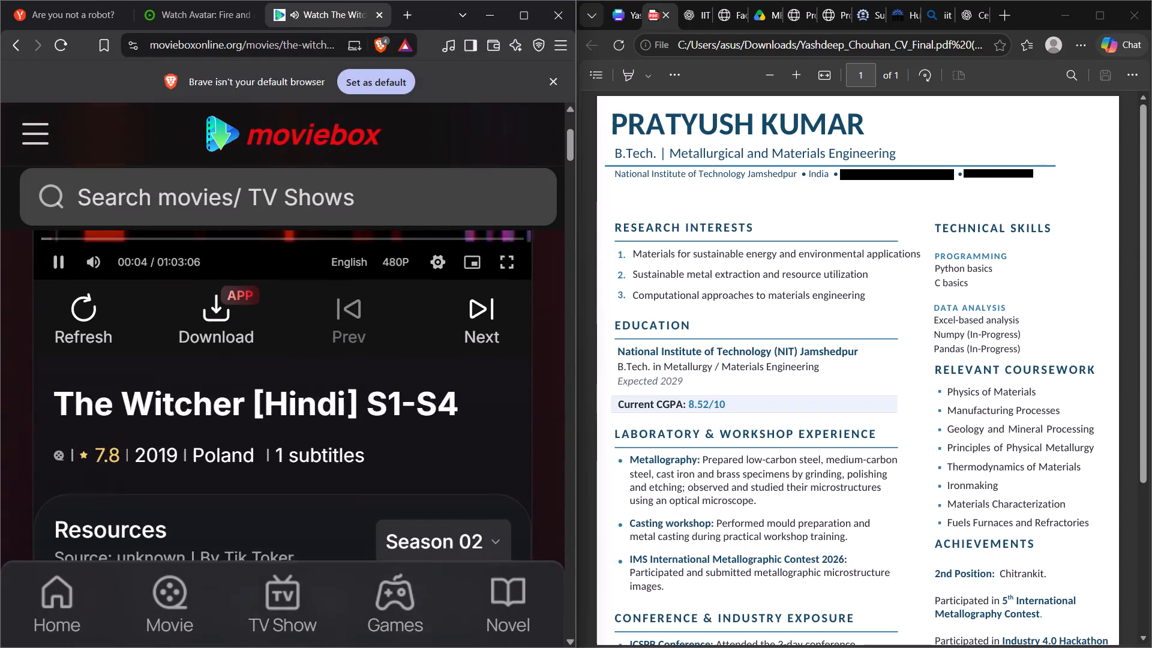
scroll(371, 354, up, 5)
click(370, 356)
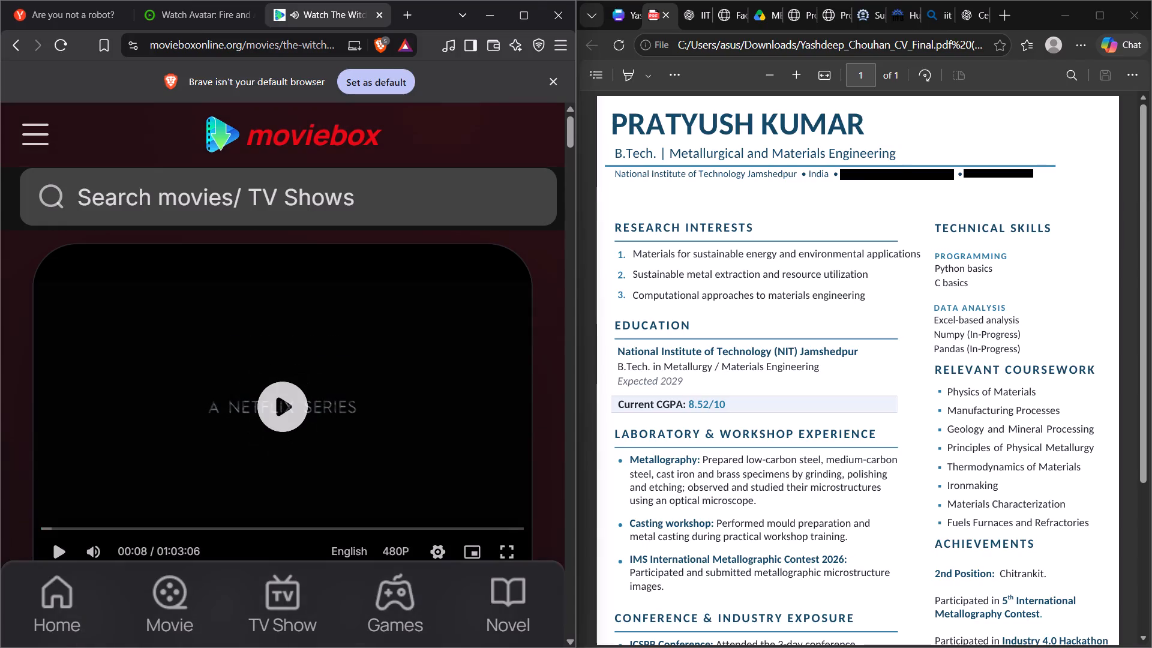
Close the Brave window together with all its open tabs.
click(553, 16)
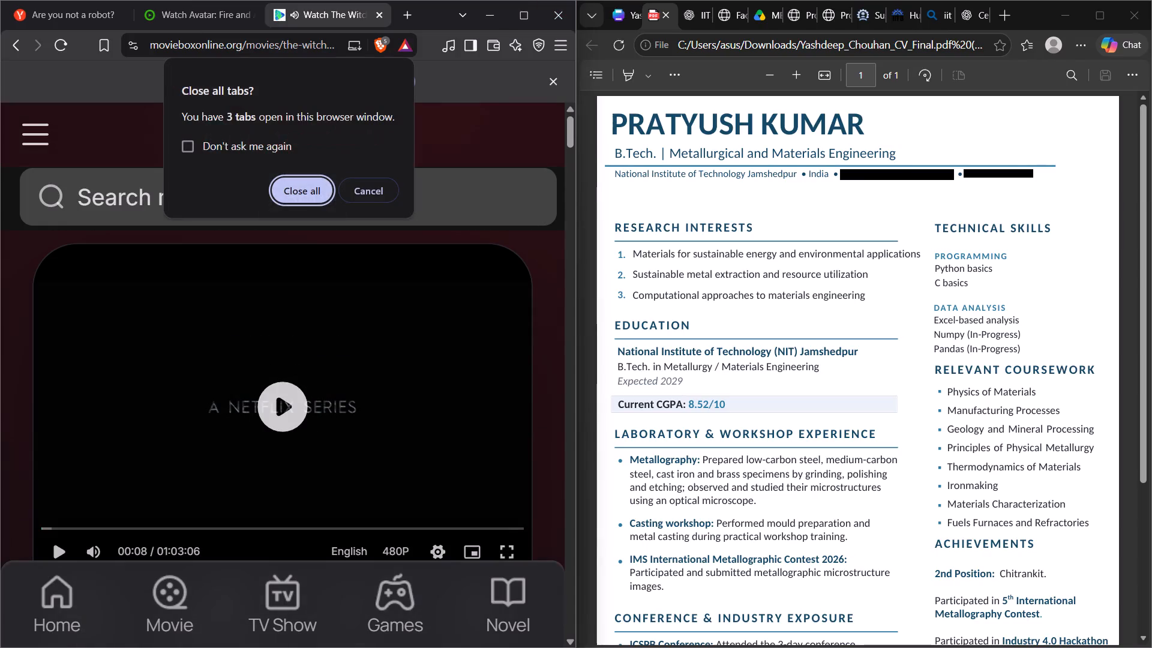
click(306, 184)
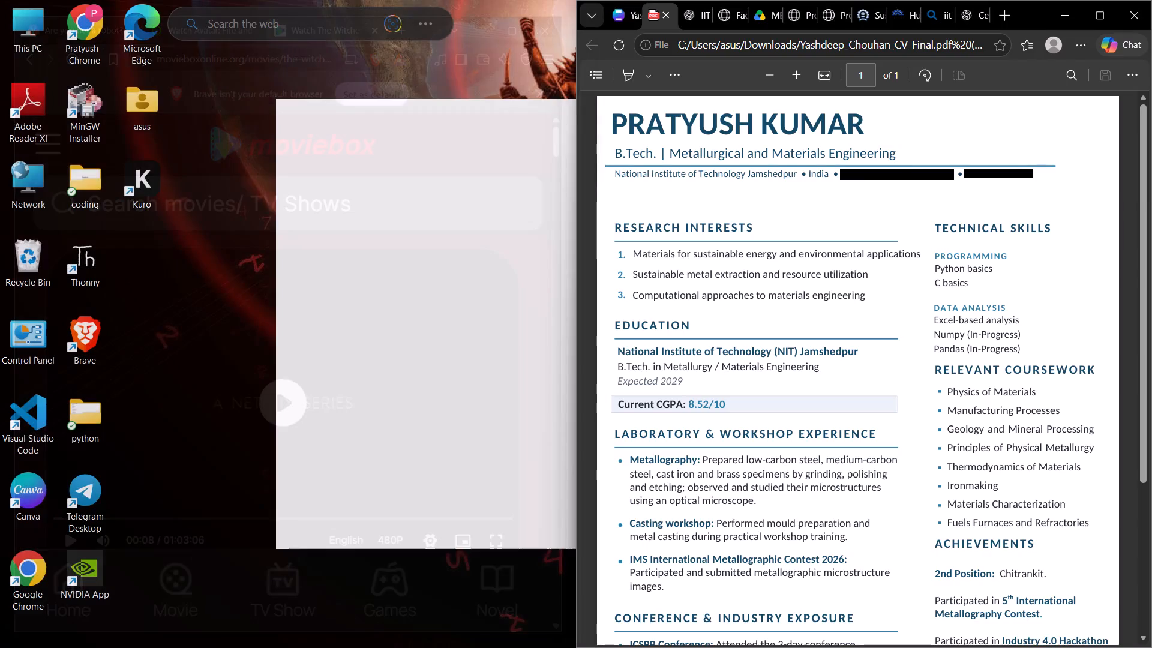
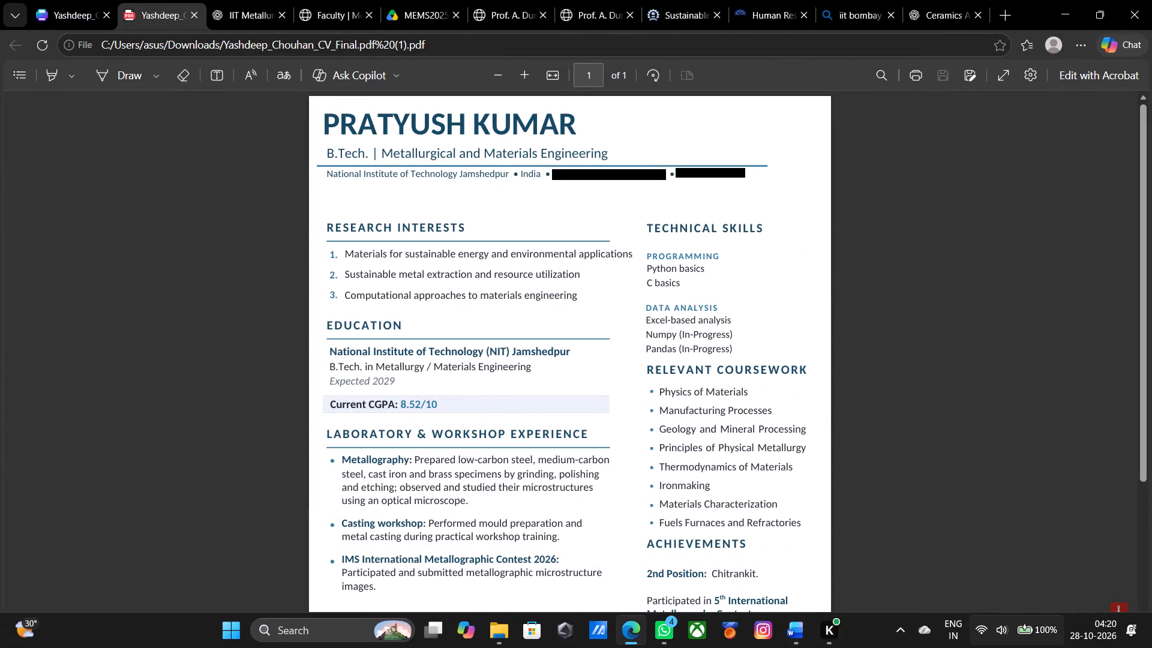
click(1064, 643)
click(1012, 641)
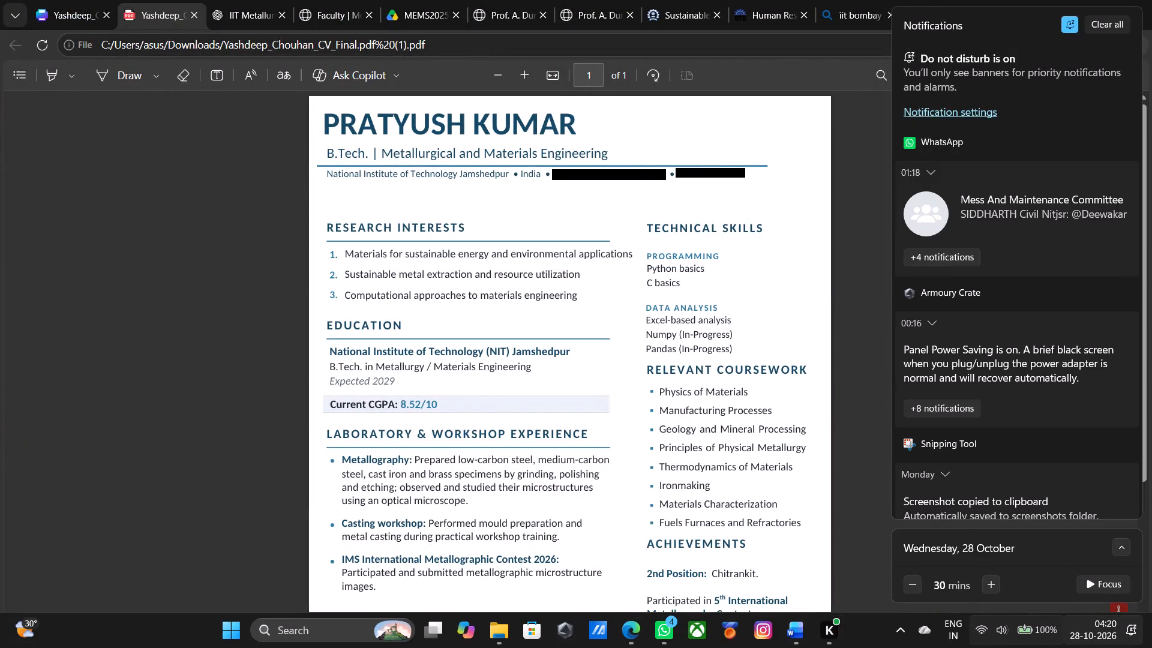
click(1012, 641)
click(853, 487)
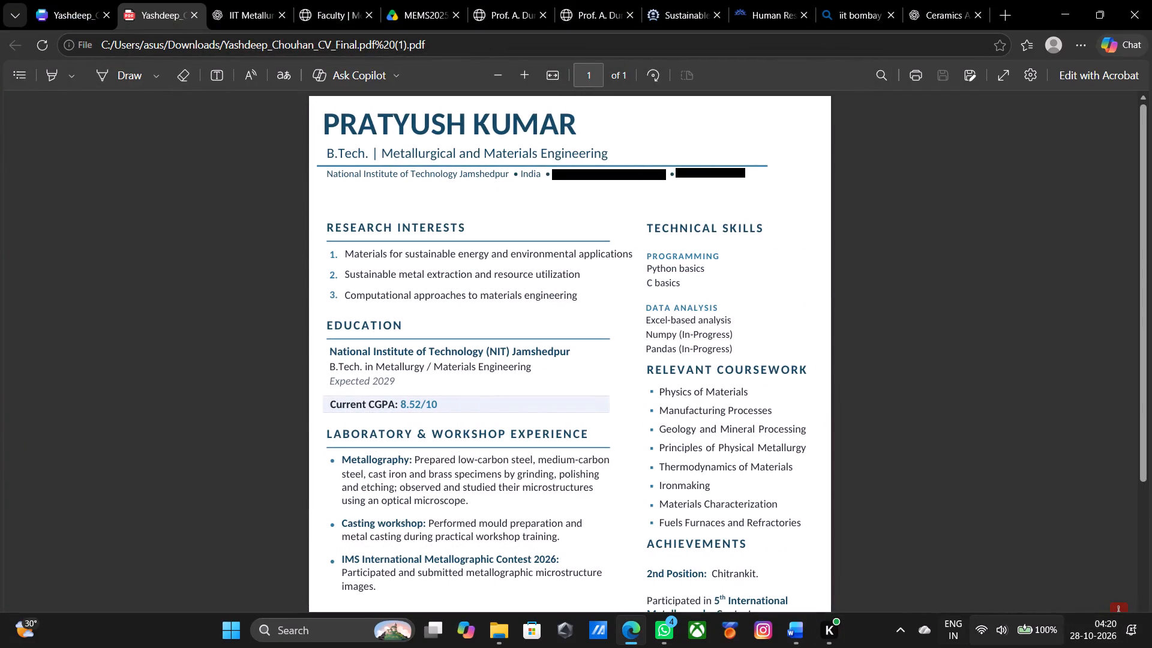
Open the Bluetooth device list in the system quick settings, look at the paired devices and dismiss it.
click(1051, 647)
click(1033, 351)
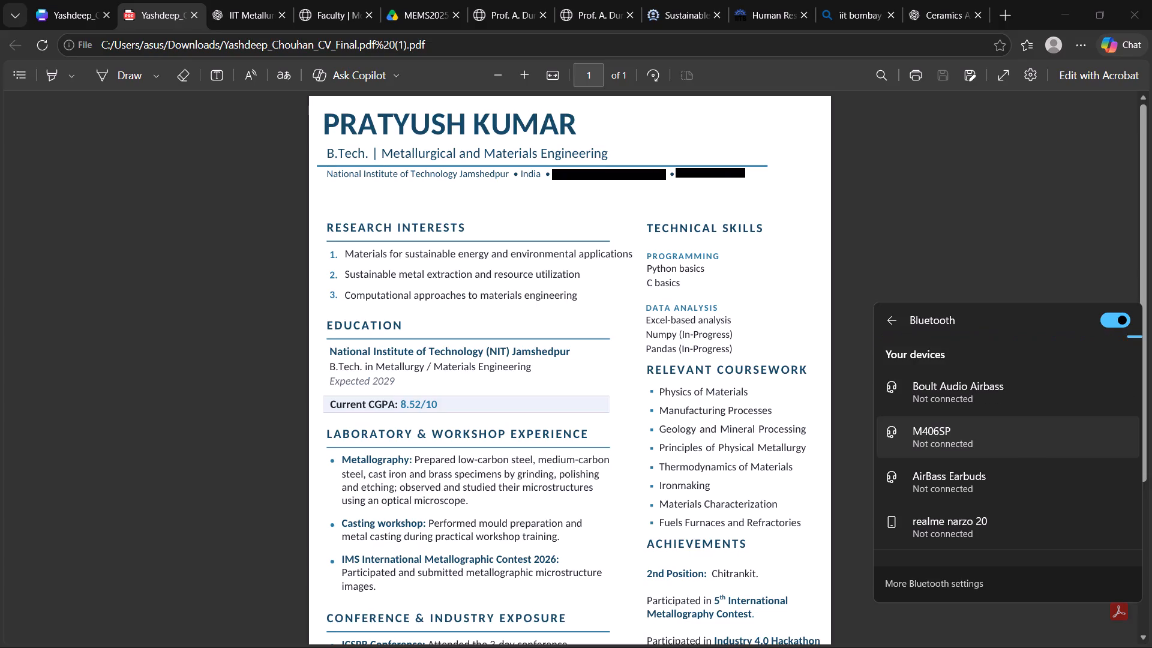
click(763, 259)
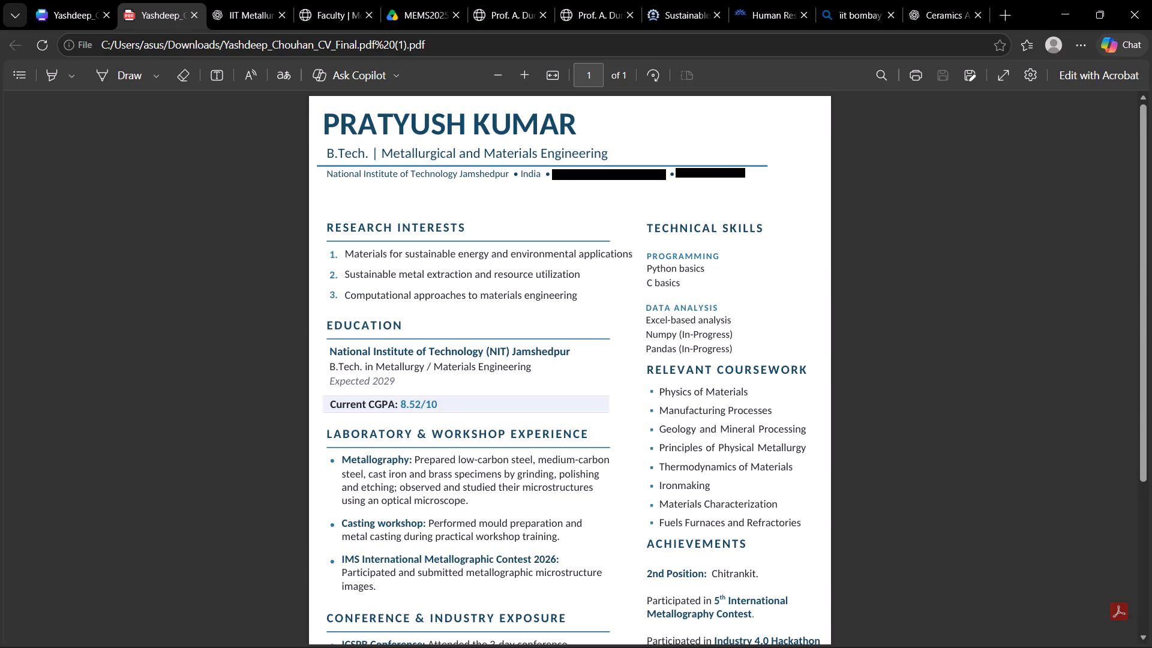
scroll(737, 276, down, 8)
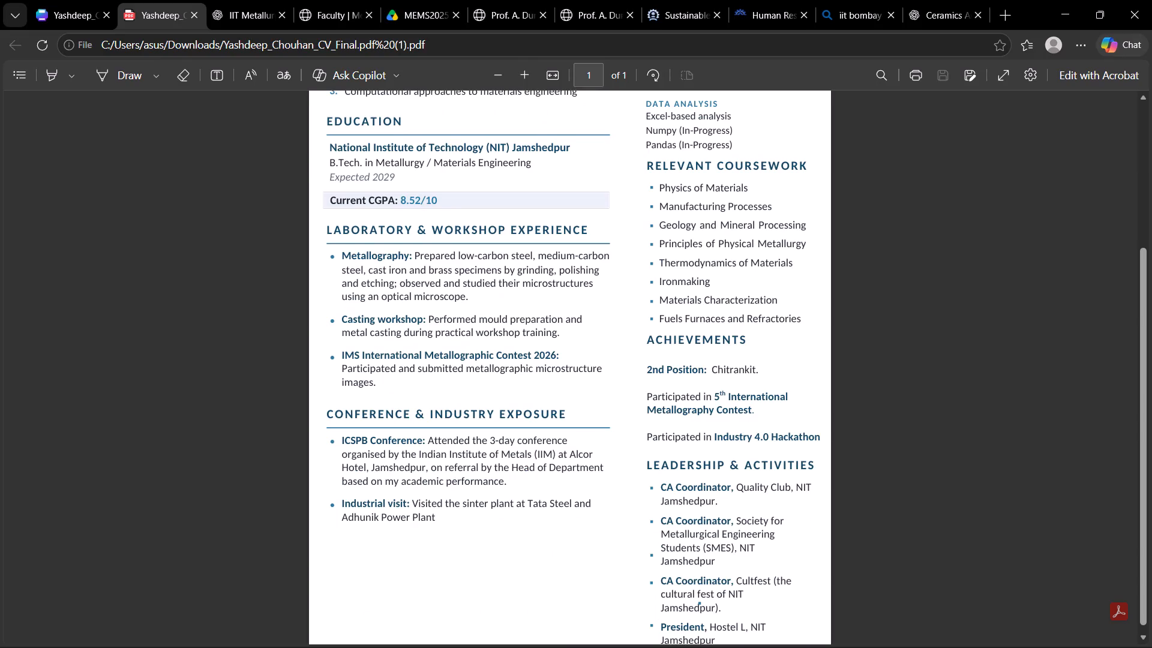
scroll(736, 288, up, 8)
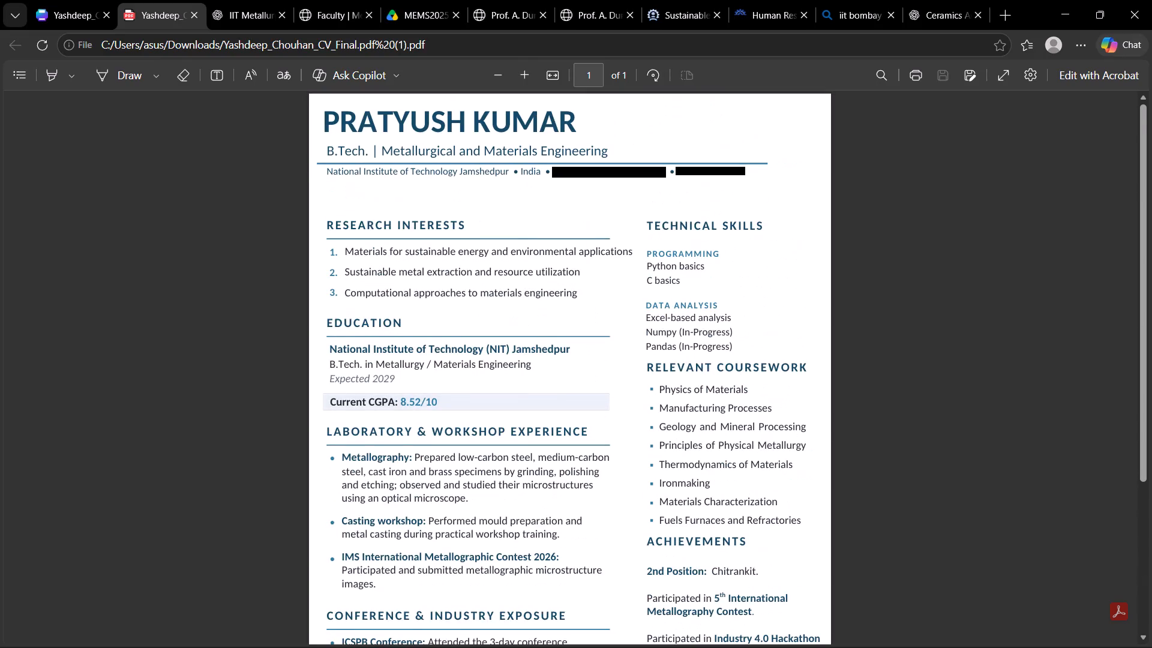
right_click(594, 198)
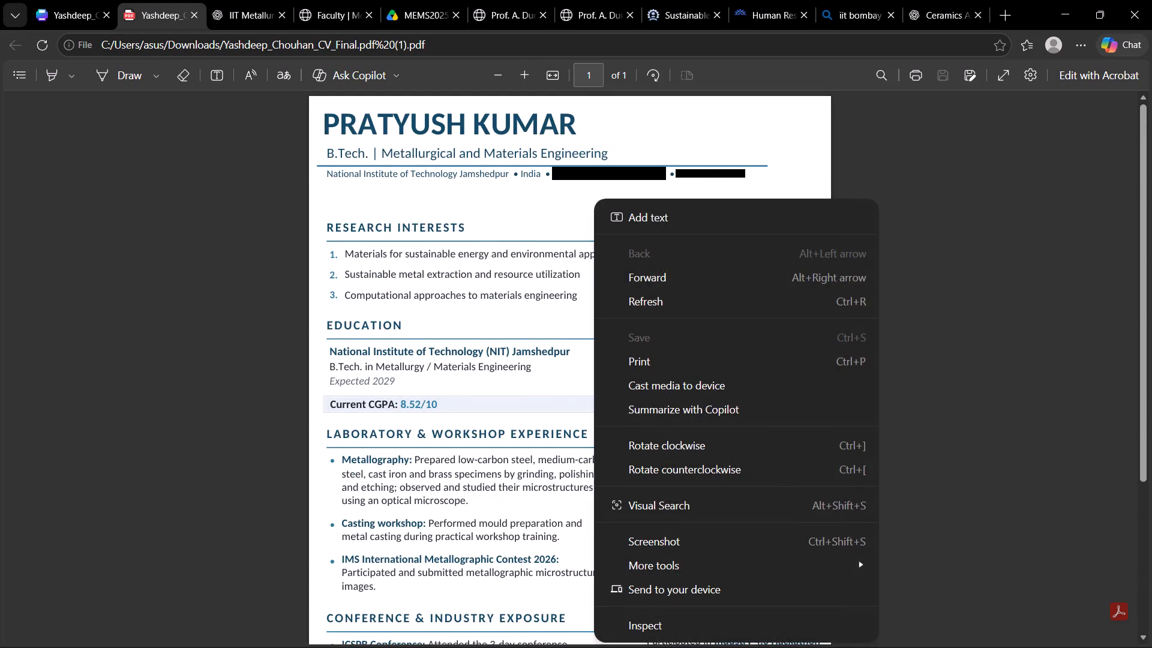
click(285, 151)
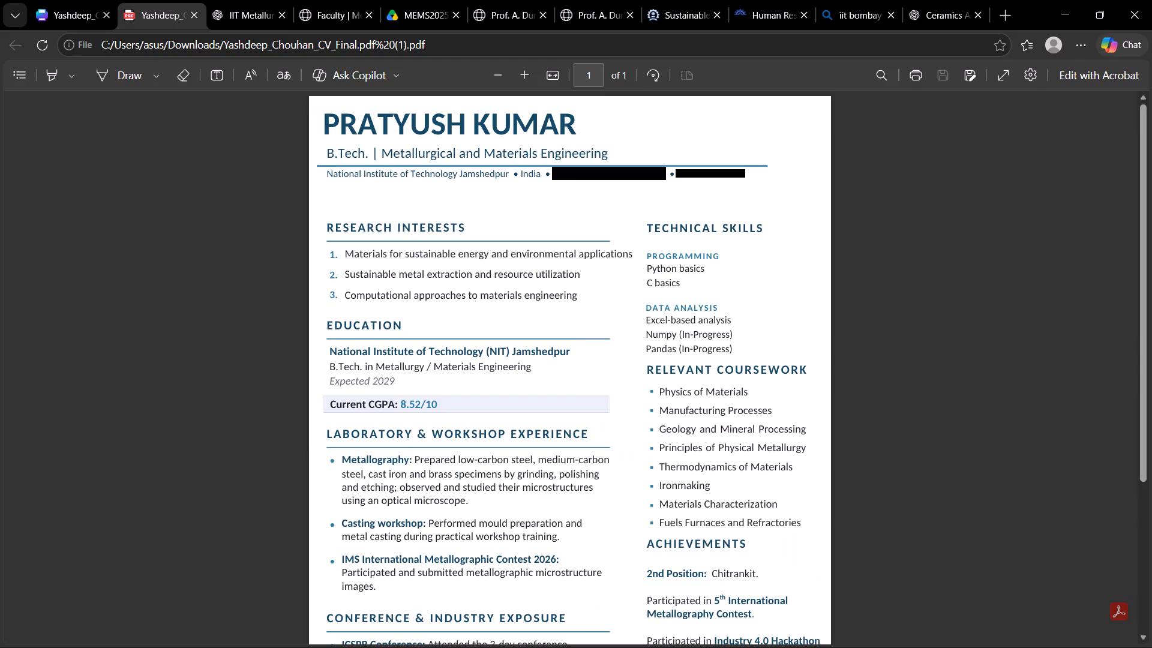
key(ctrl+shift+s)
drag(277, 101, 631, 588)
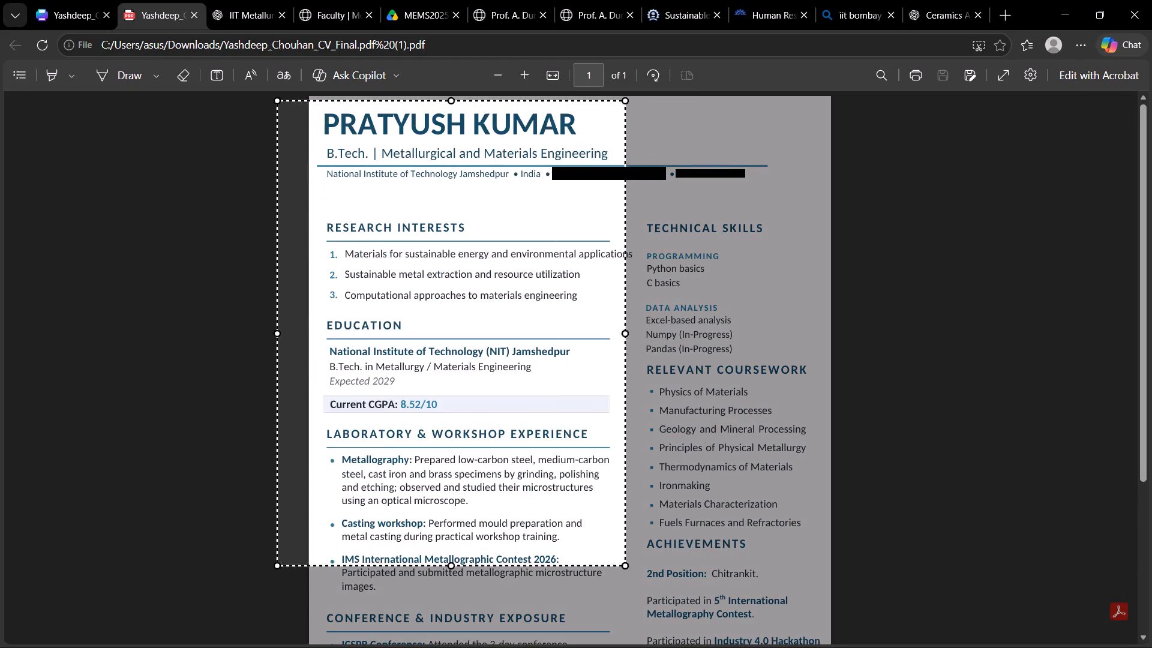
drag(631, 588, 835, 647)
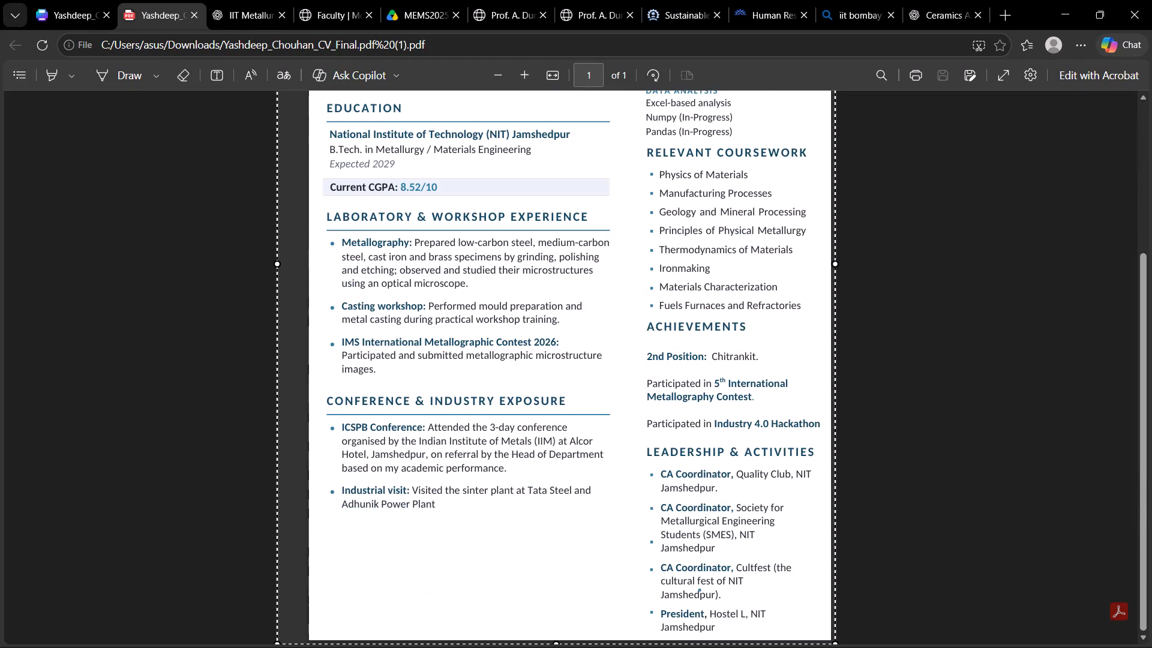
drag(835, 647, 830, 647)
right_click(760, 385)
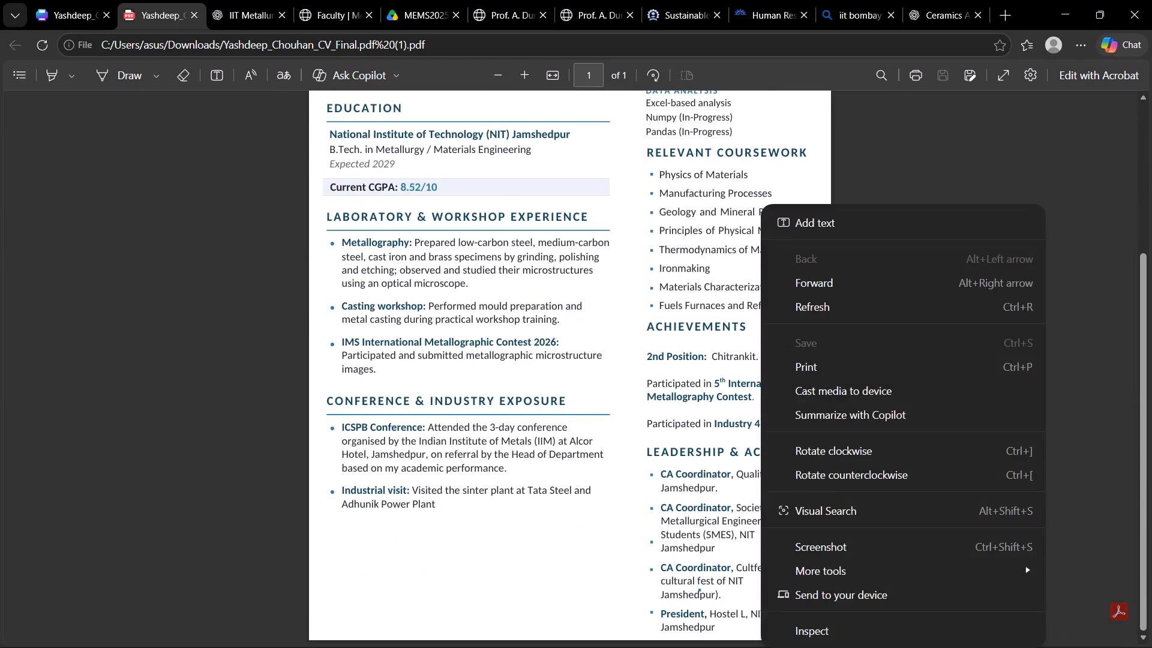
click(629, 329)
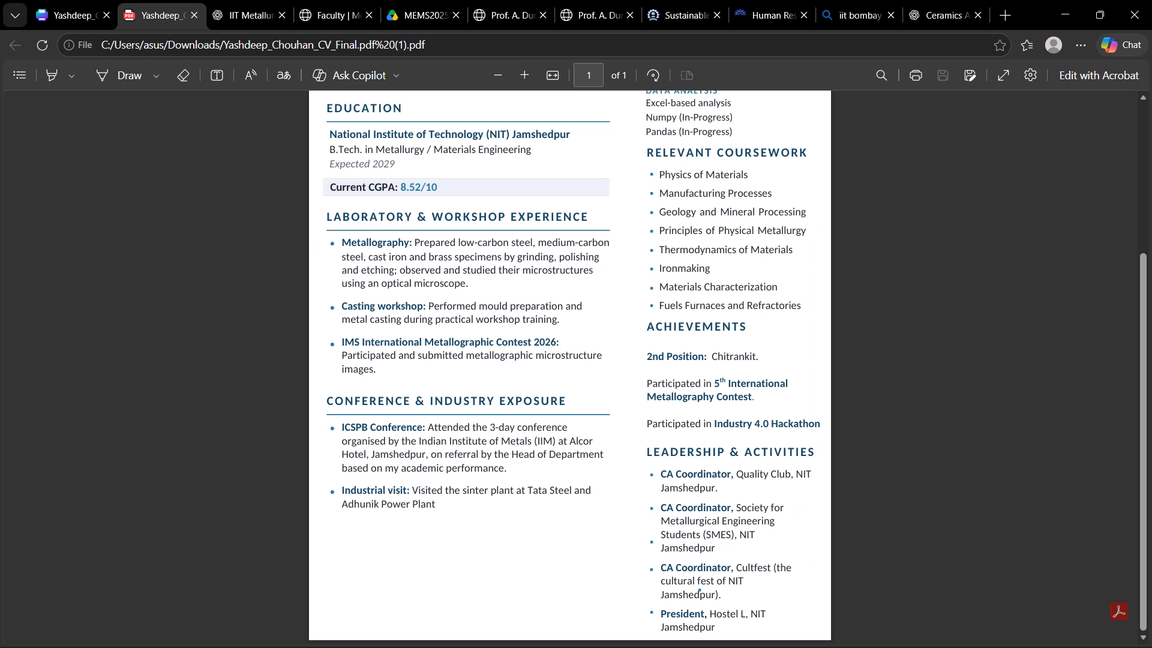
key(ctrl+shift+s)
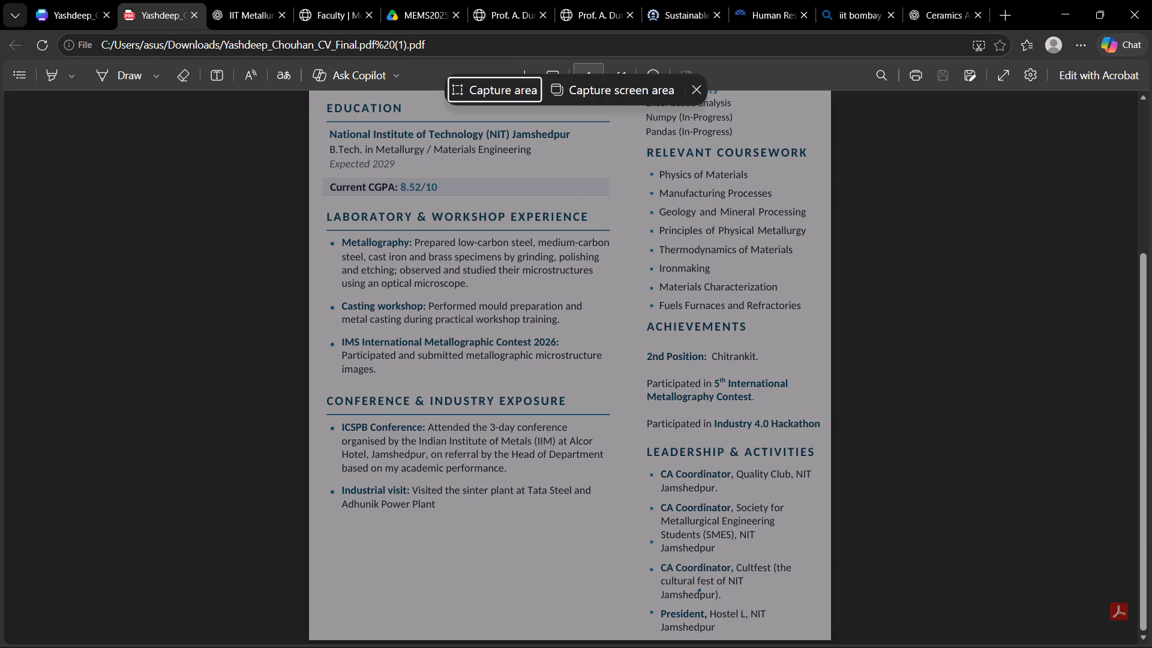
drag(823, 638, 774, 497)
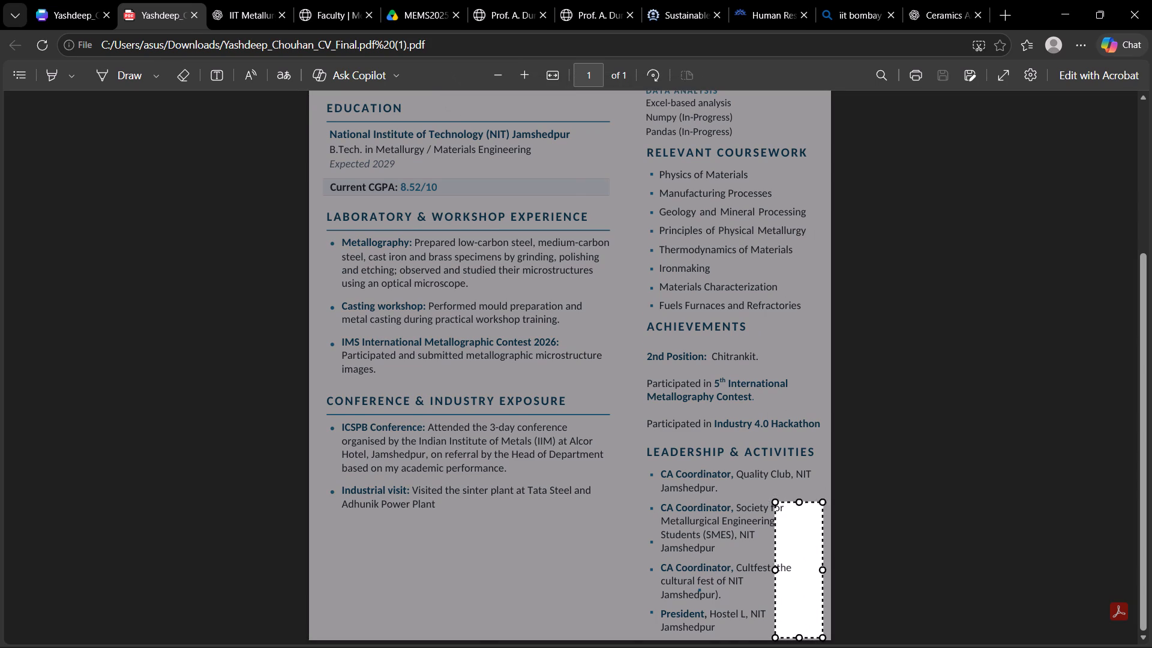
drag(774, 497, 319, 91)
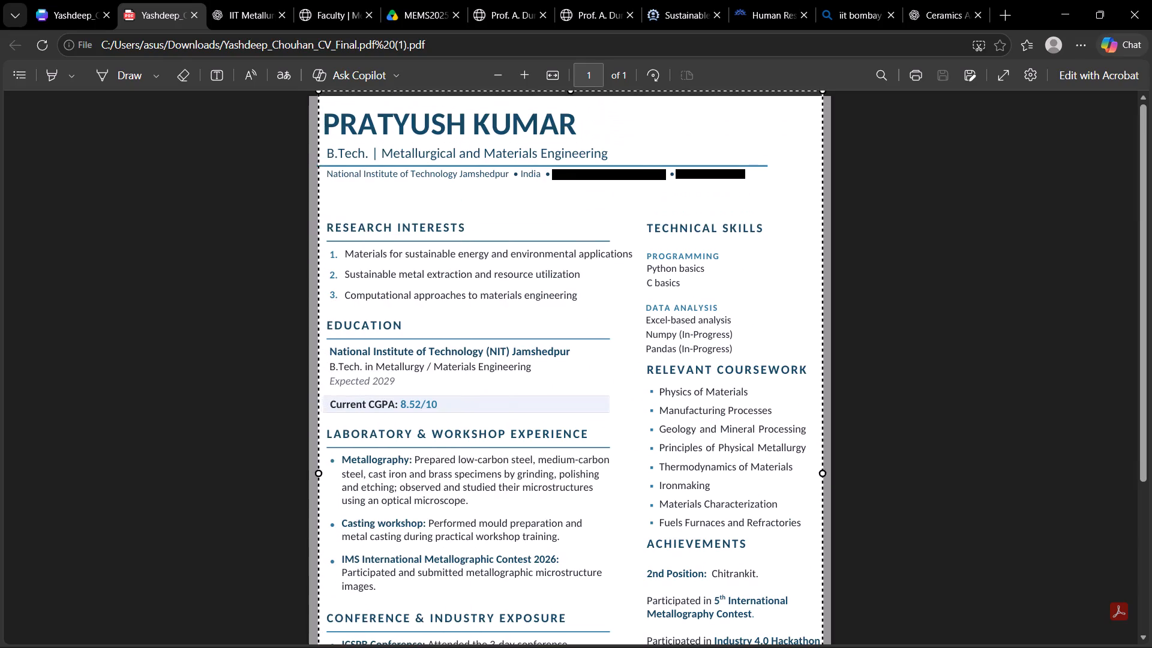
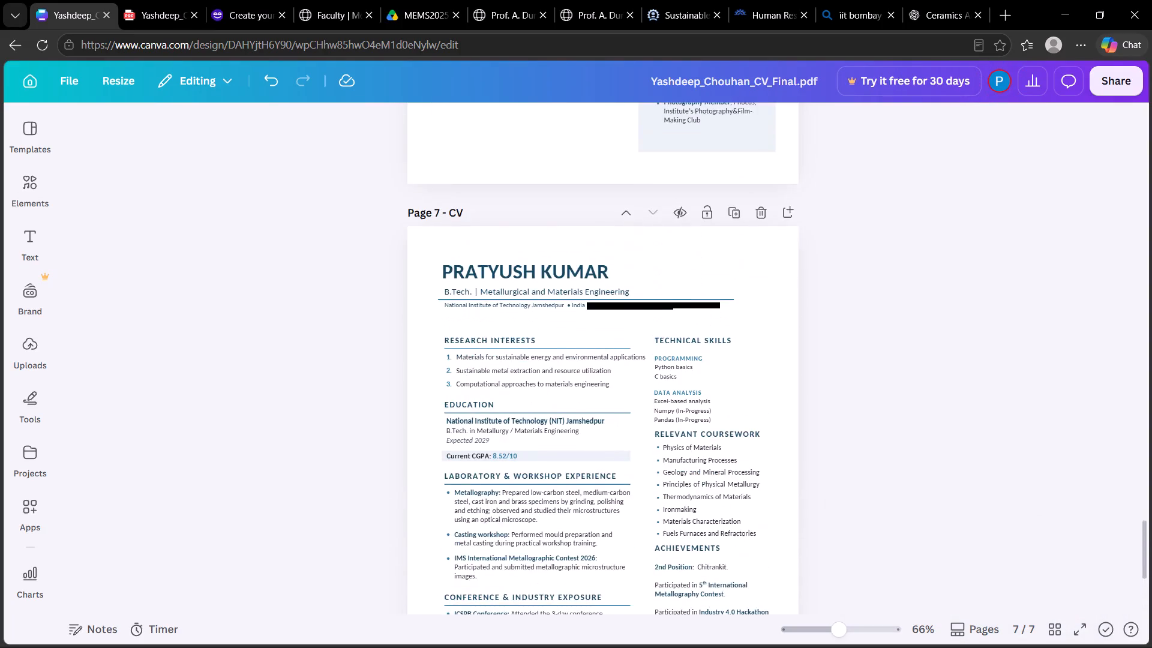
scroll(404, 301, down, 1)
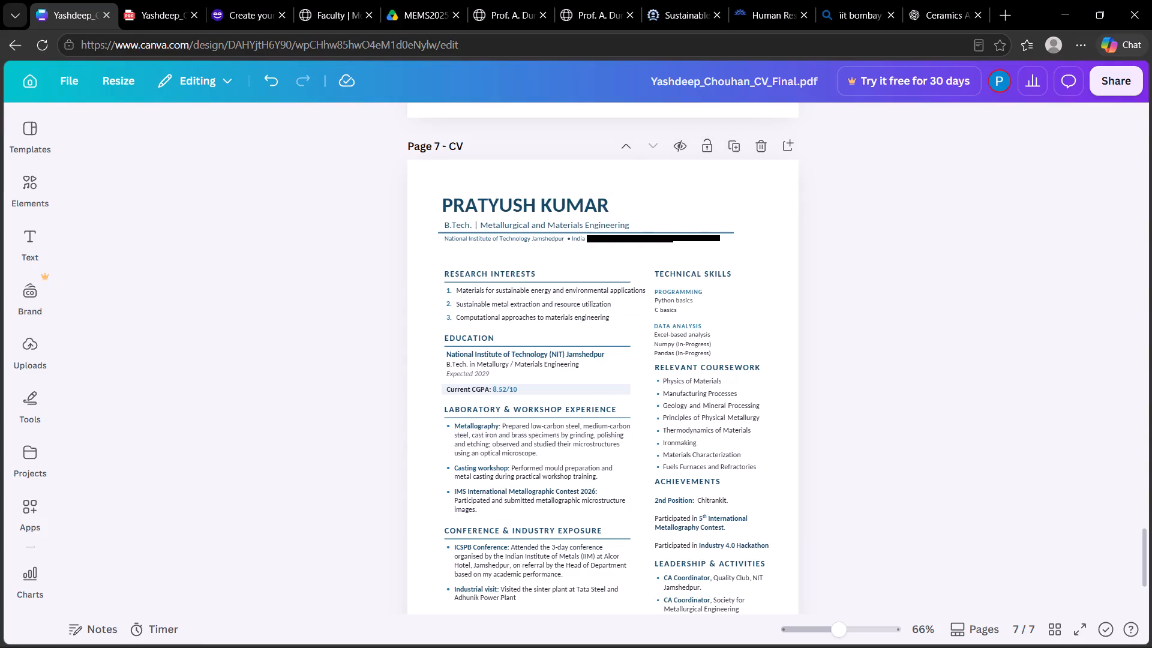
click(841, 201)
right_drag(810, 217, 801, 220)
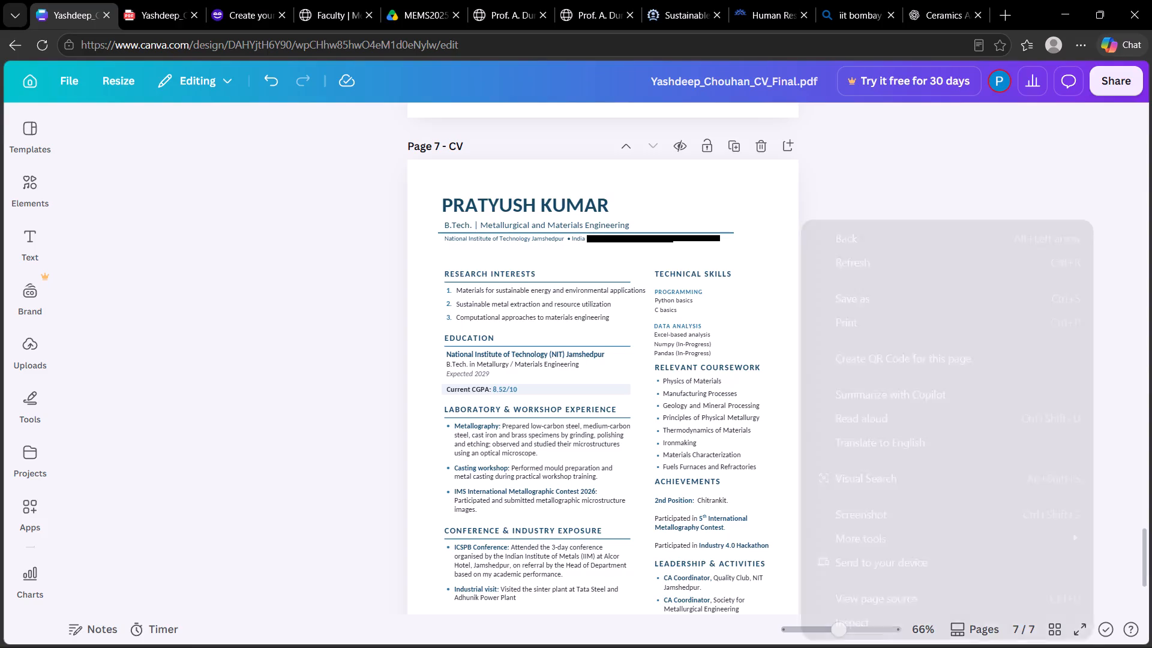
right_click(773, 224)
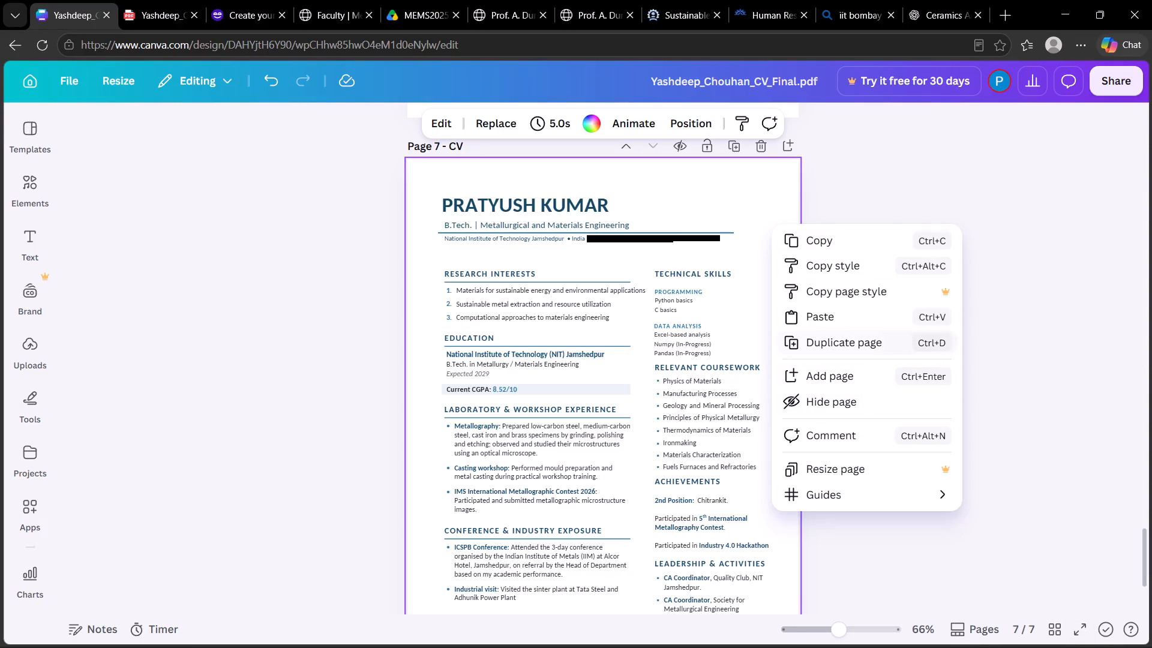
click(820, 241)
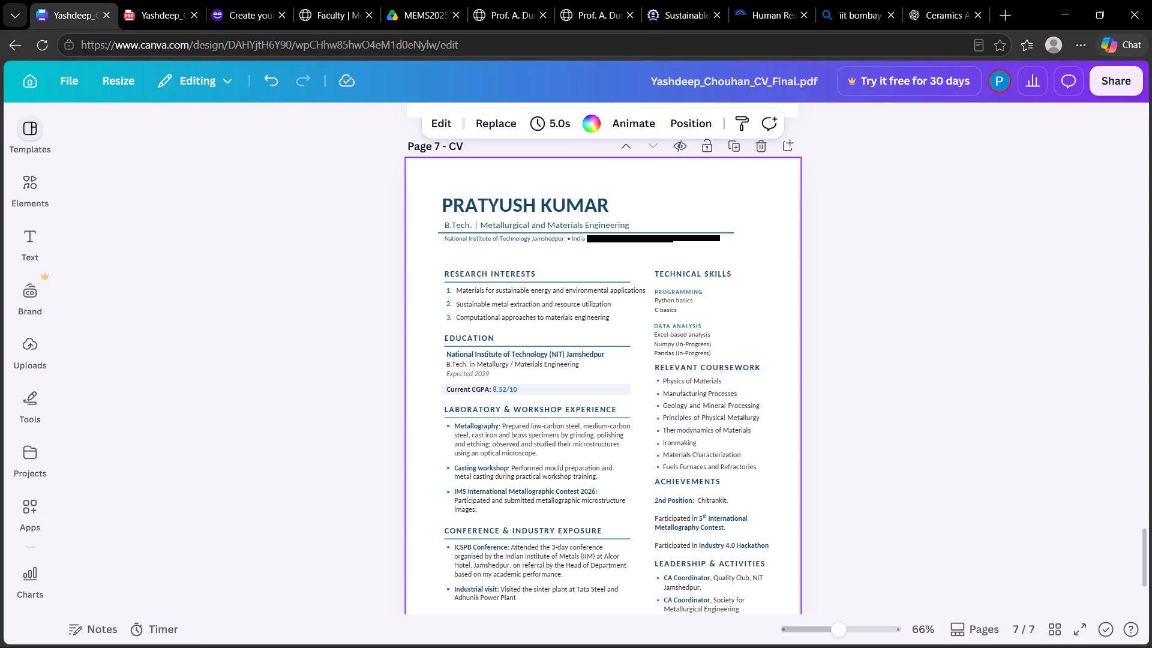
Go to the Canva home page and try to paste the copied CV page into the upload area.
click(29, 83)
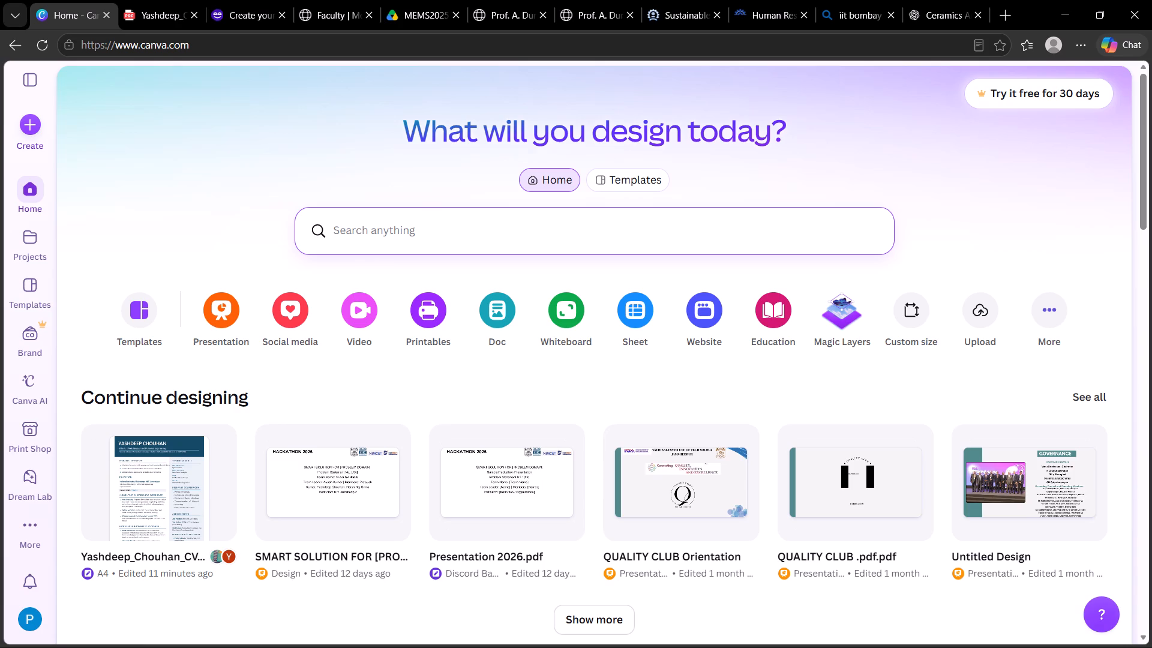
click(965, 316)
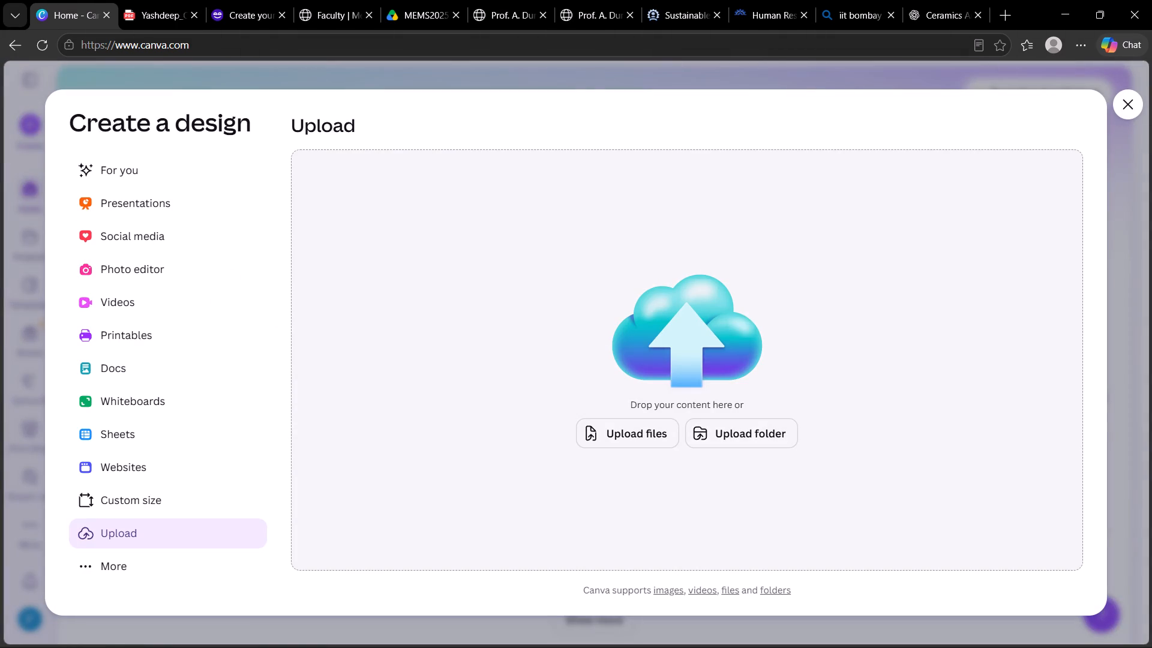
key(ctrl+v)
Create a new blank design in the Resume (A4, Portrait) format.
click(115, 559)
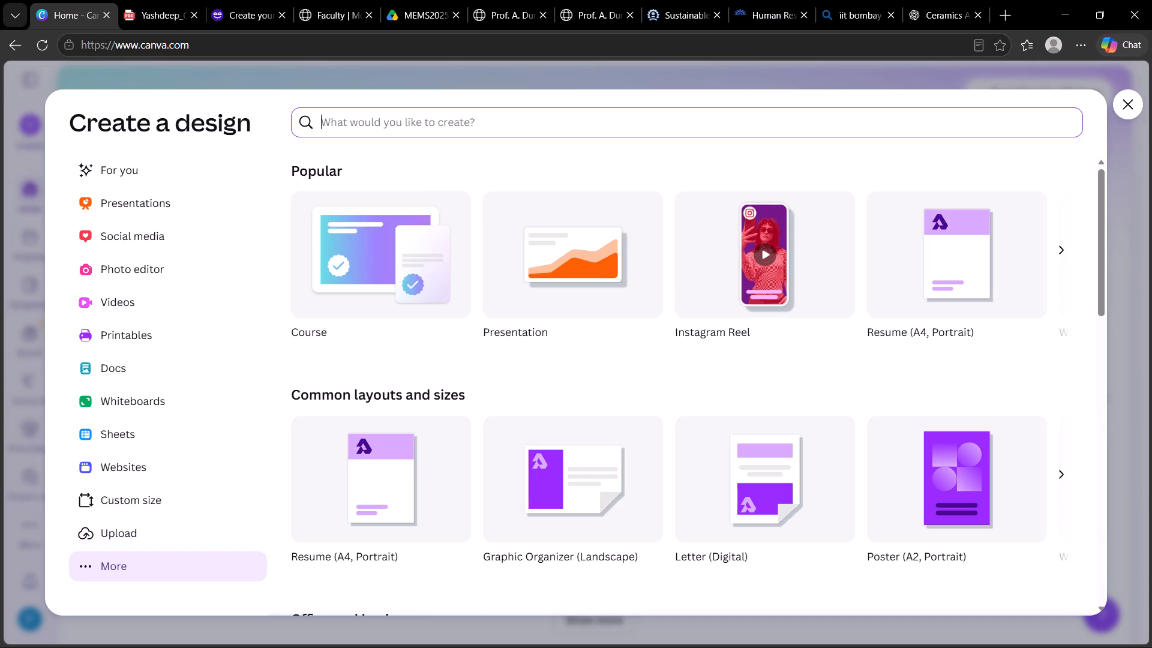
click(977, 290)
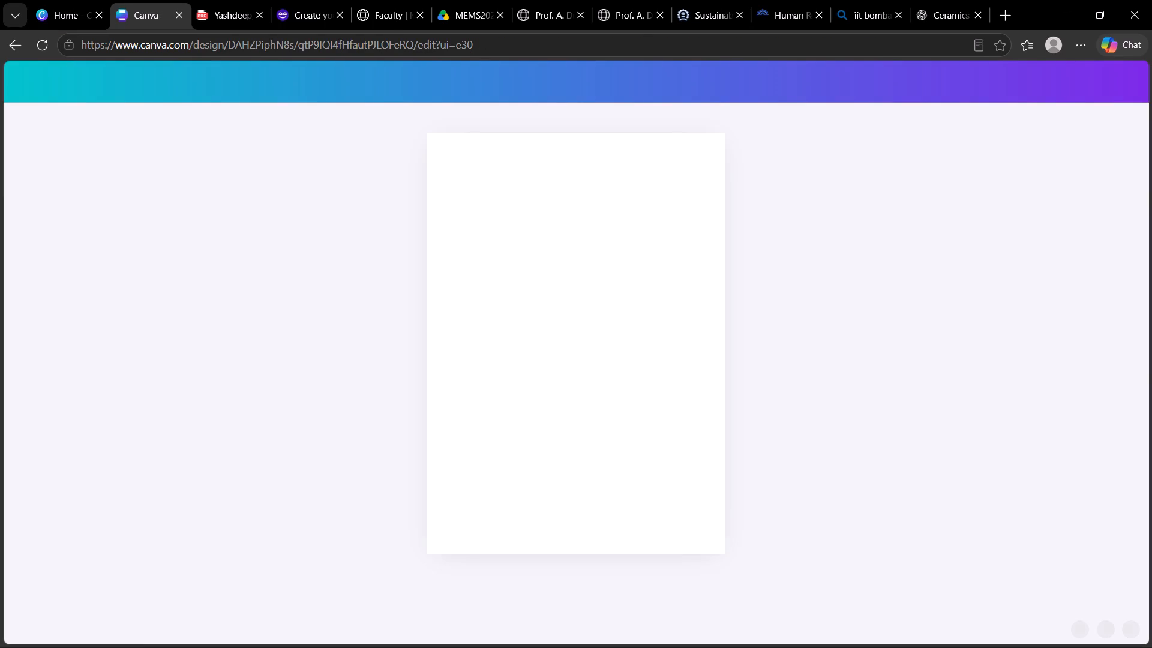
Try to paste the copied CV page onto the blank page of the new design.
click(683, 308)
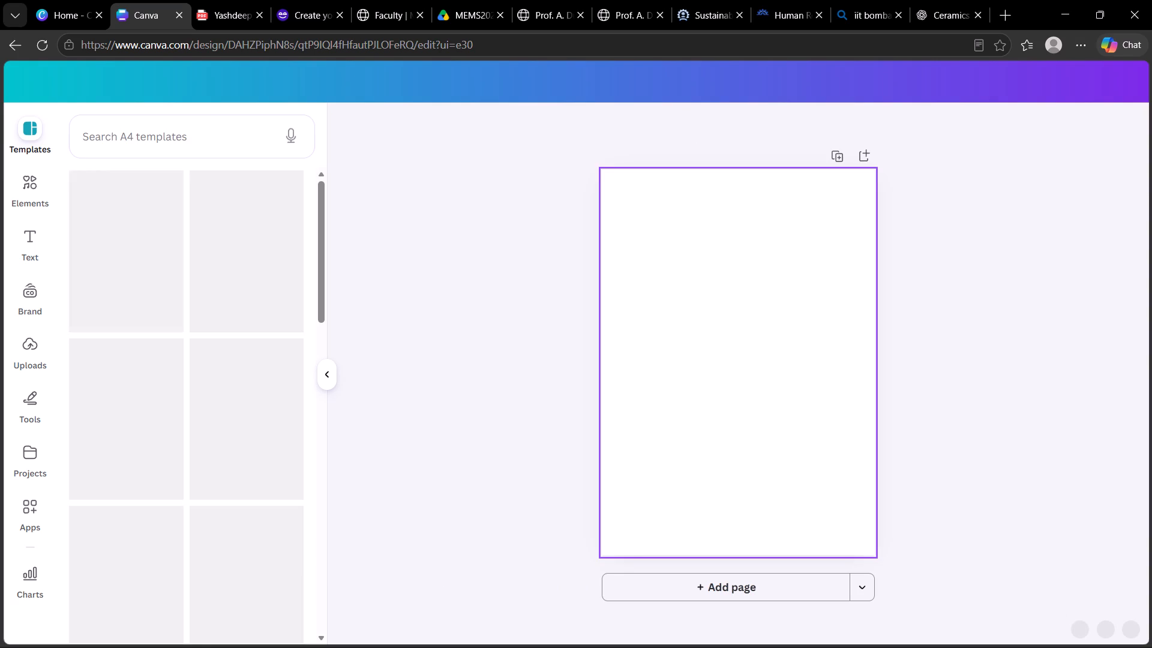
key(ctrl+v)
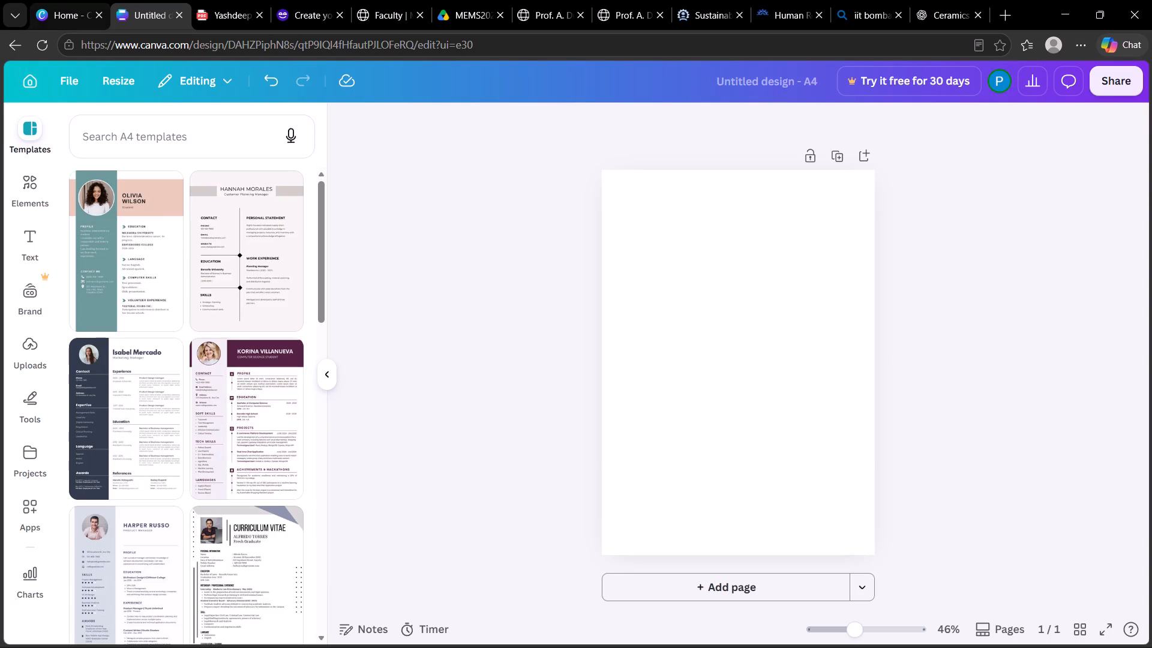
Return to the Canva home page and reopen the existing A4 CV design from the recent designs.
click(55, 10)
click(222, 70)
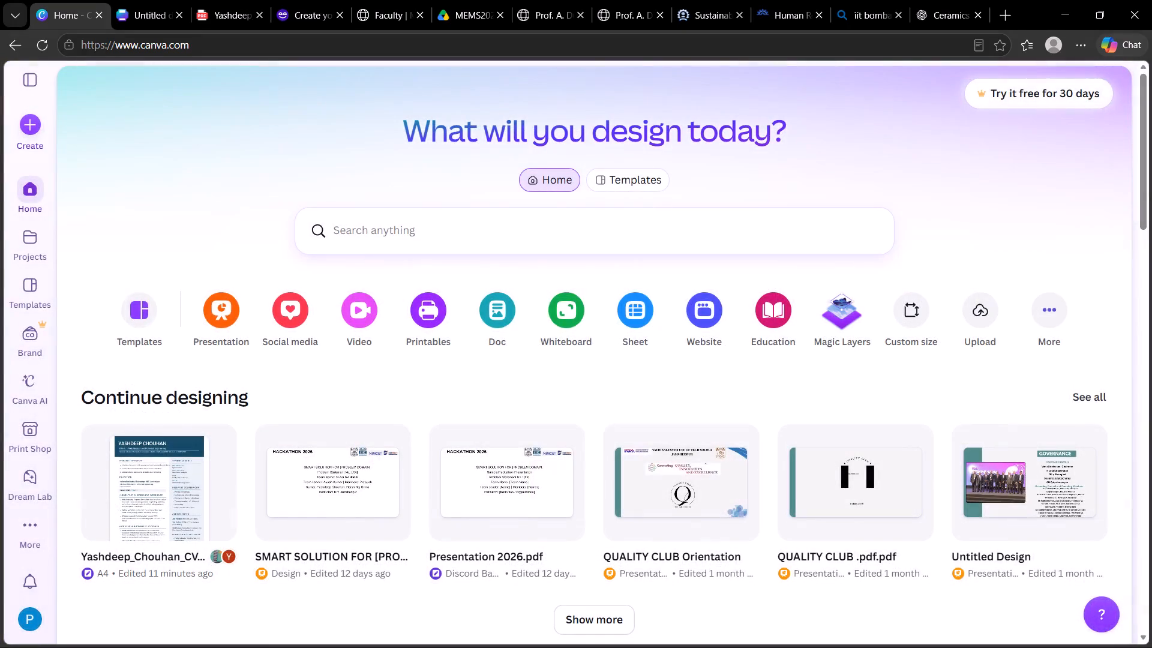
click(154, 513)
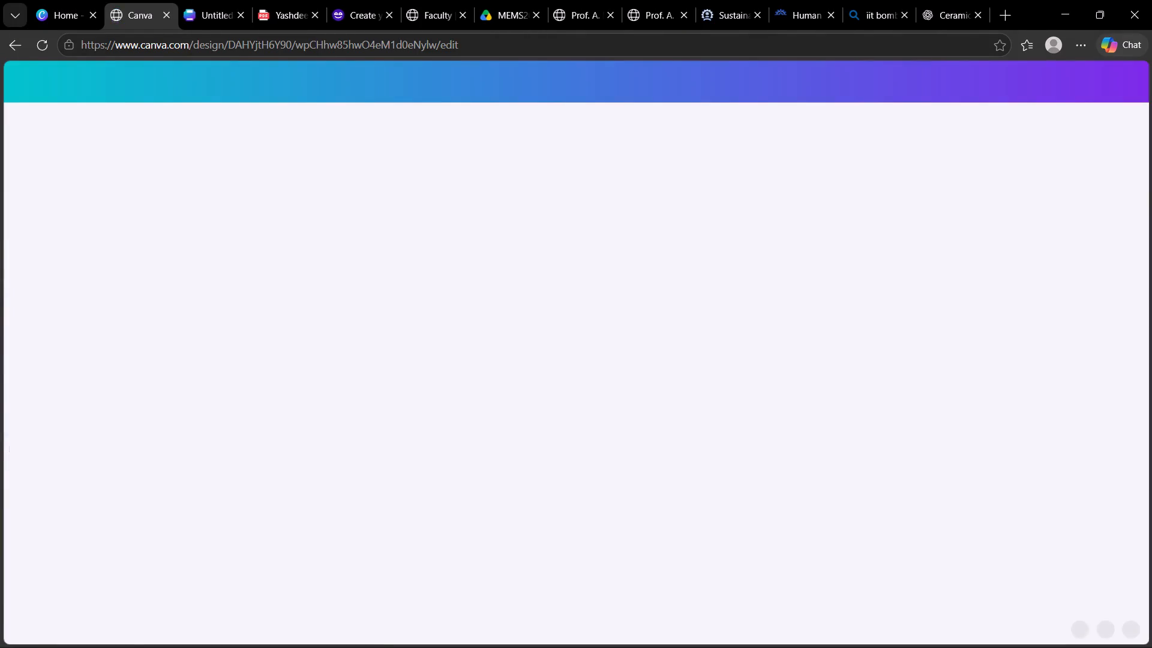
Select all the text and line elements on page 7 of the CV design and copy them.
scroll(391, 235, down, 19)
scroll(413, 268, down, 8)
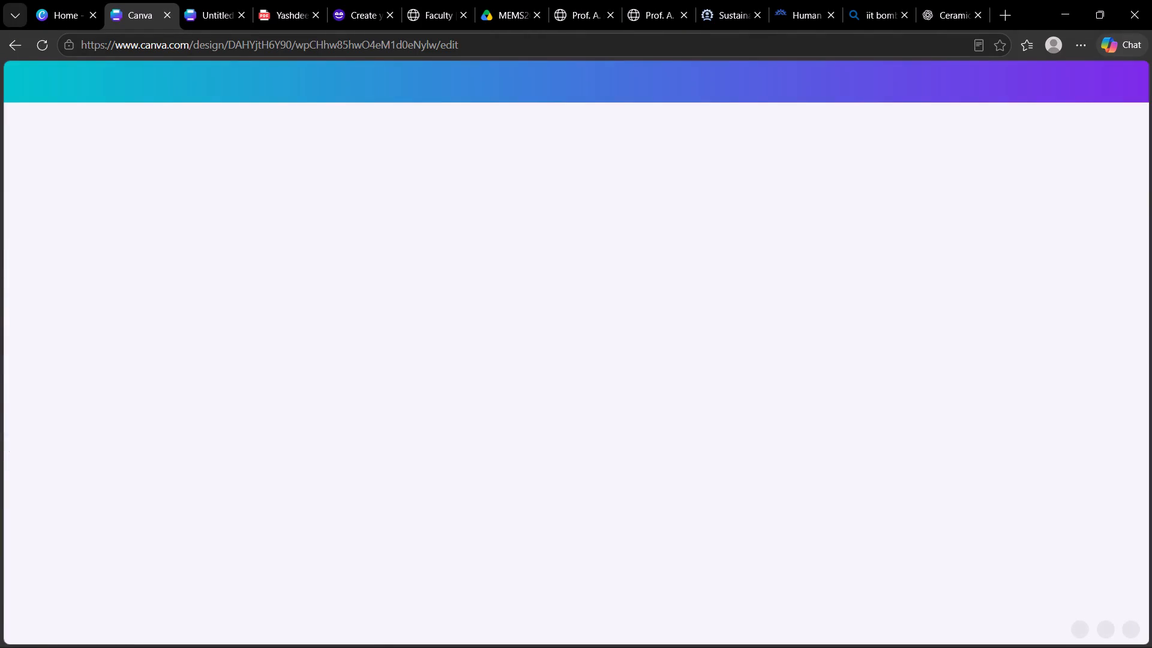
scroll(414, 271, down, 15)
scroll(410, 269, down, 14)
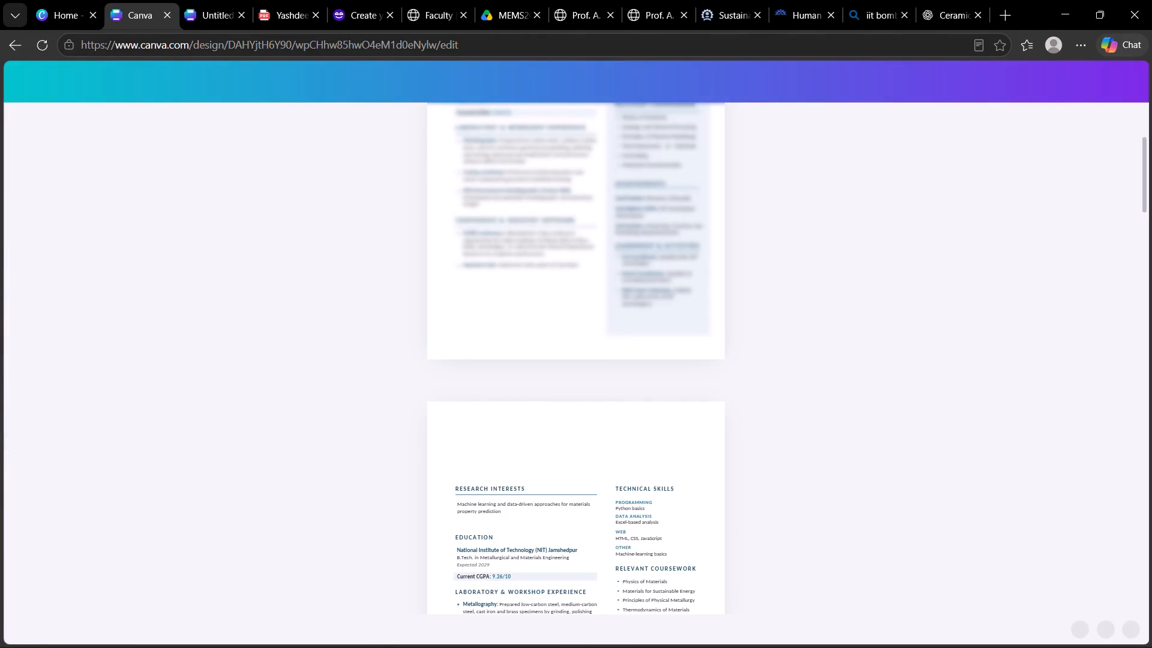
scroll(354, 378, down, 7)
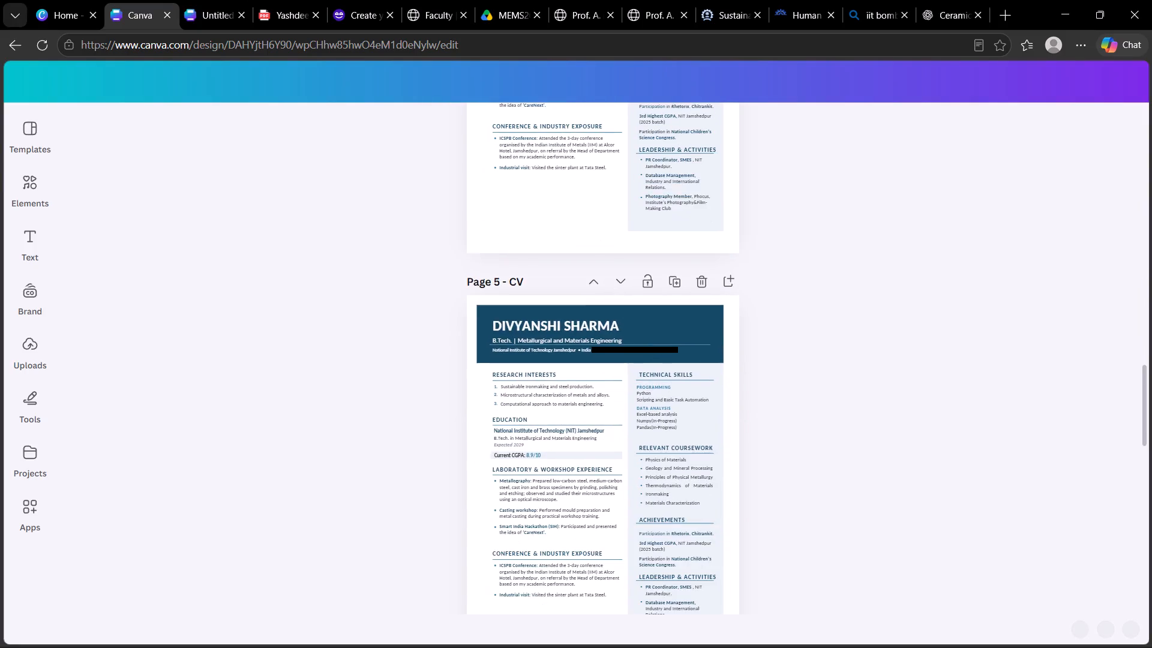
scroll(595, 362, down, 14)
scroll(588, 367, down, 12)
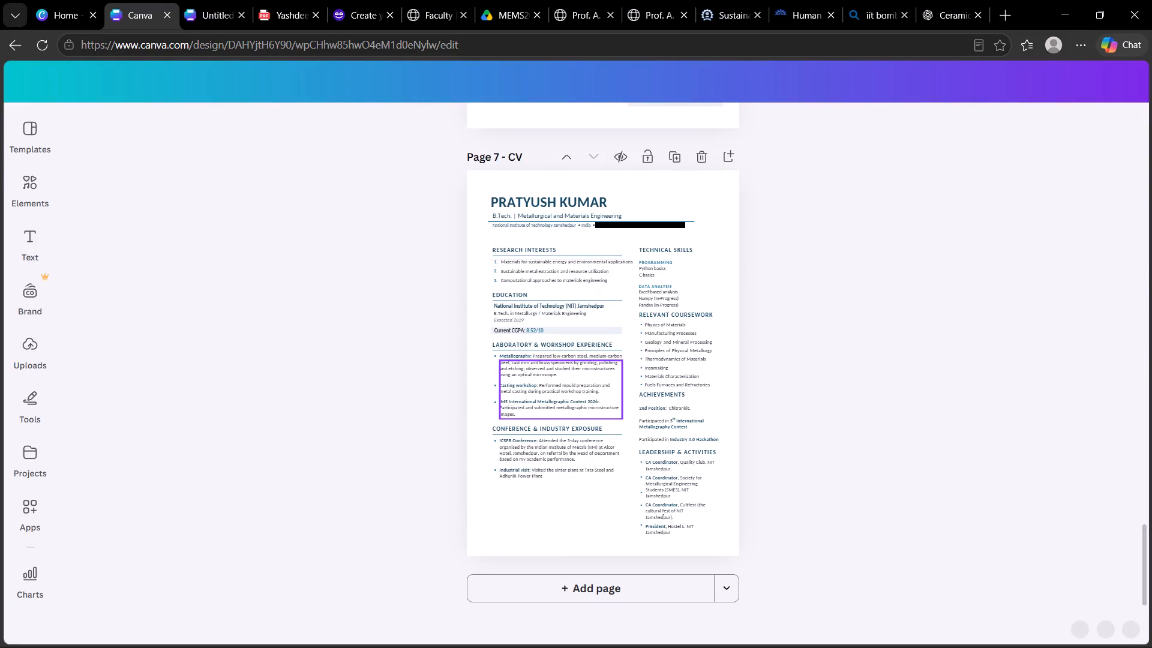
drag(480, 175, 491, 193)
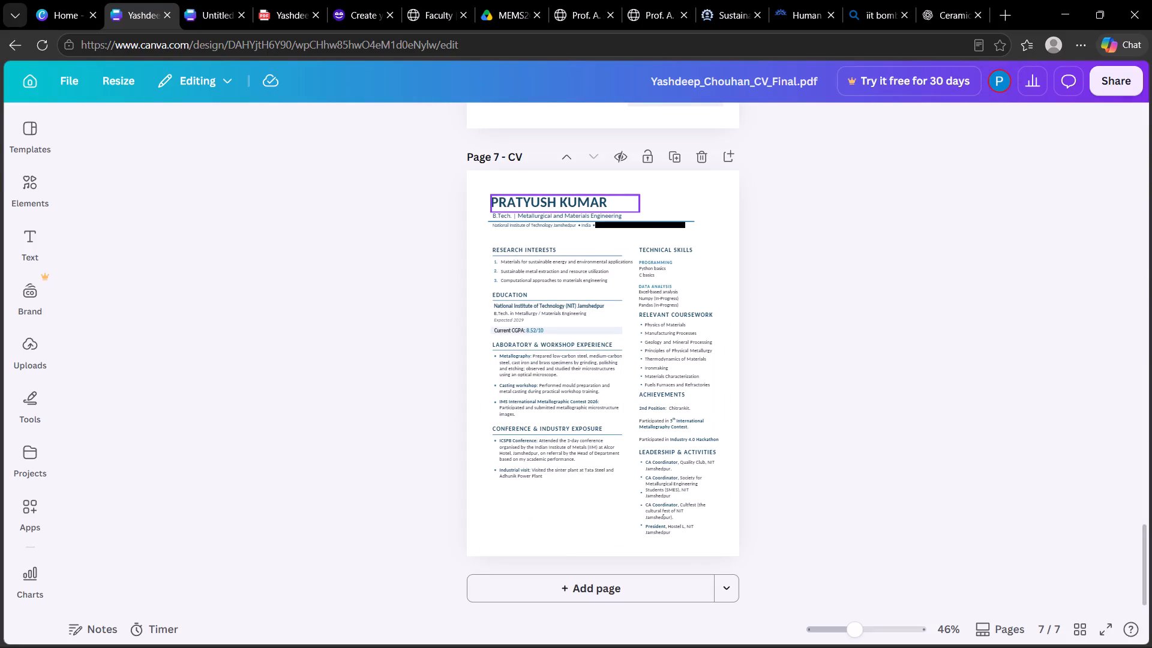
drag(454, 168, 770, 560)
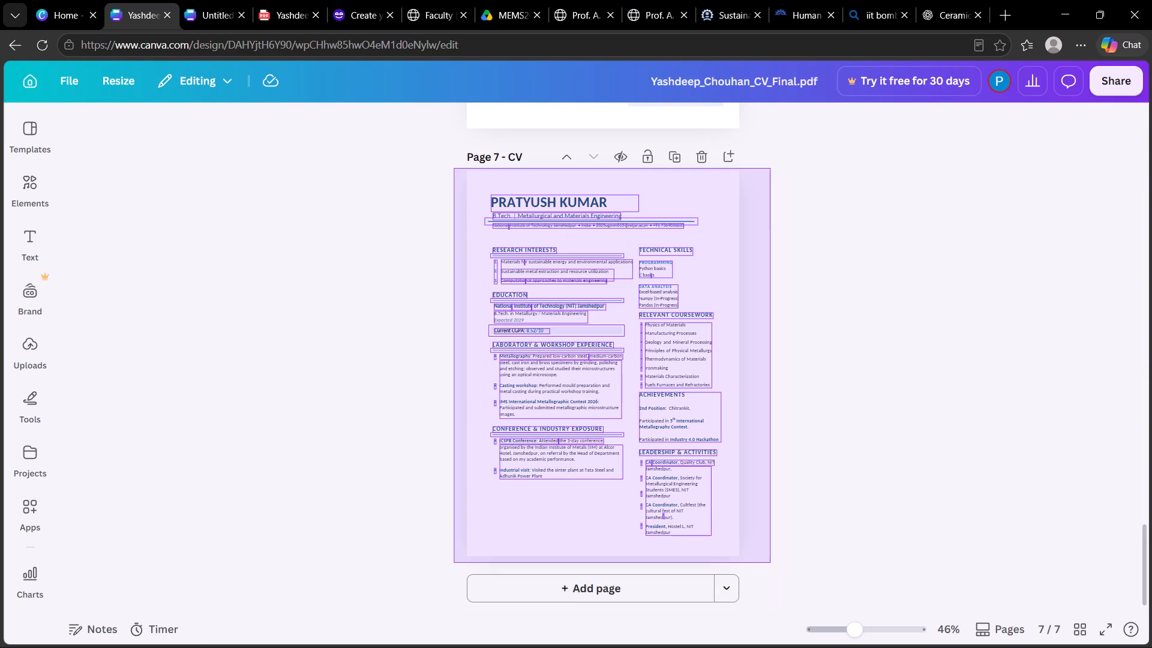
drag(770, 560, 766, 557)
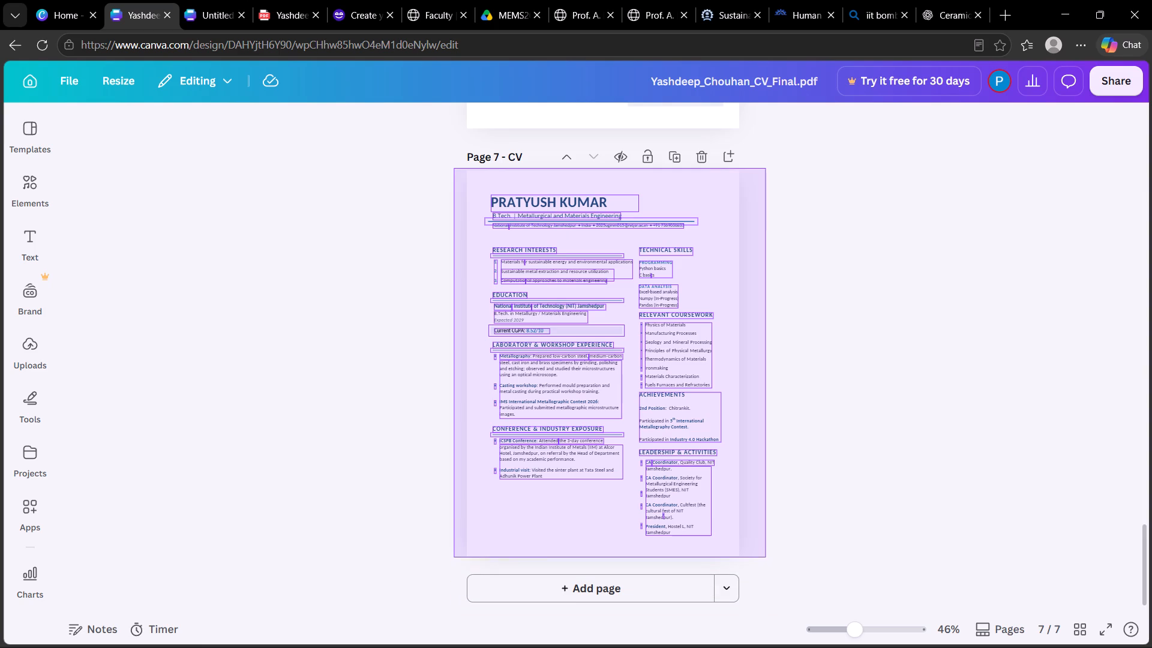
drag(766, 557, 737, 557)
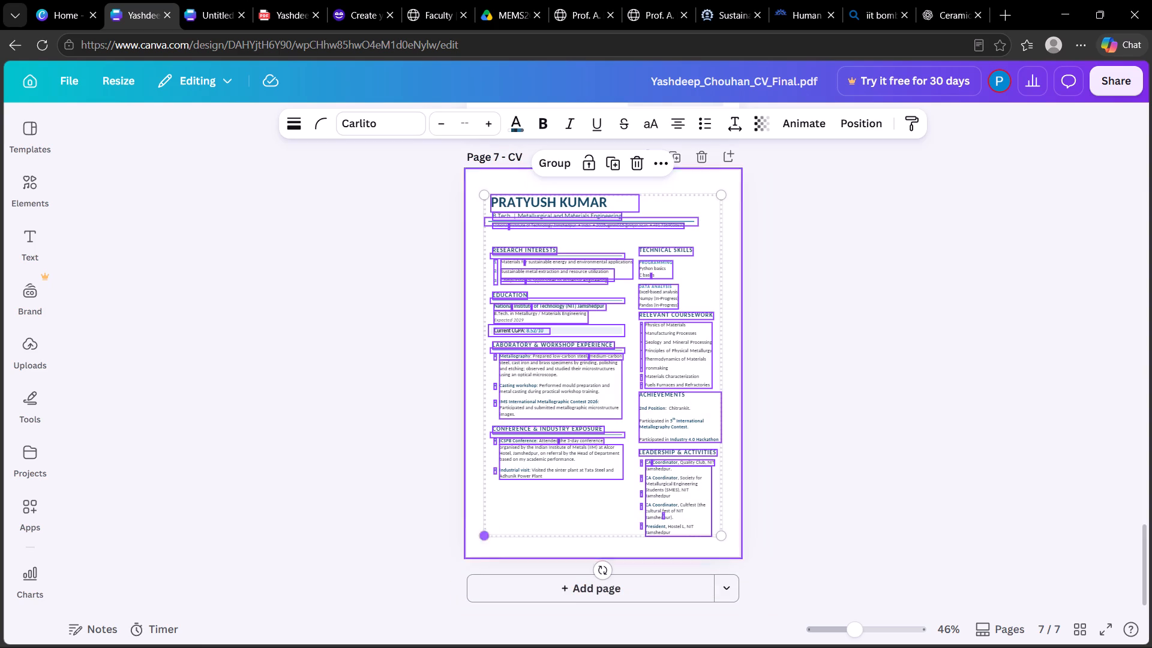
click(659, 166)
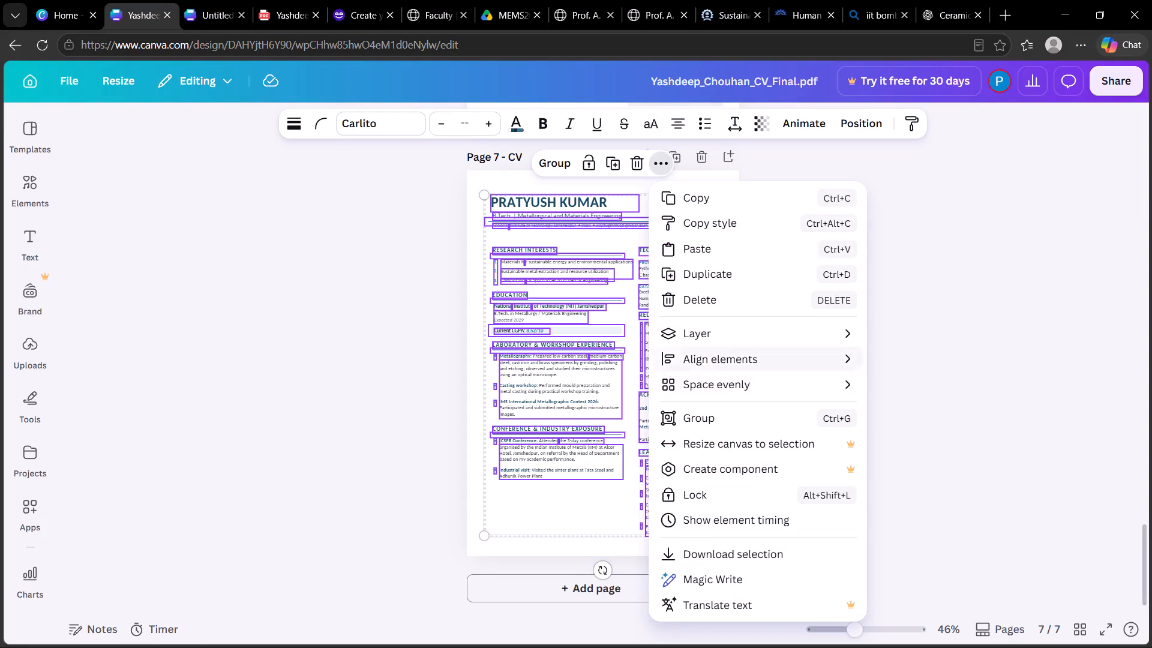
click(670, 195)
click(409, 292)
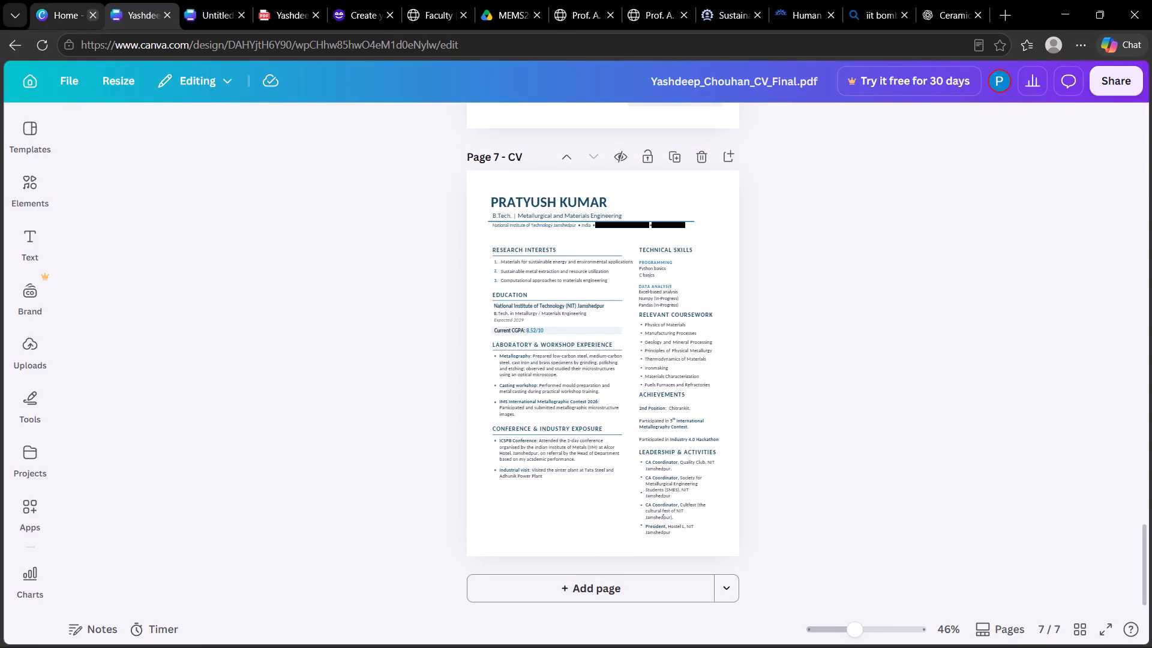
In the untitled A4 design, browse the suggested resume templates and apply the Black White Minimalist CV Resume template to the blank page.
click(200, 5)
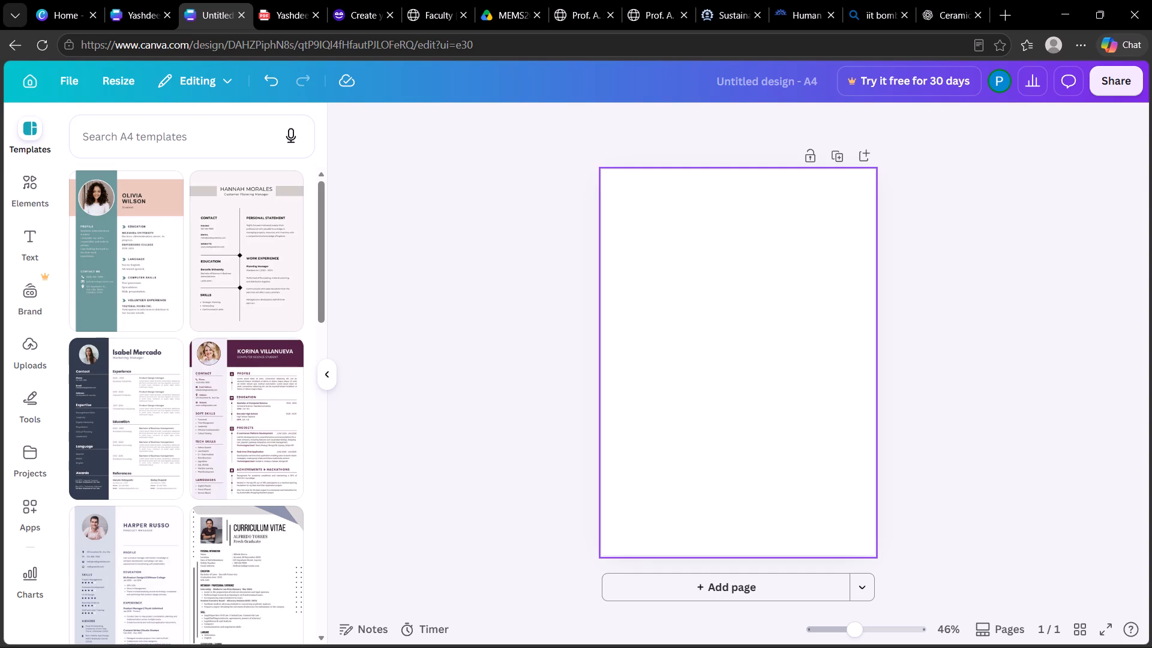
scroll(227, 322, down, 7)
scroll(236, 377, down, 3)
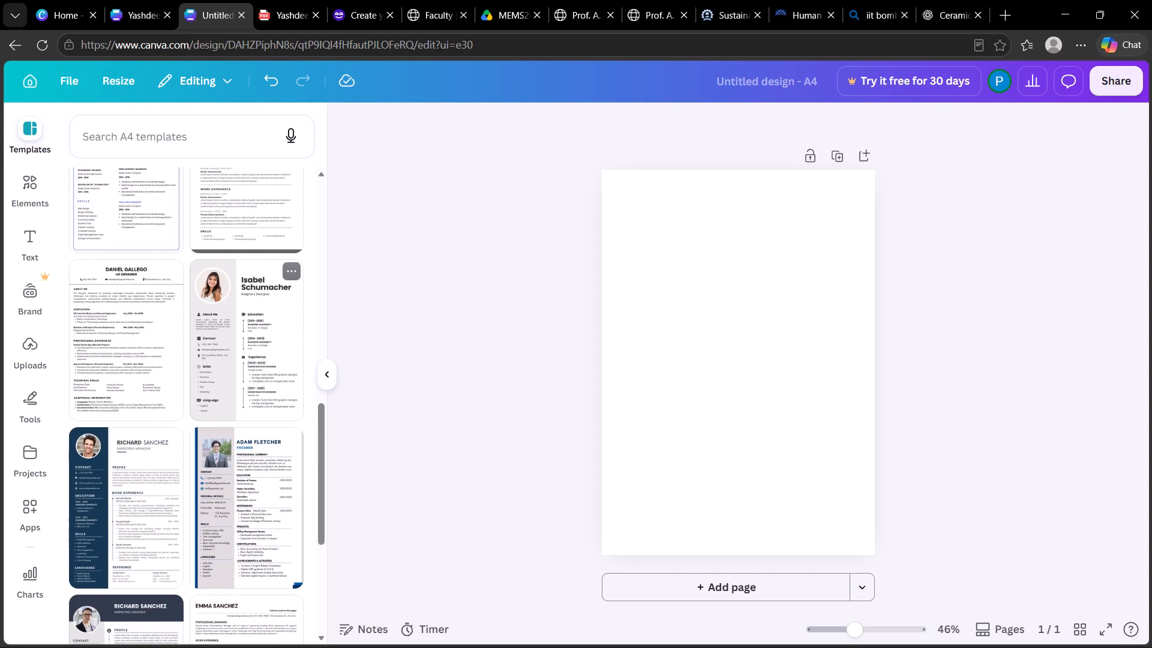
scroll(236, 392, down, 4)
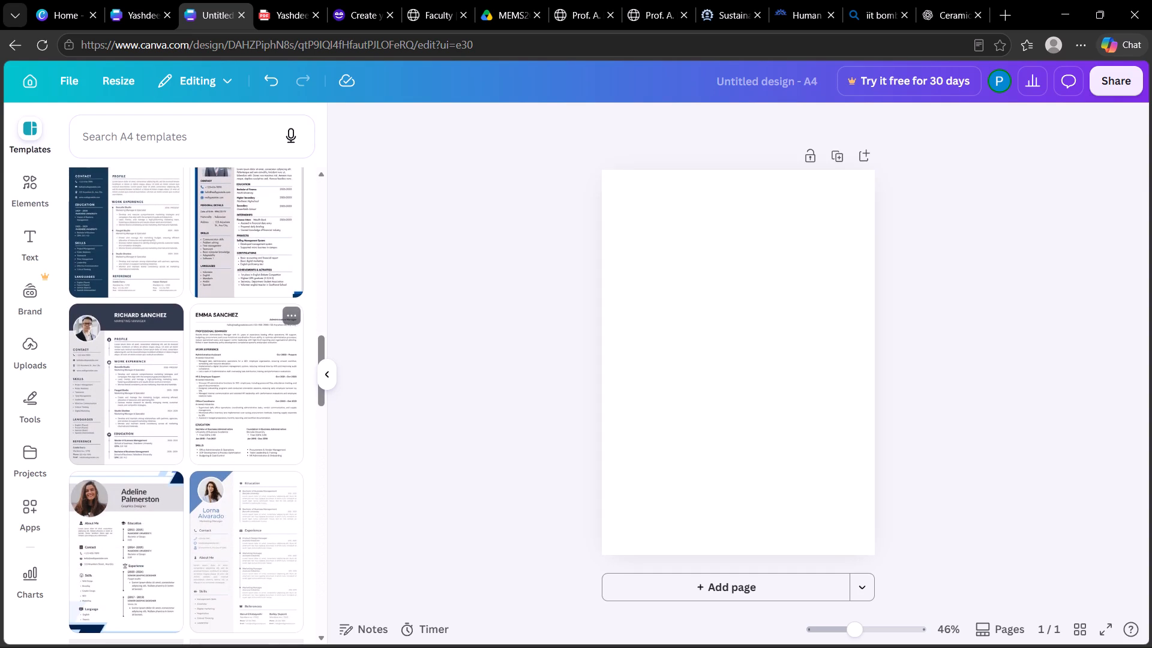
scroll(235, 399, down, 4)
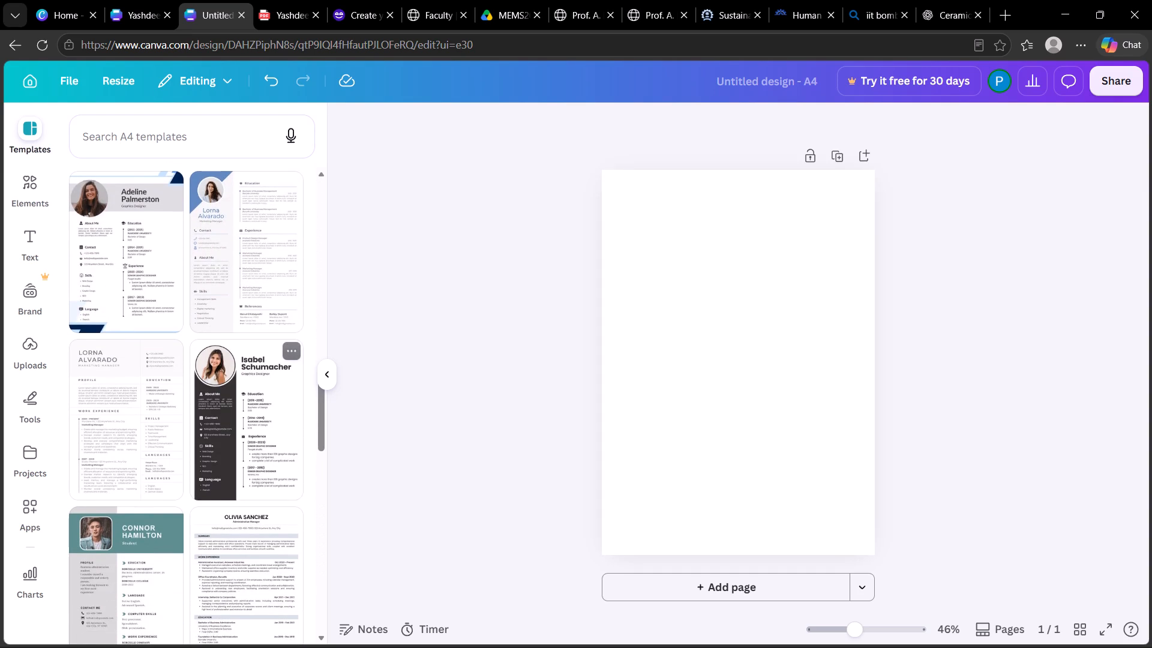
scroll(235, 404, down, 7)
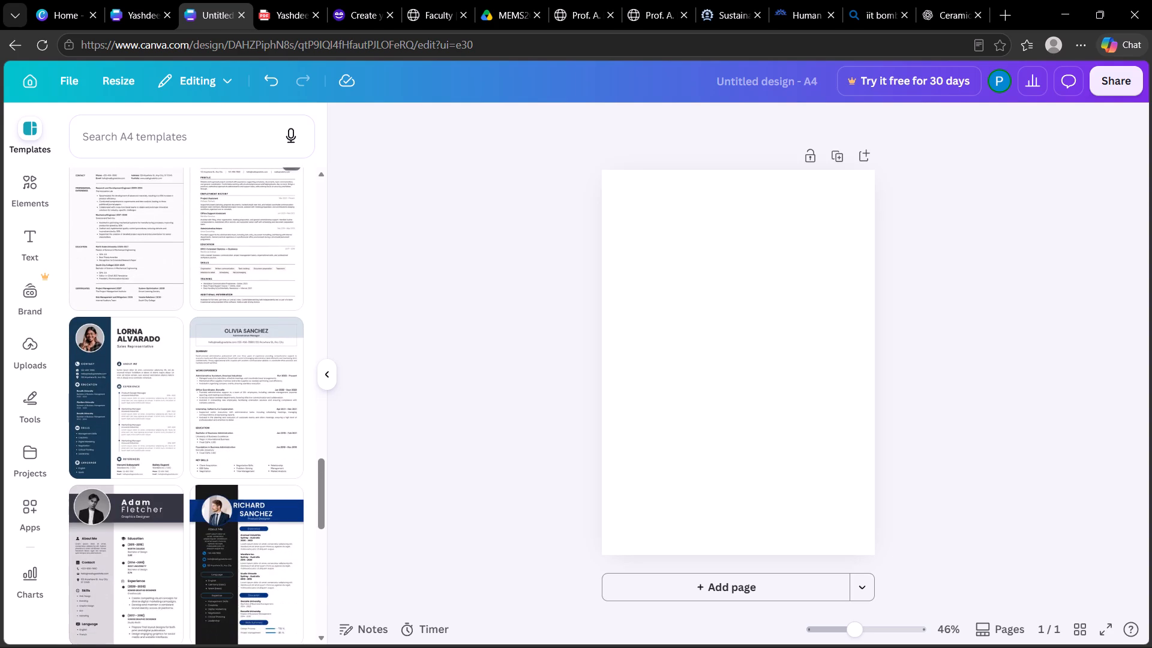
scroll(235, 406, down, 8)
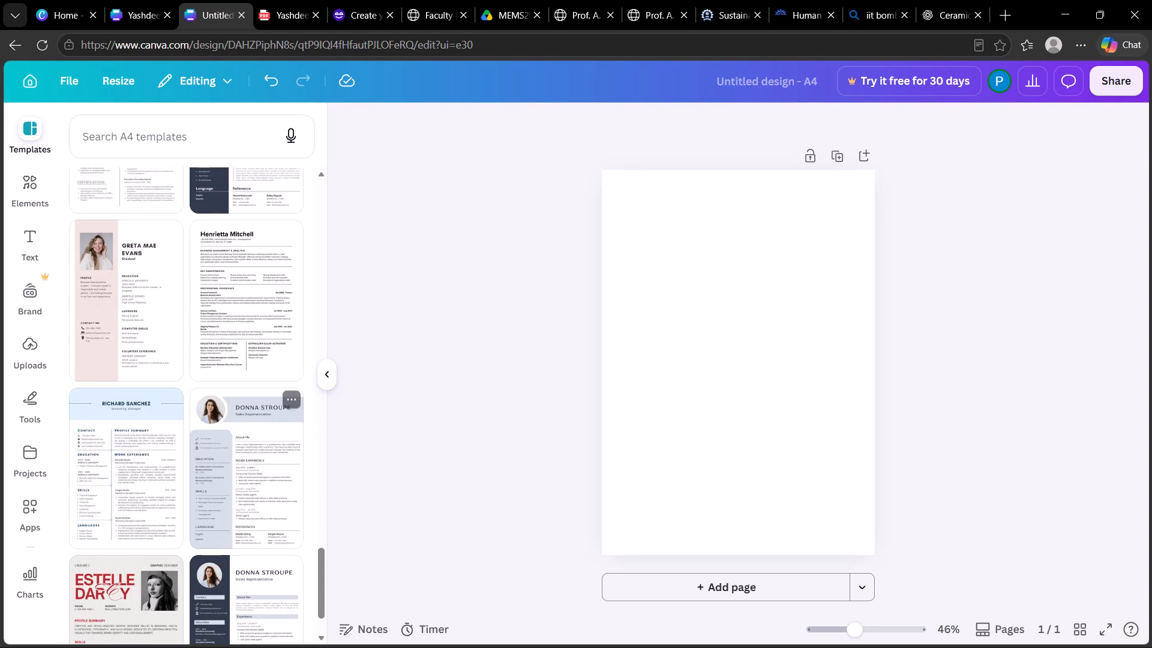
scroll(235, 406, down, 2)
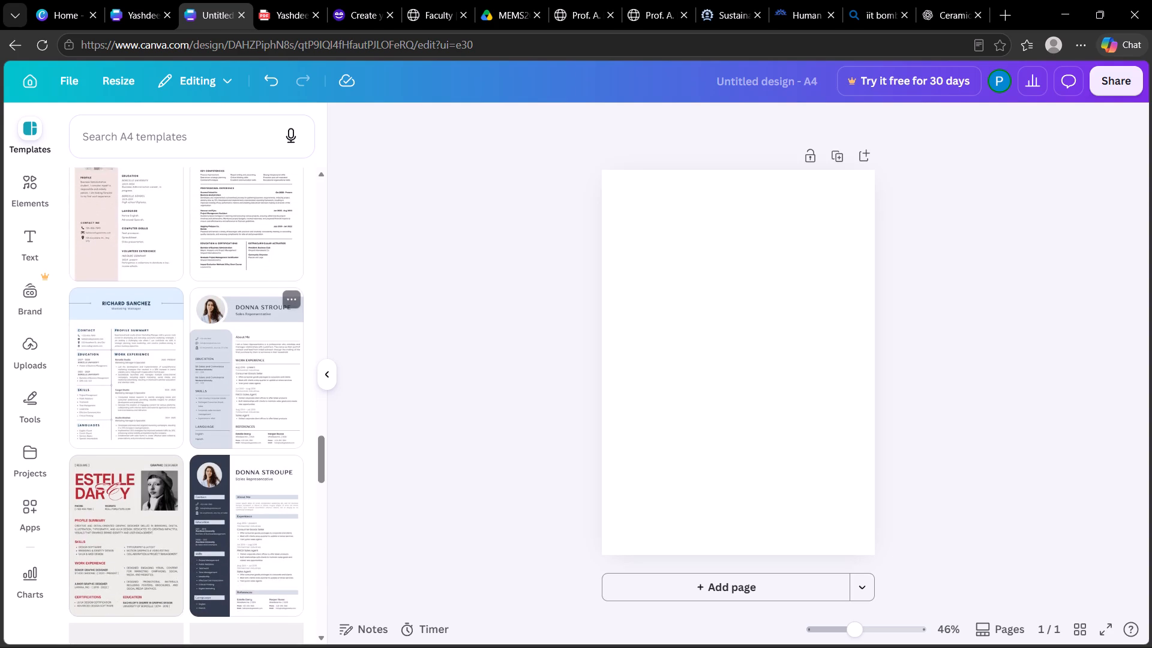
scroll(235, 406, down, 5)
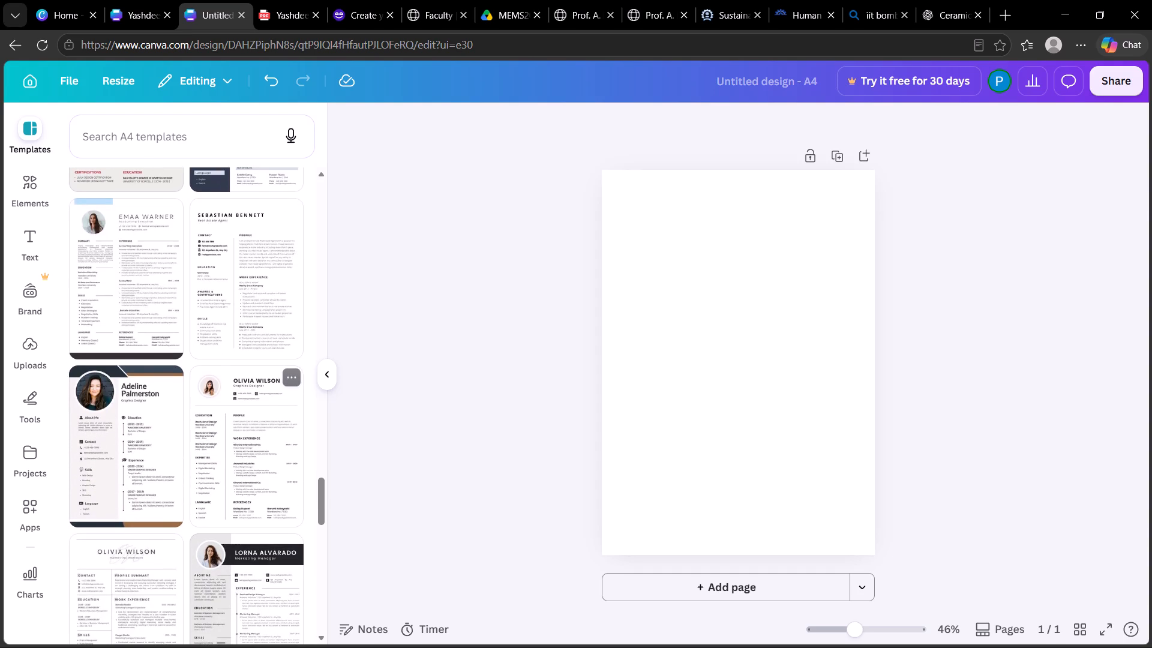
scroll(248, 407, down, 1)
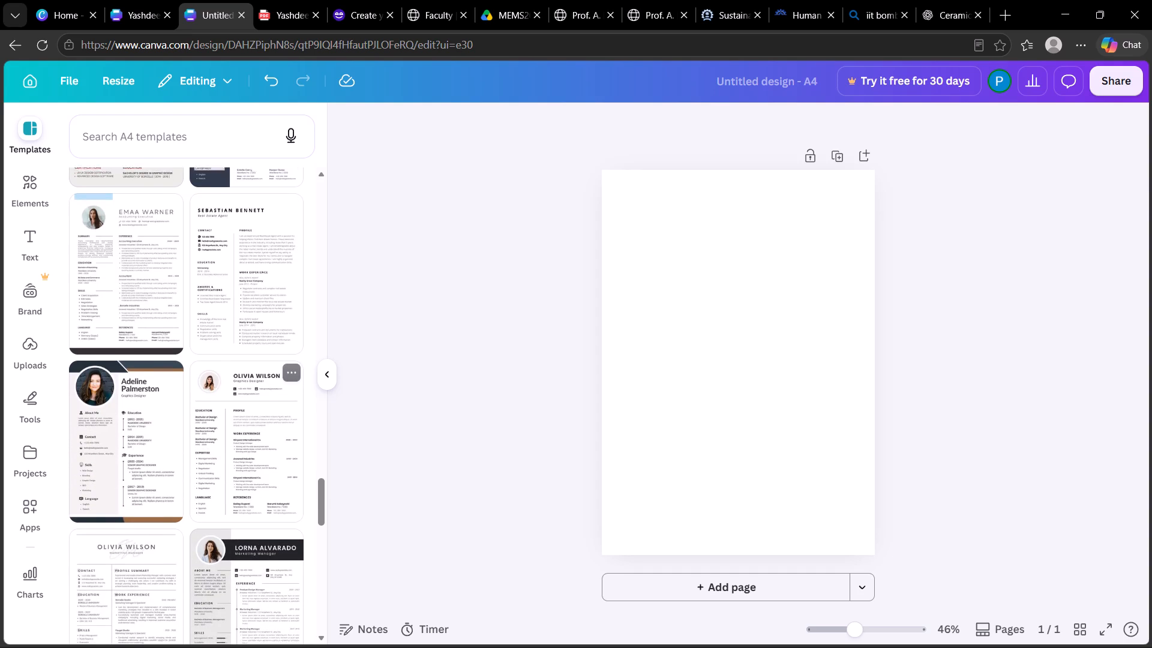
scroll(248, 407, down, 3)
scroll(230, 297, down, 3)
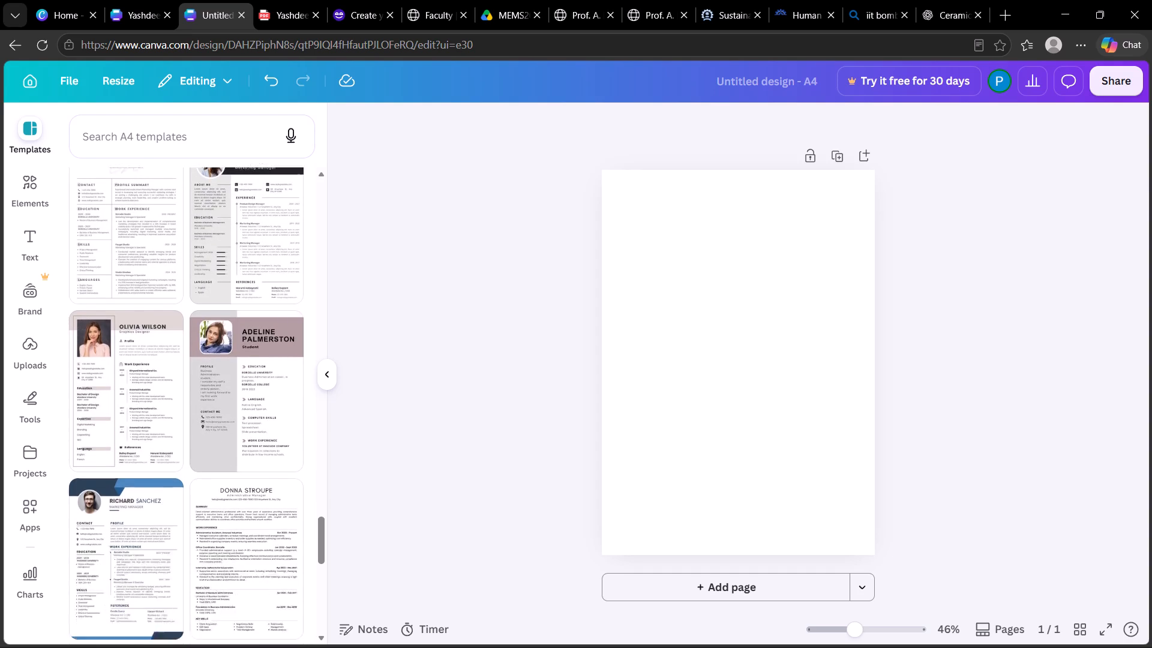
scroll(230, 301, down, 5)
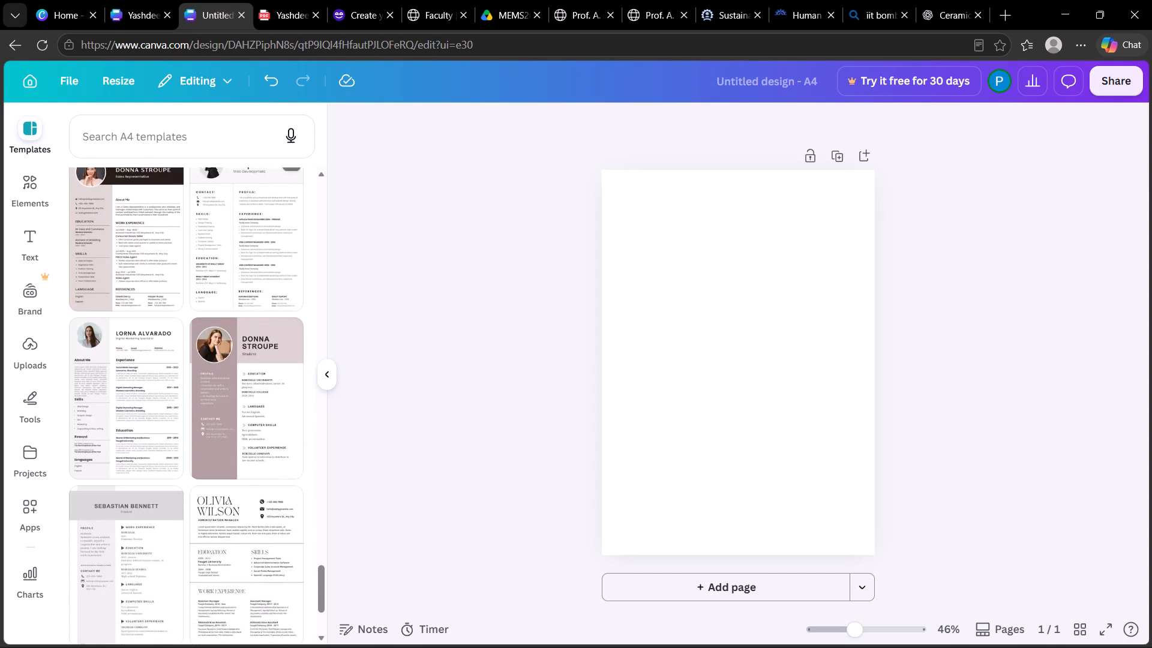
scroll(230, 303, down, 3)
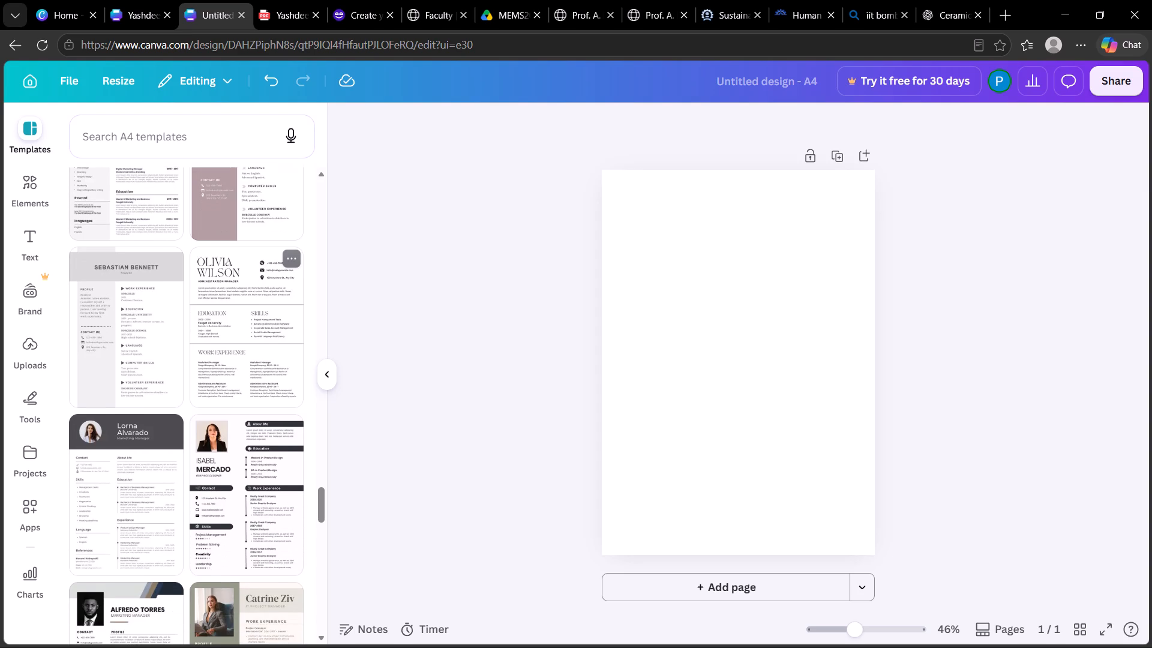
scroll(231, 303, down, 5)
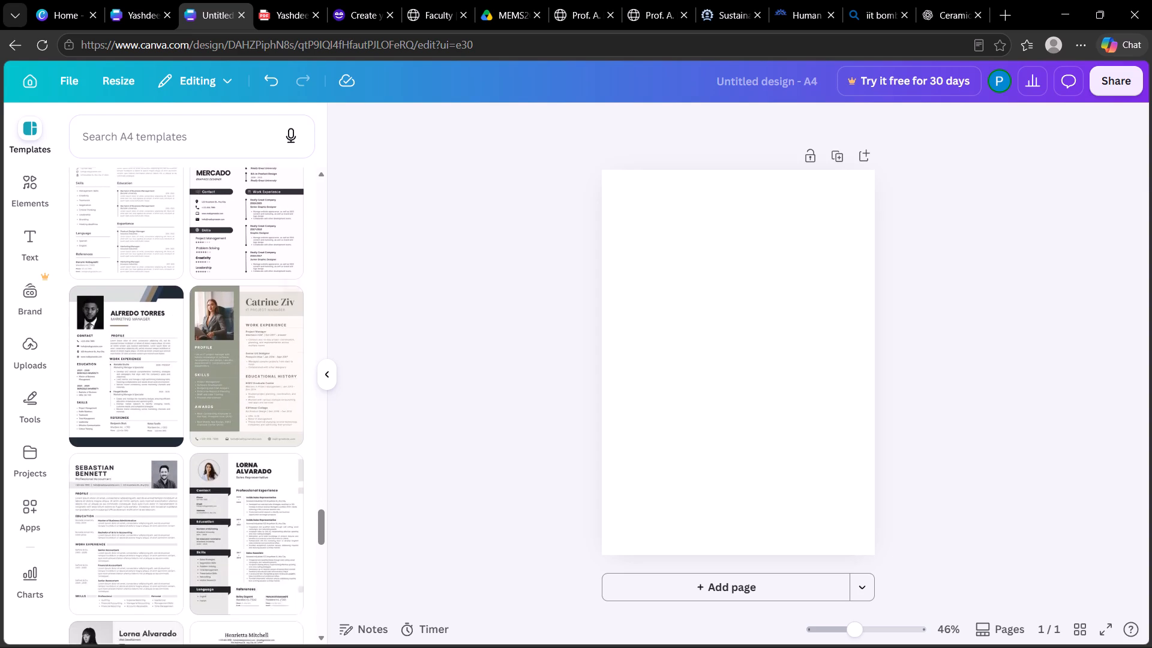
scroll(233, 304, down, 6)
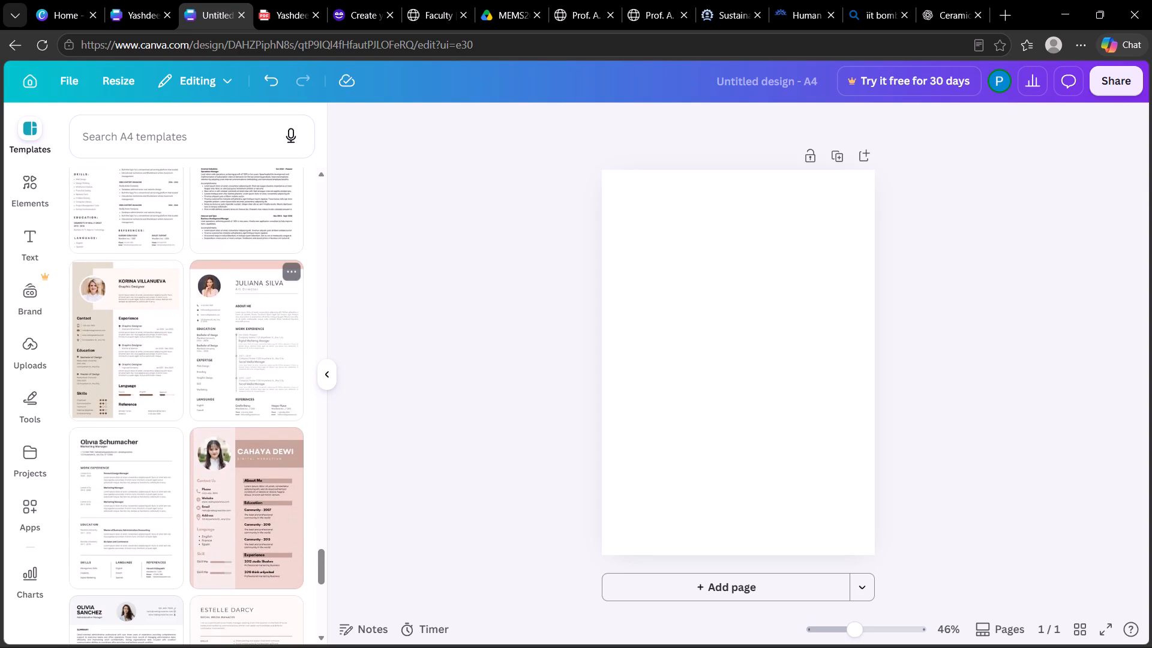
scroll(233, 305, down, 6)
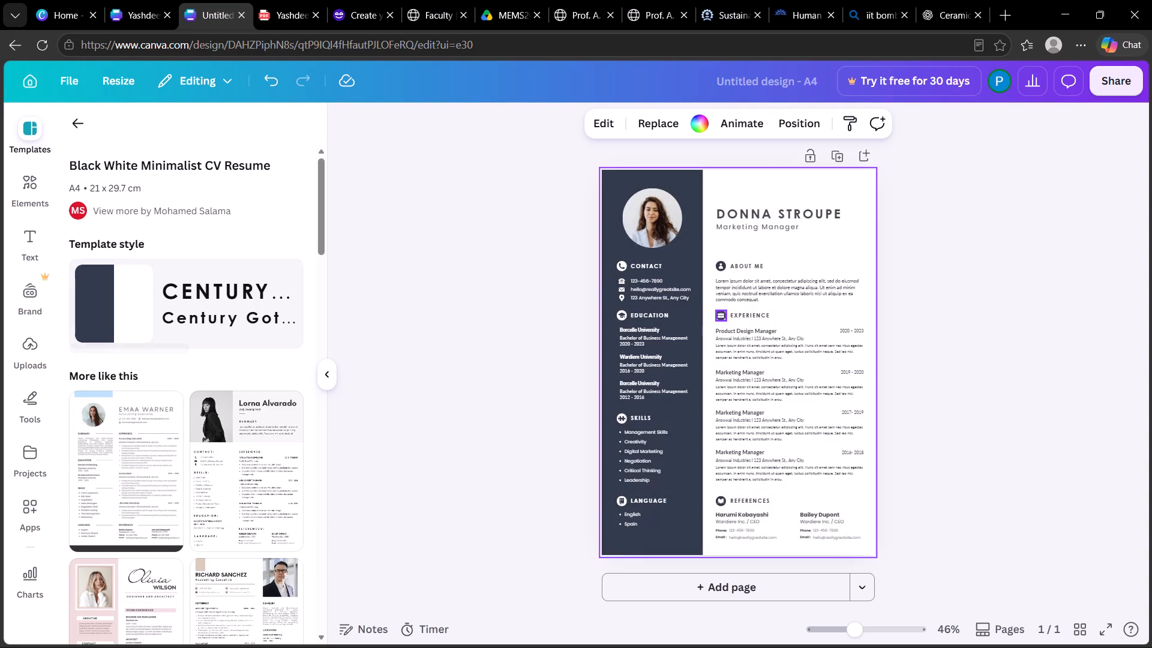
Return to the full A4 template list and look through the other resume templates for a suitable CV layout.
scroll(712, 313, up, 5)
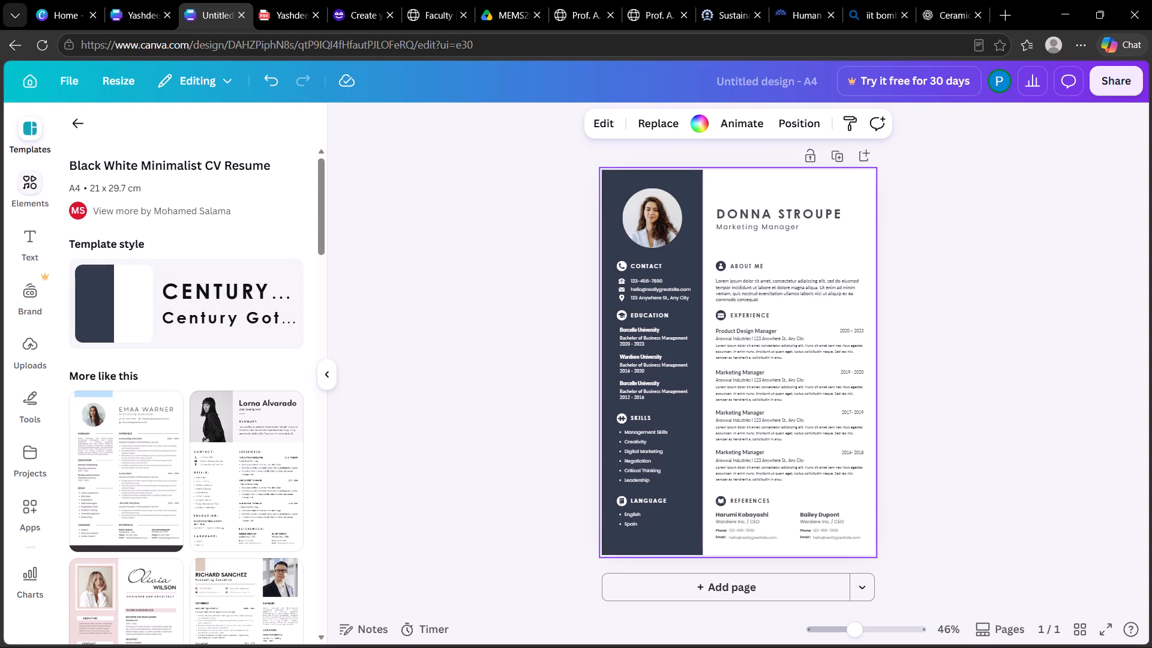
click(81, 120)
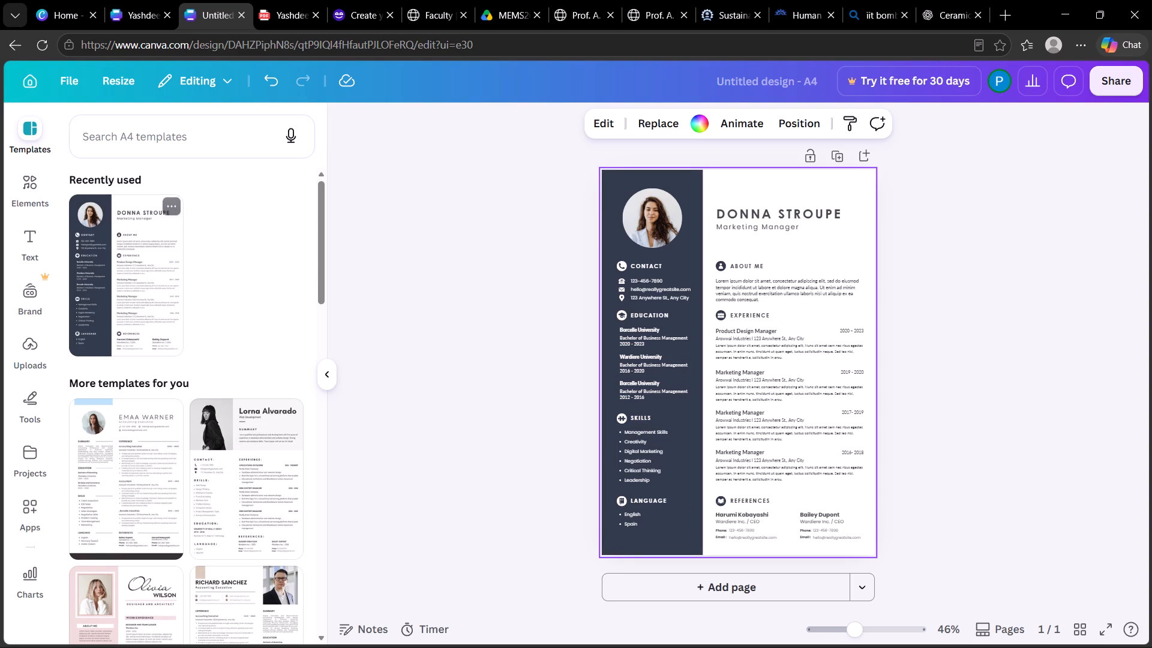
click(172, 206)
click(153, 282)
scroll(191, 282, down, 2)
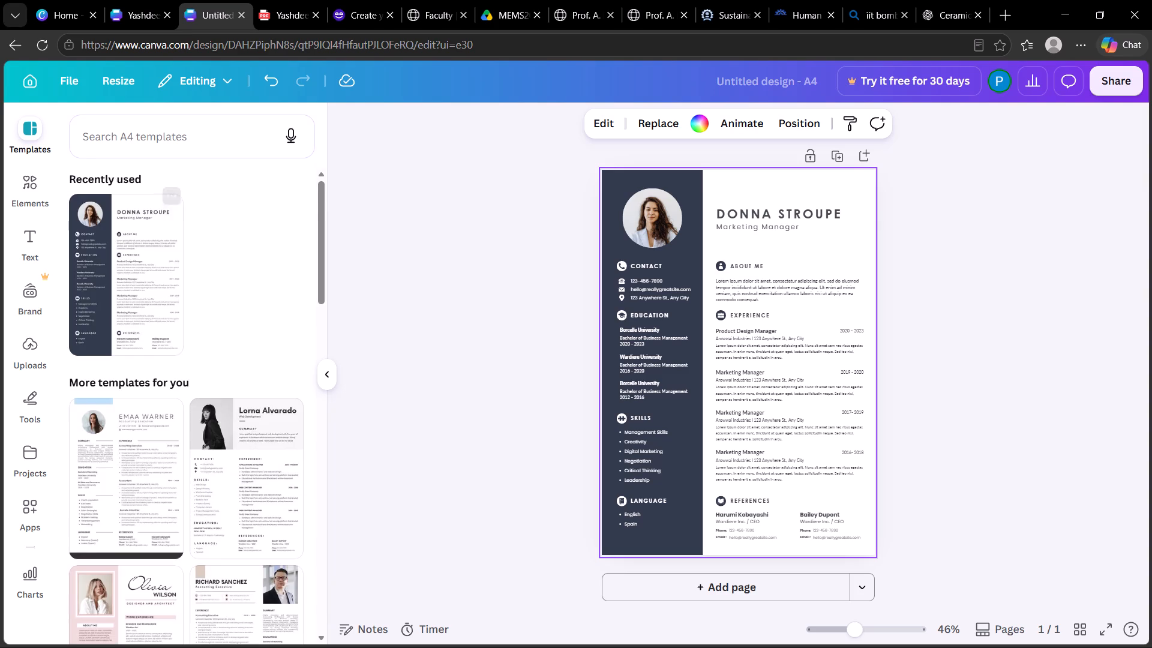
scroll(191, 286, down, 12)
scroll(192, 291, up, 6)
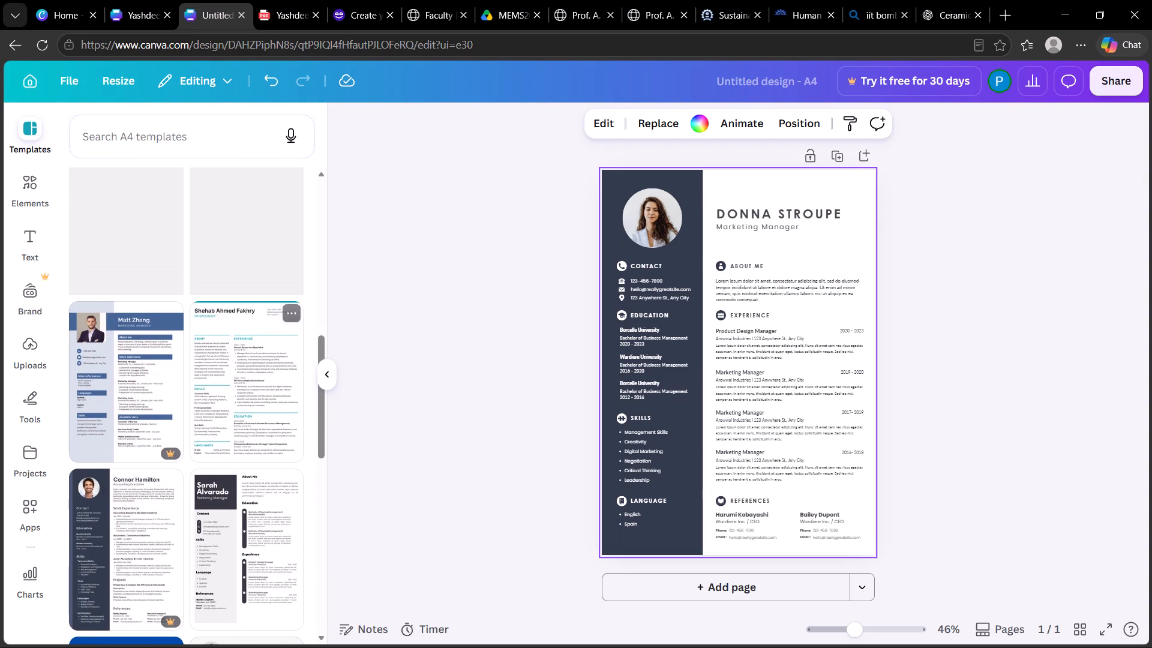
scroll(192, 291, down, 16)
scroll(190, 294, down, 5)
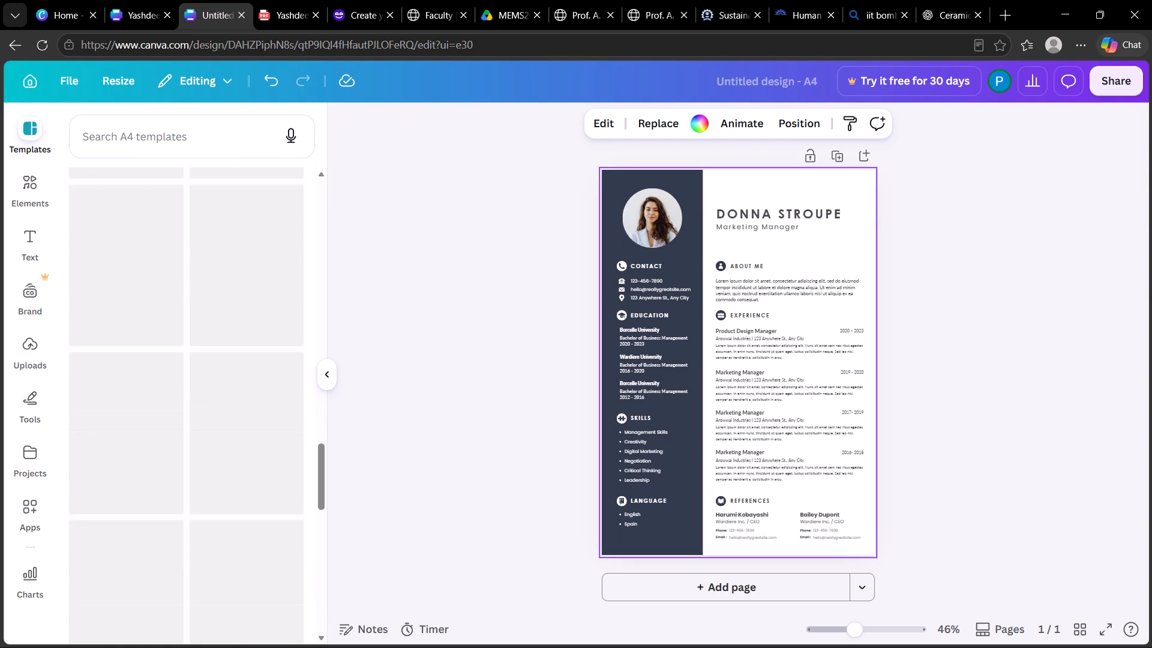
scroll(190, 294, down, 3)
drag(322, 543, 328, 647)
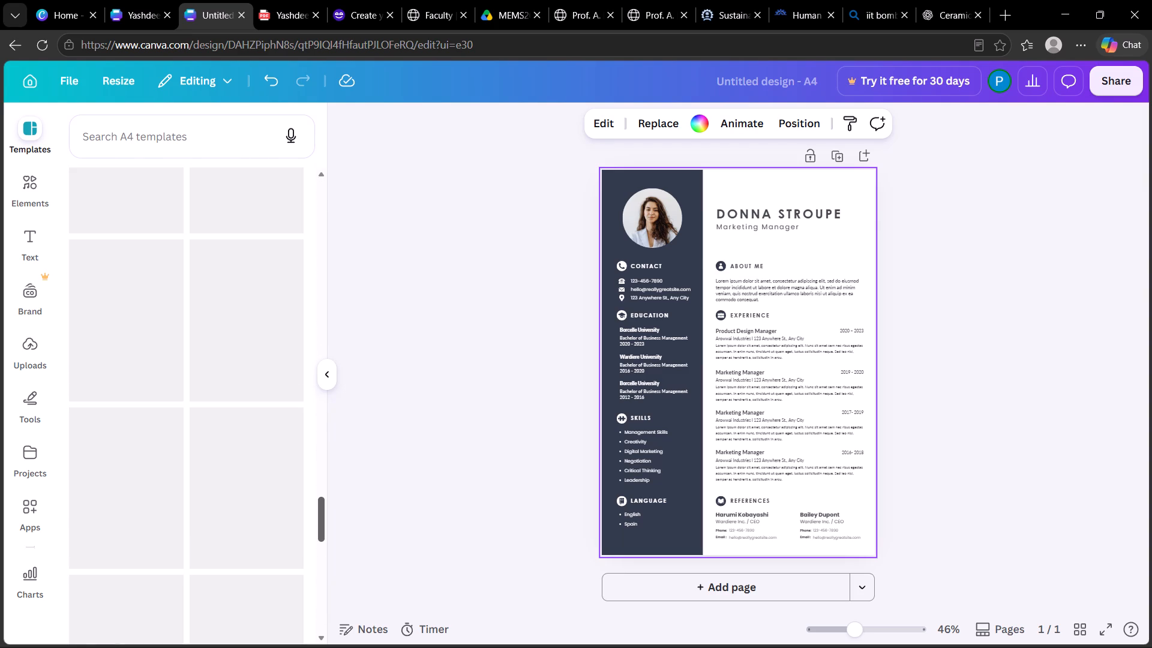
drag(328, 647, 333, 647)
drag(328, 523, 325, 548)
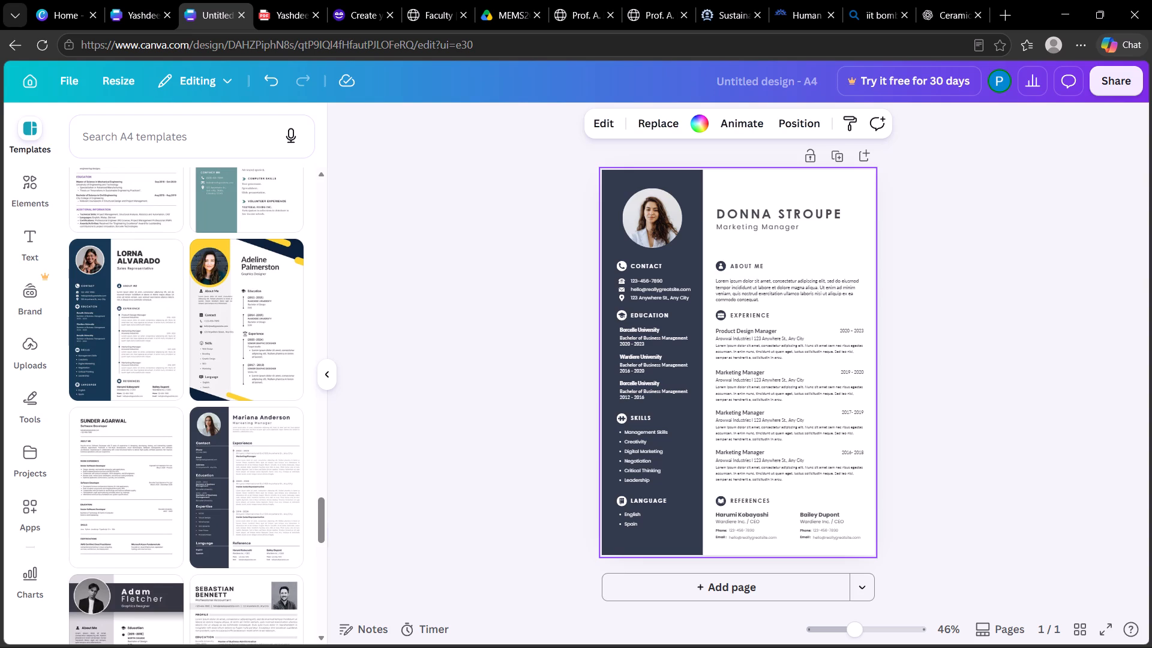
drag(325, 548, 325, 547)
drag(320, 524, 319, 580)
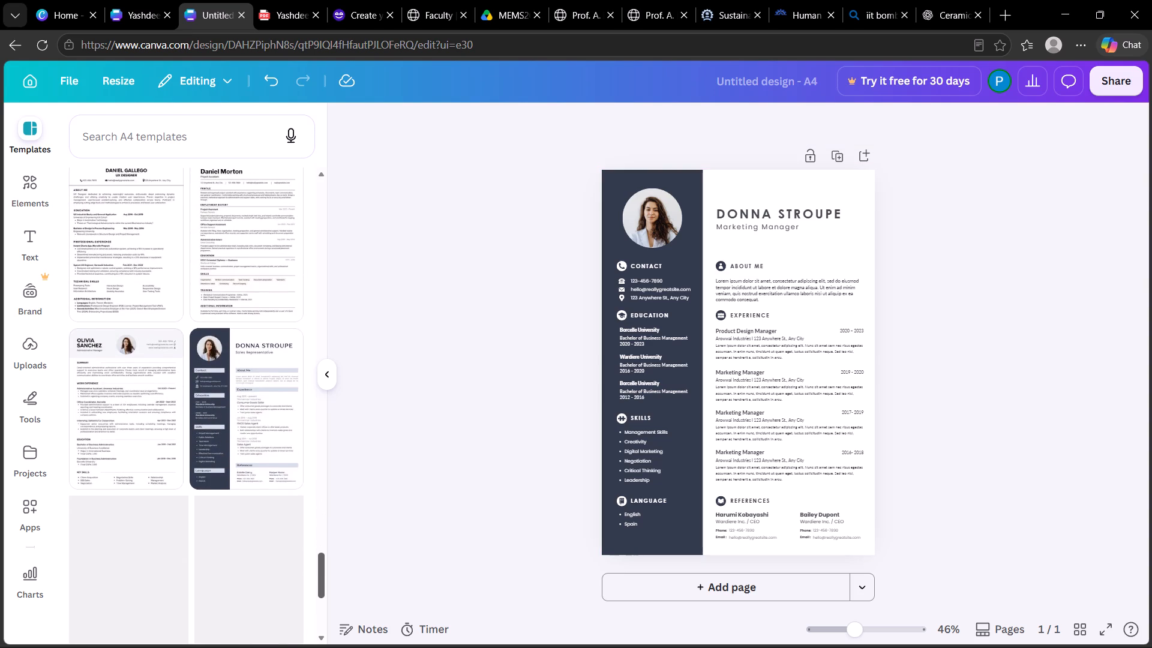
drag(319, 580, 318, 604)
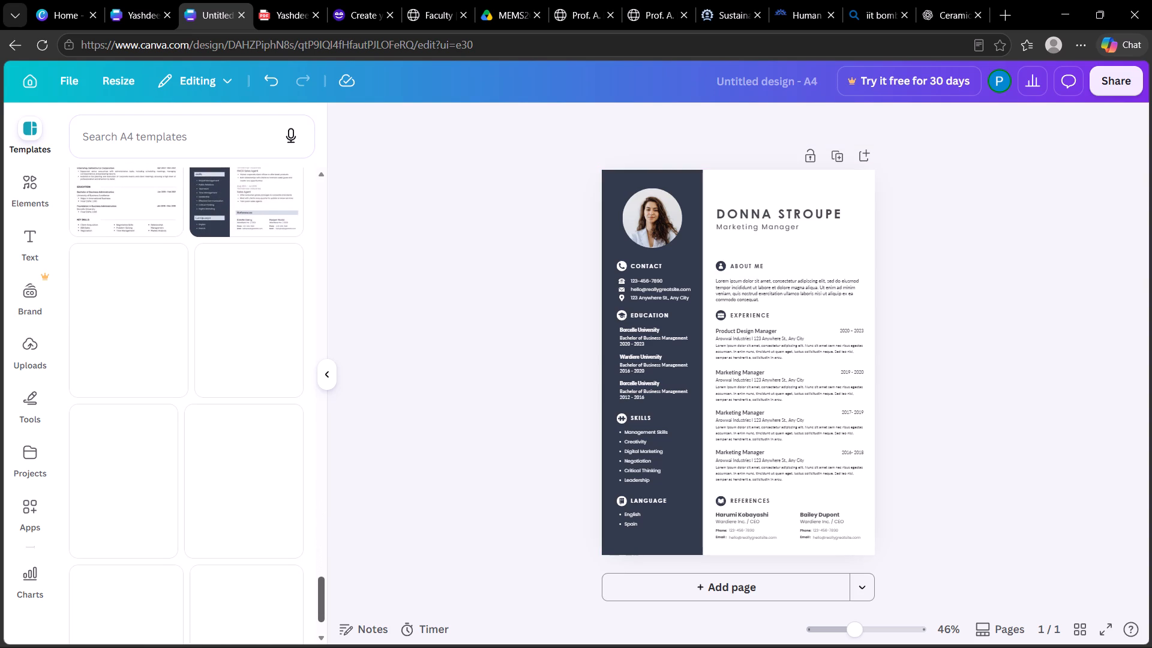
drag(318, 604, 318, 603)
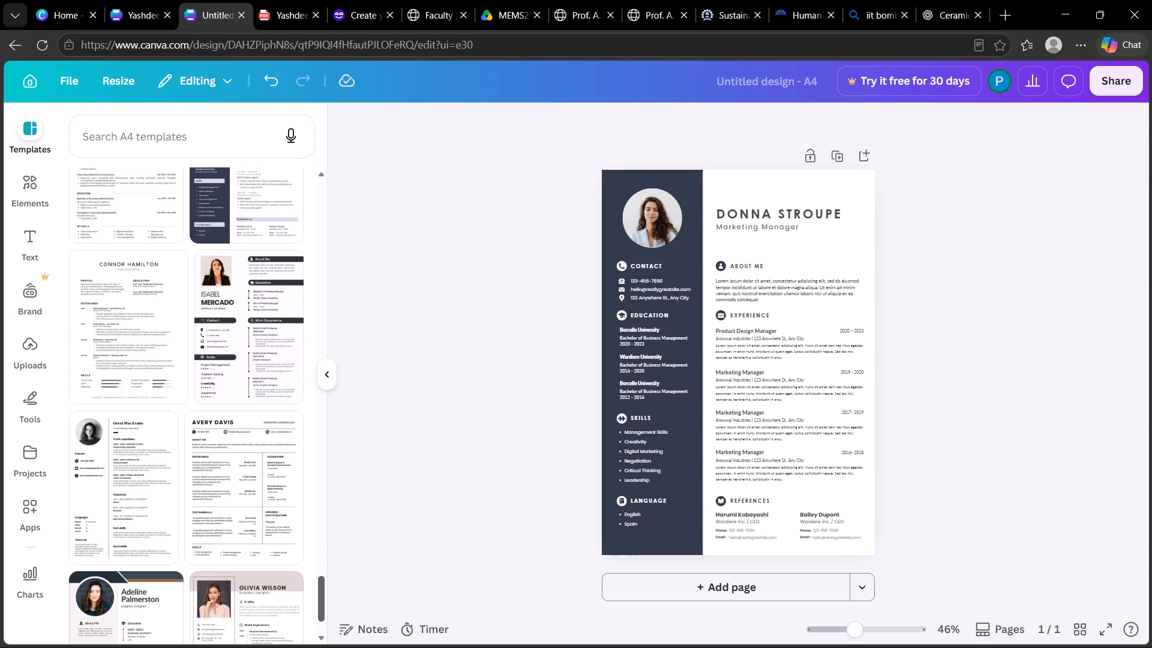
drag(318, 603, 318, 604)
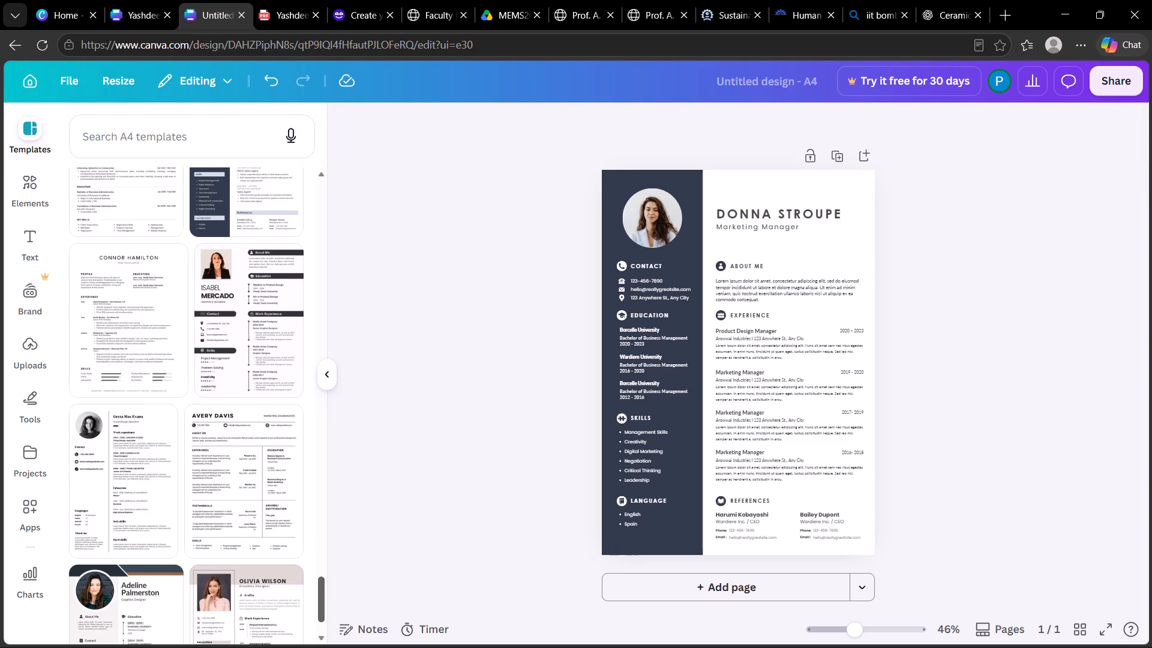
drag(318, 604, 317, 626)
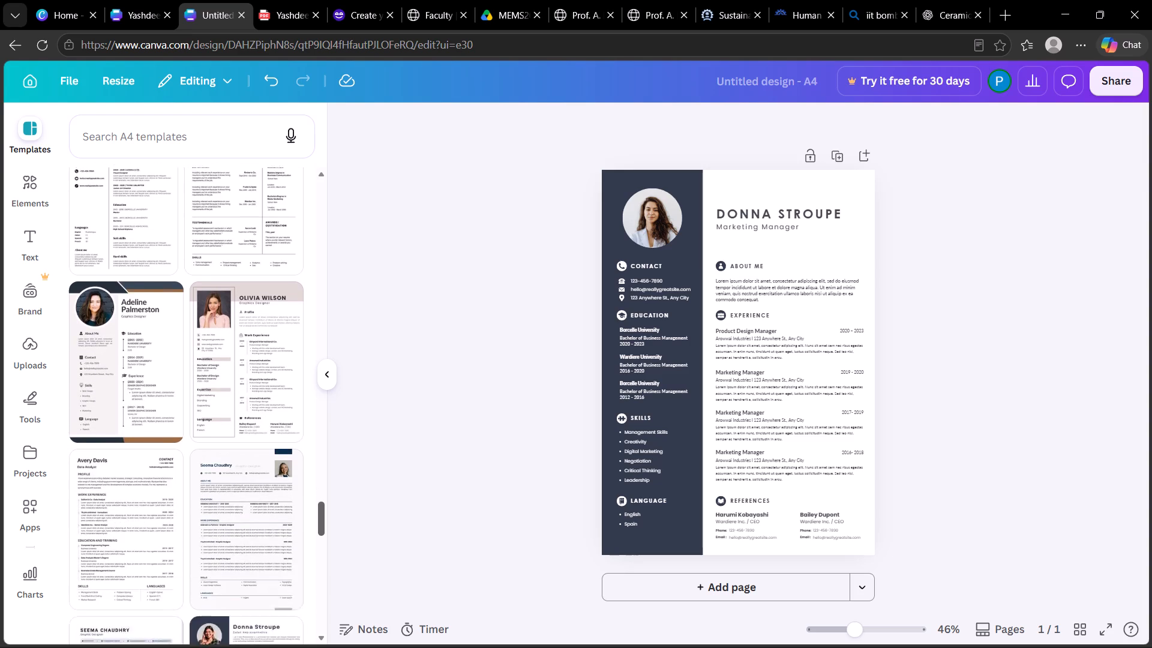
drag(317, 626, 297, 647)
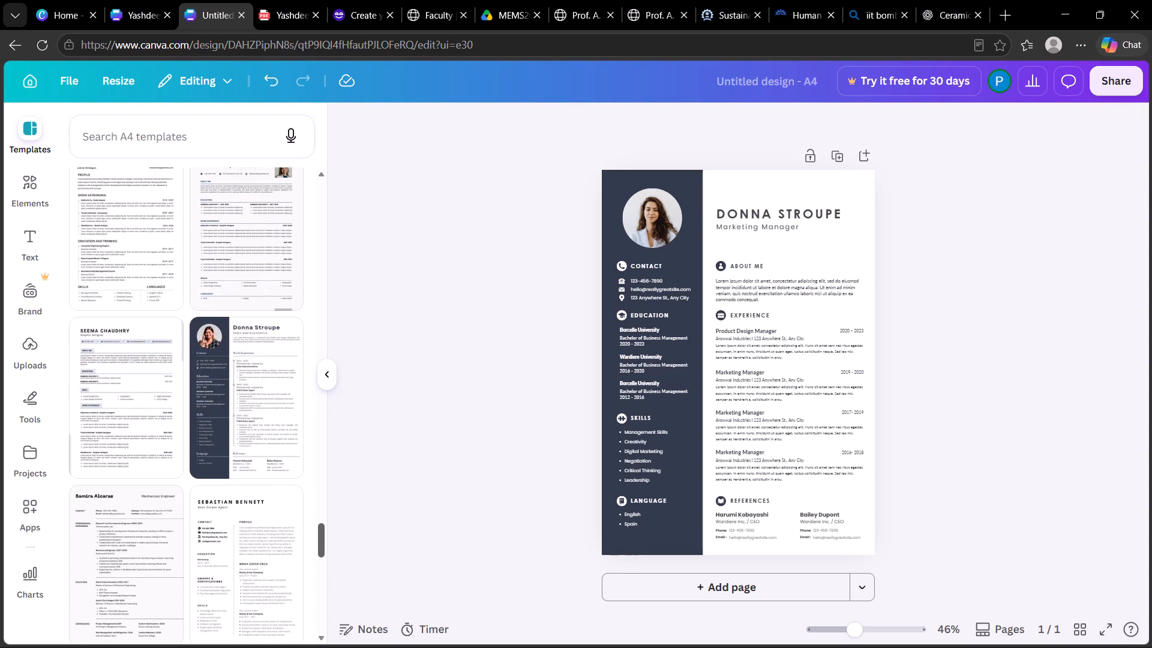
drag(297, 647, 288, 608)
drag(322, 506, 326, 524)
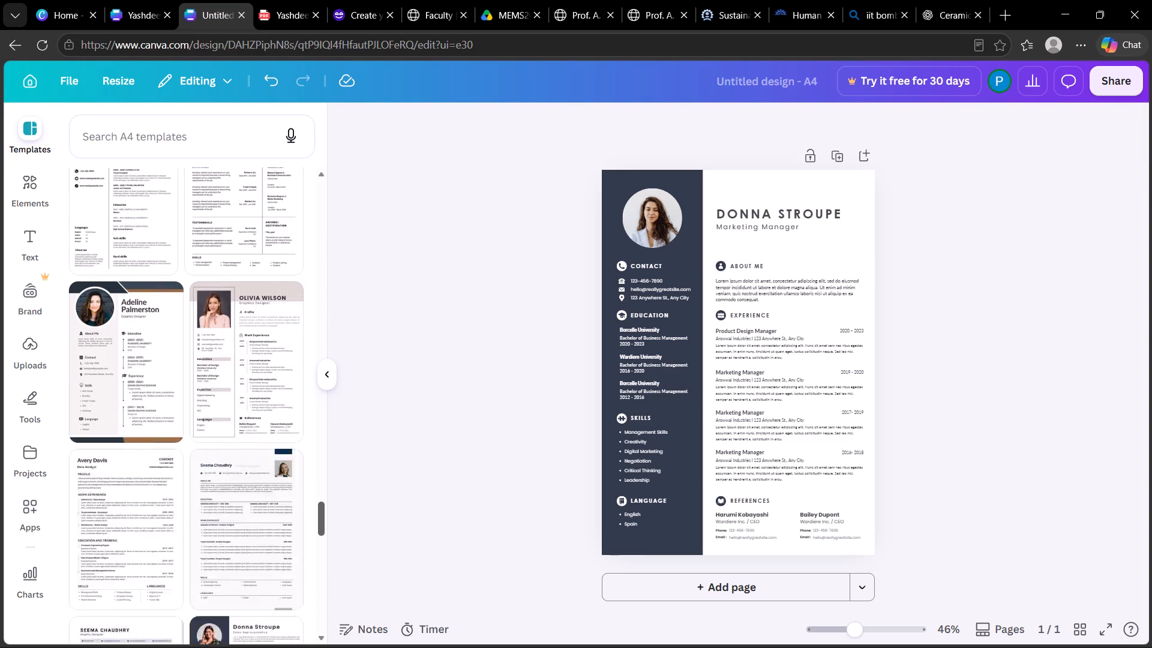
drag(326, 524, 290, 635)
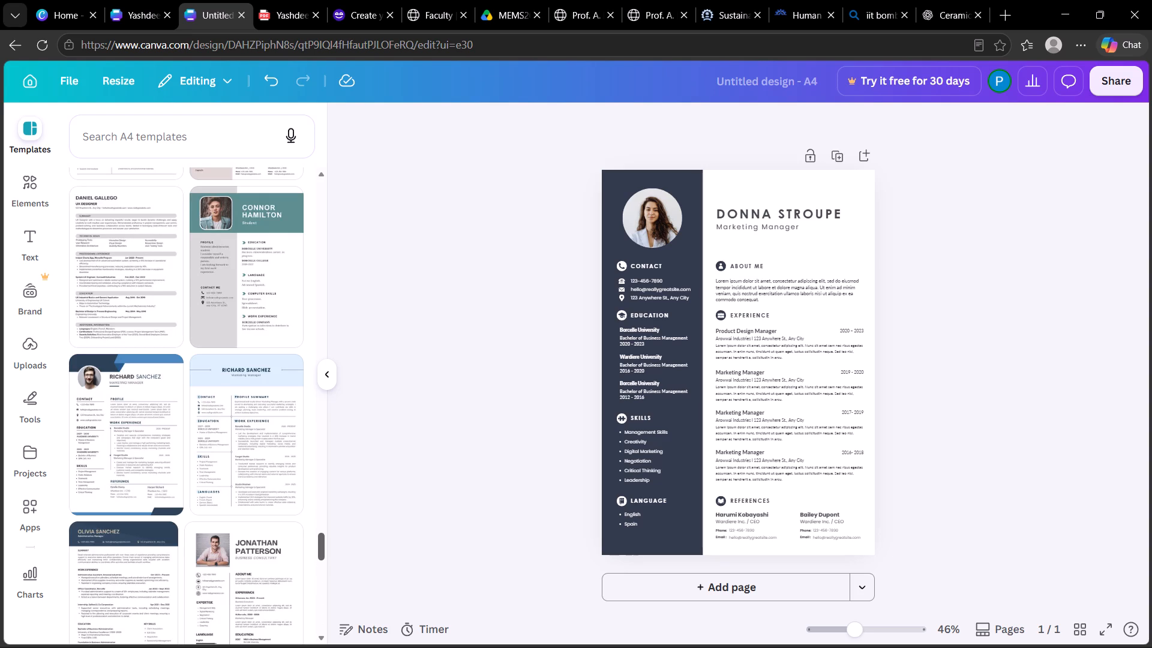
drag(322, 539, 317, 576)
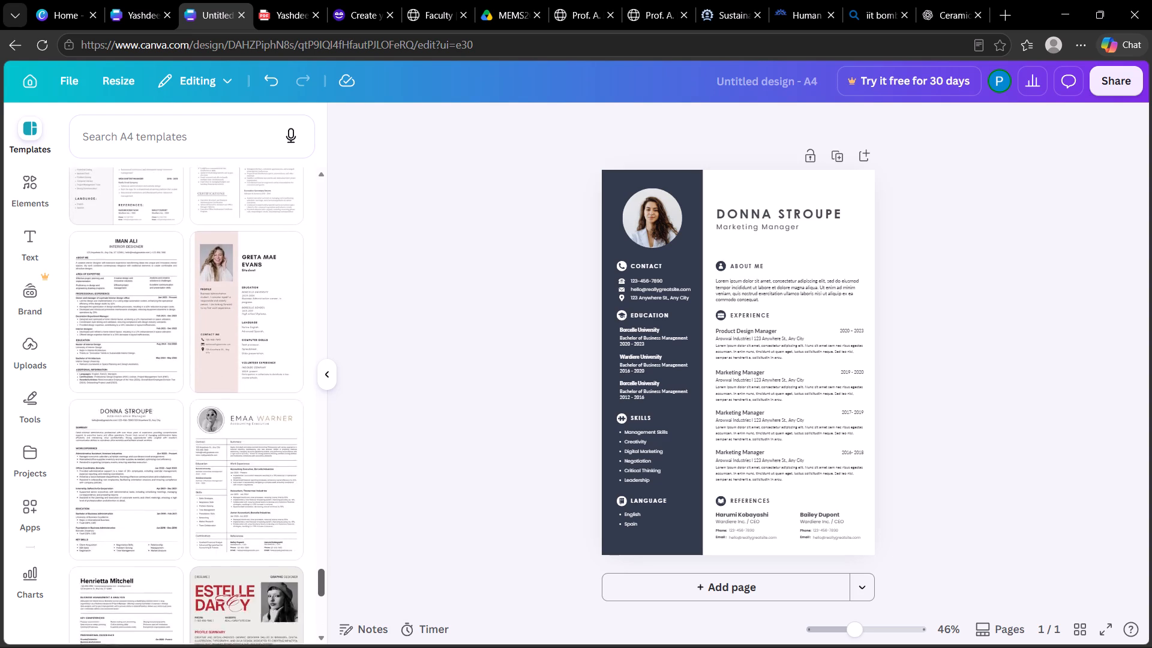
drag(317, 576, 313, 608)
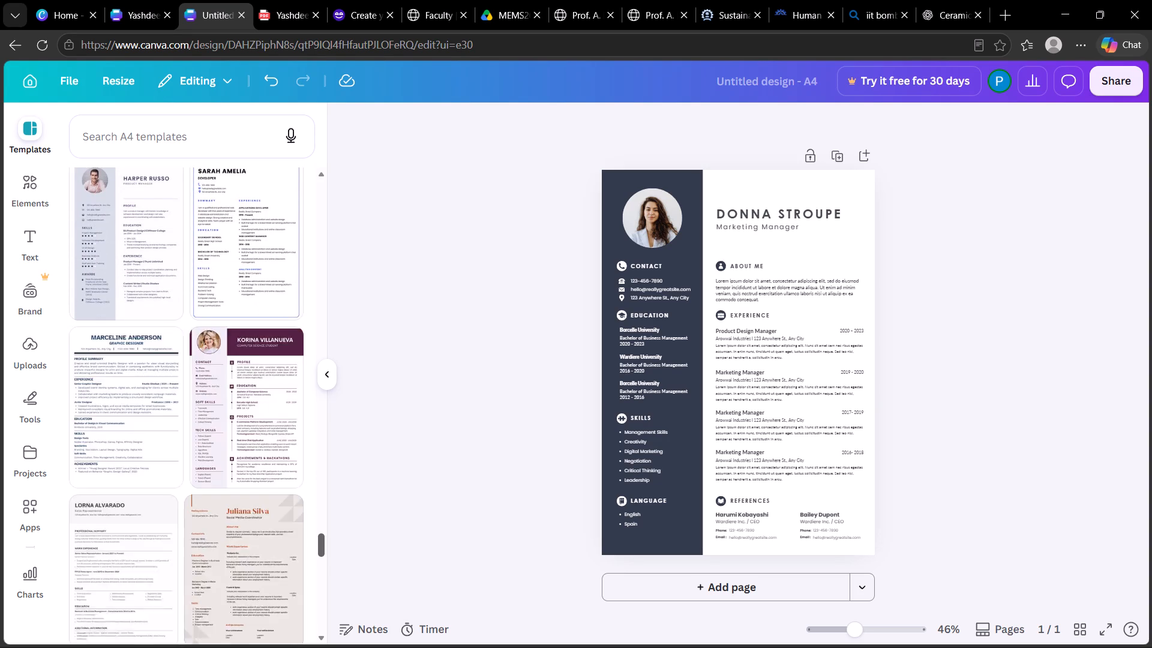
drag(313, 608, 311, 641)
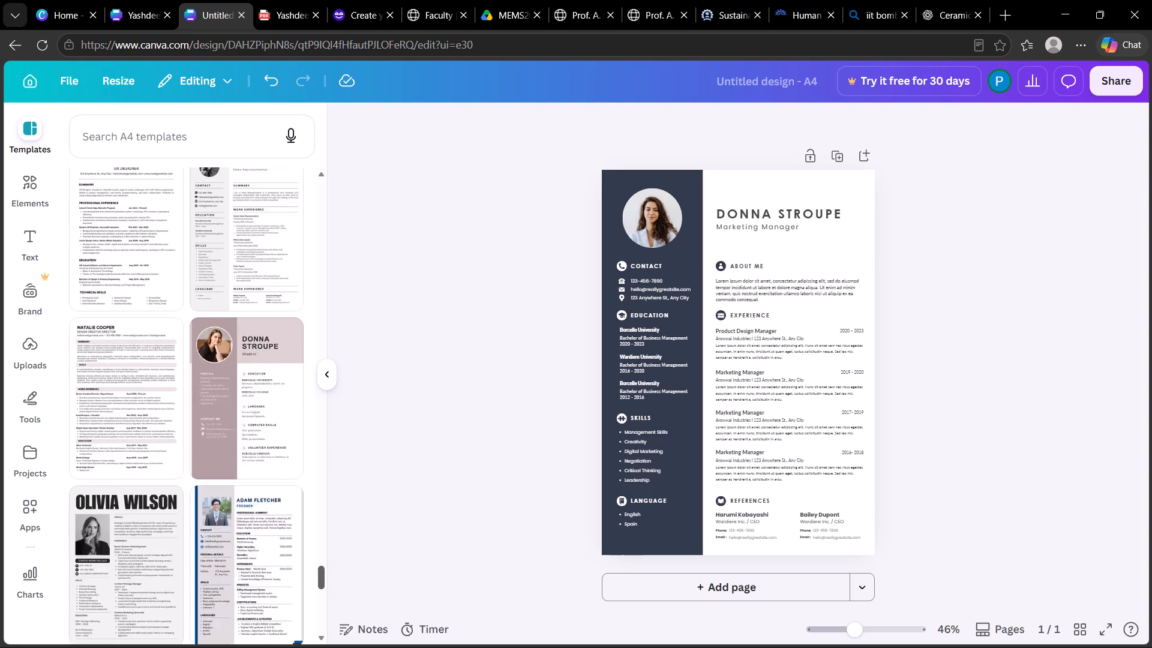
drag(311, 641, 313, 639)
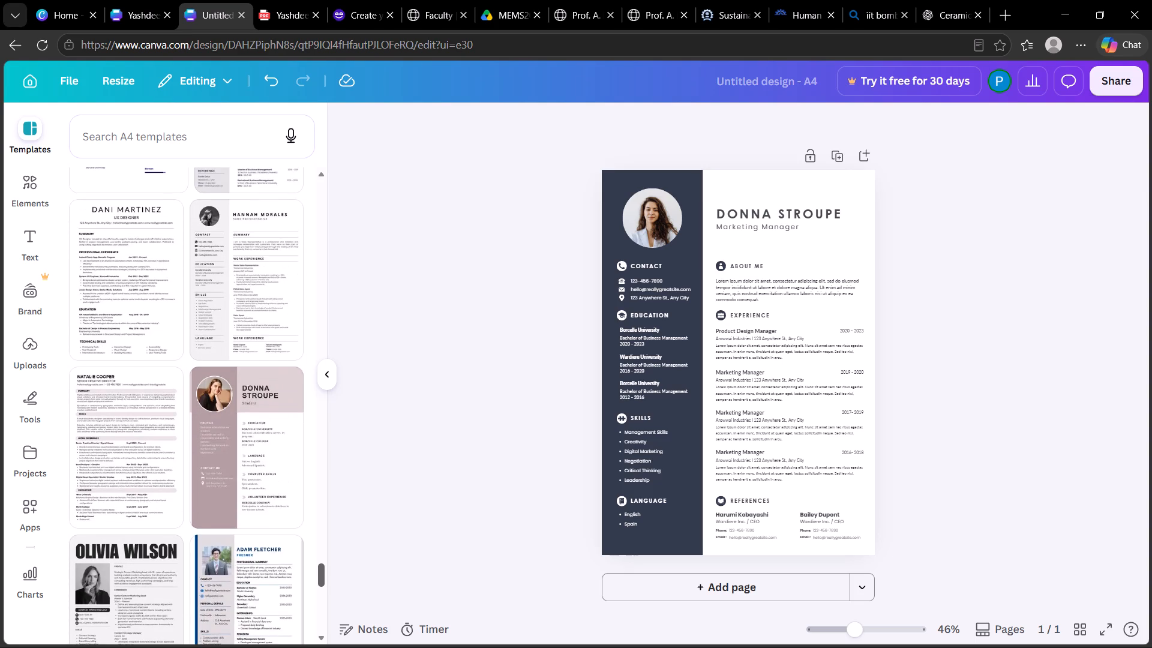
drag(313, 639, 308, 614)
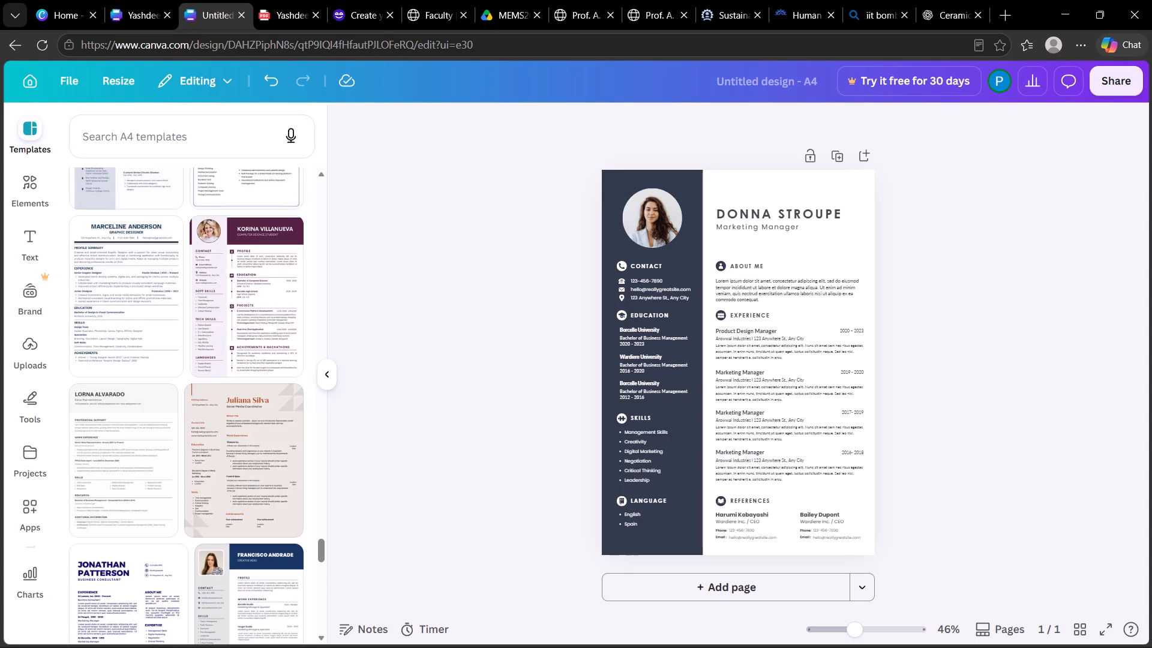
click(244, 17)
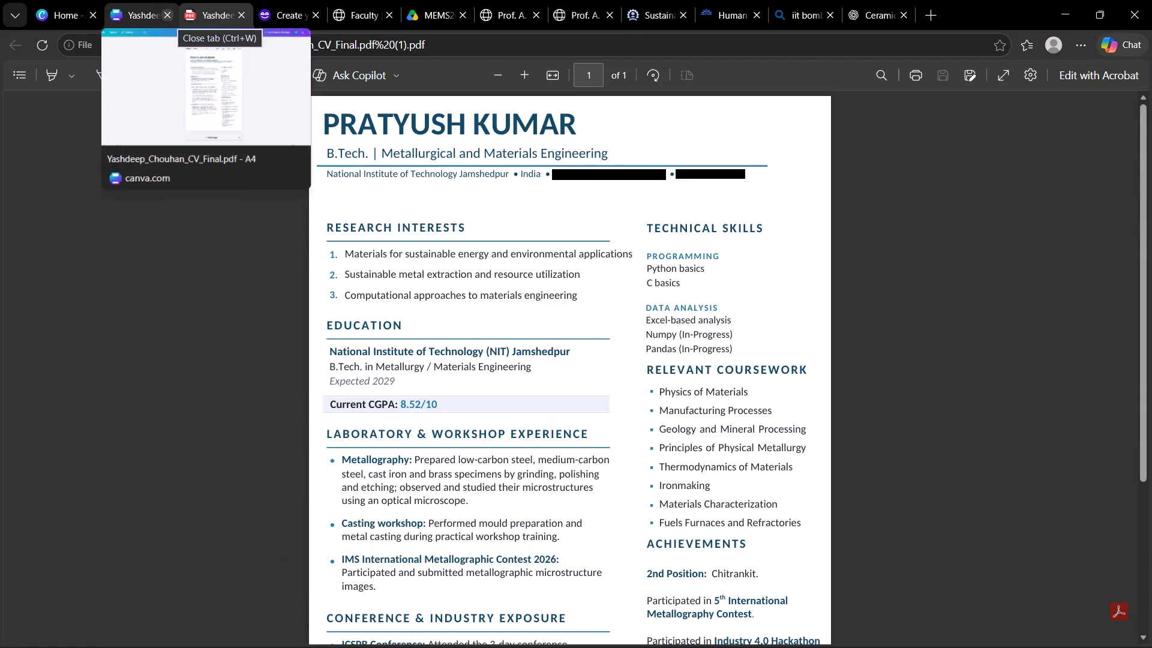
drag(367, 269, 370, 276)
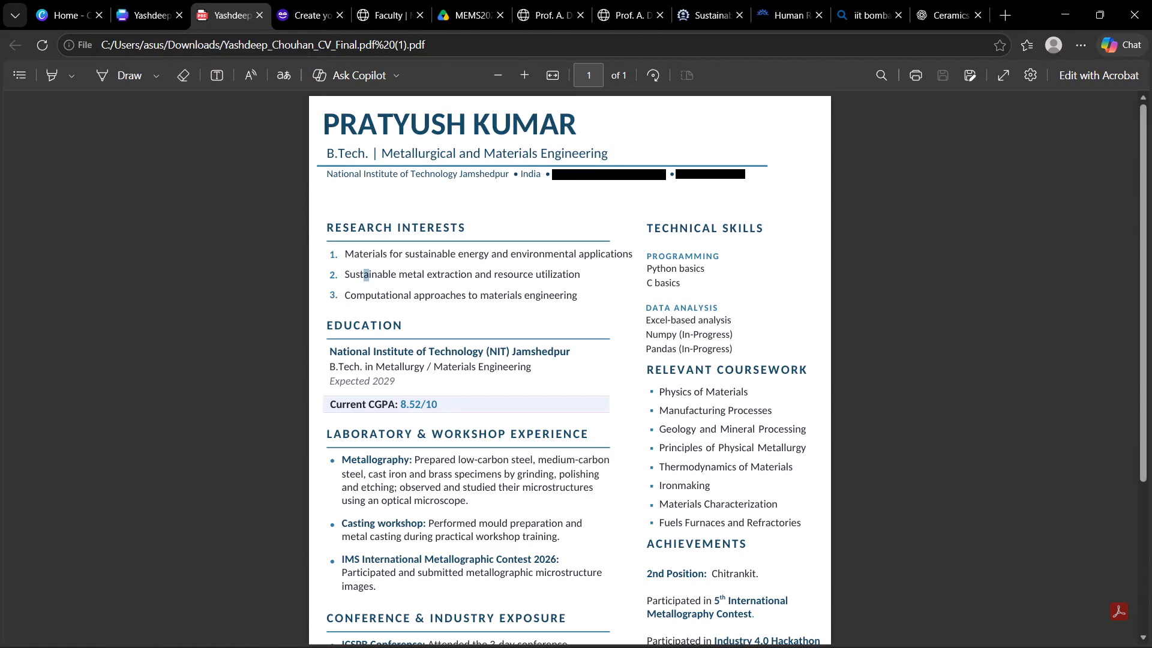
drag(370, 276, 382, 284)
click(383, 311)
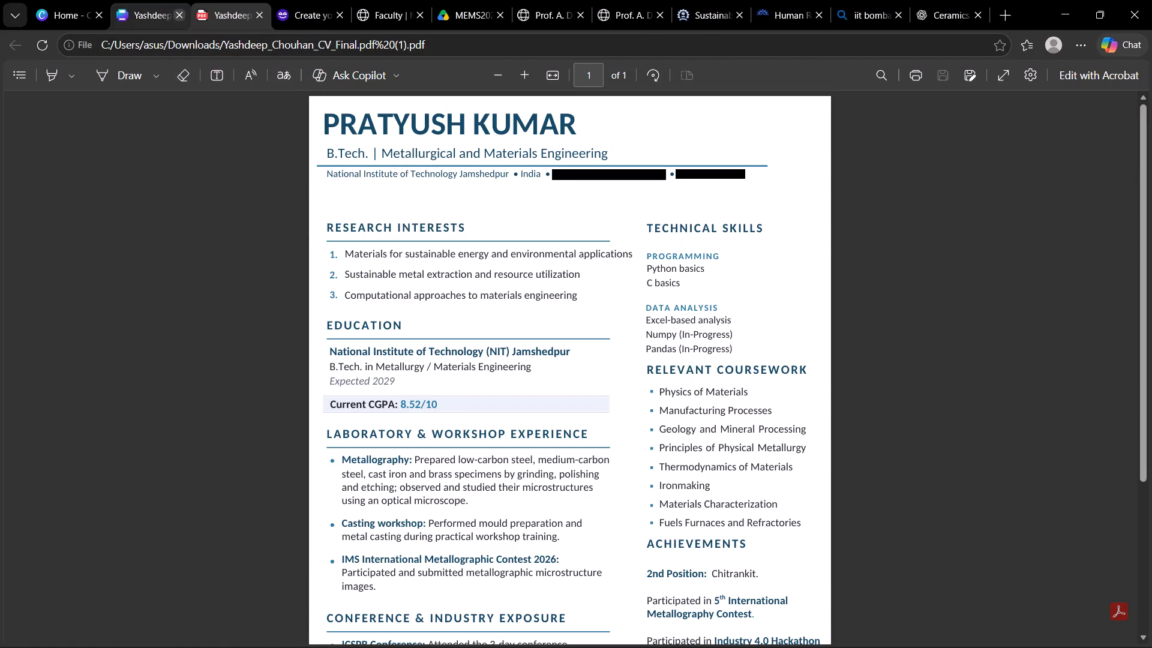